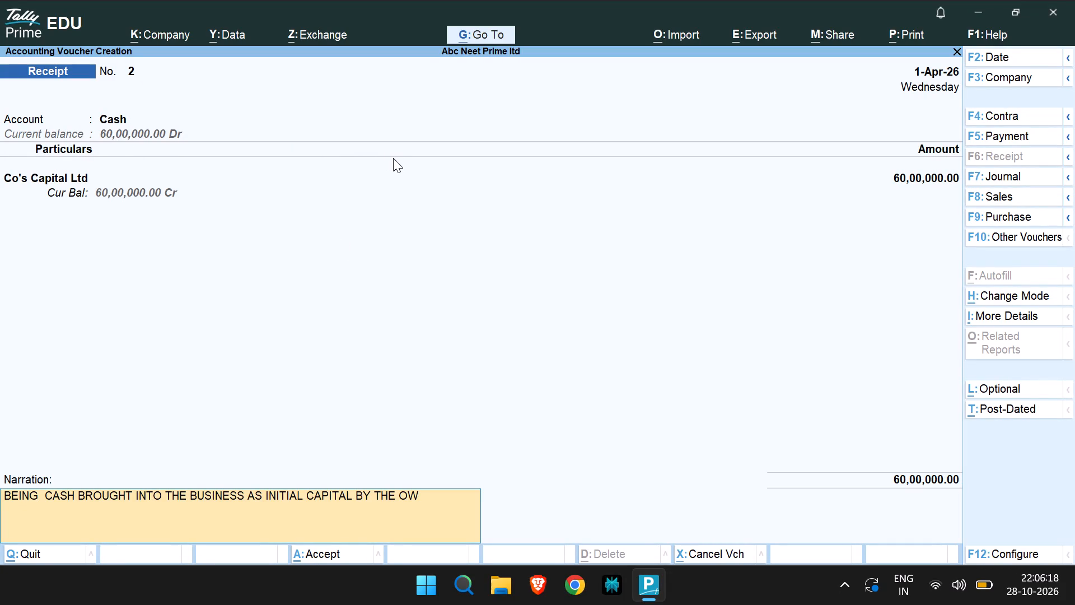
# Save the cash receipt voucher for Co's Capital Ltd and return to the Gateway of Tally.
pyautogui.press('Return')
pyautogui.press('Return')
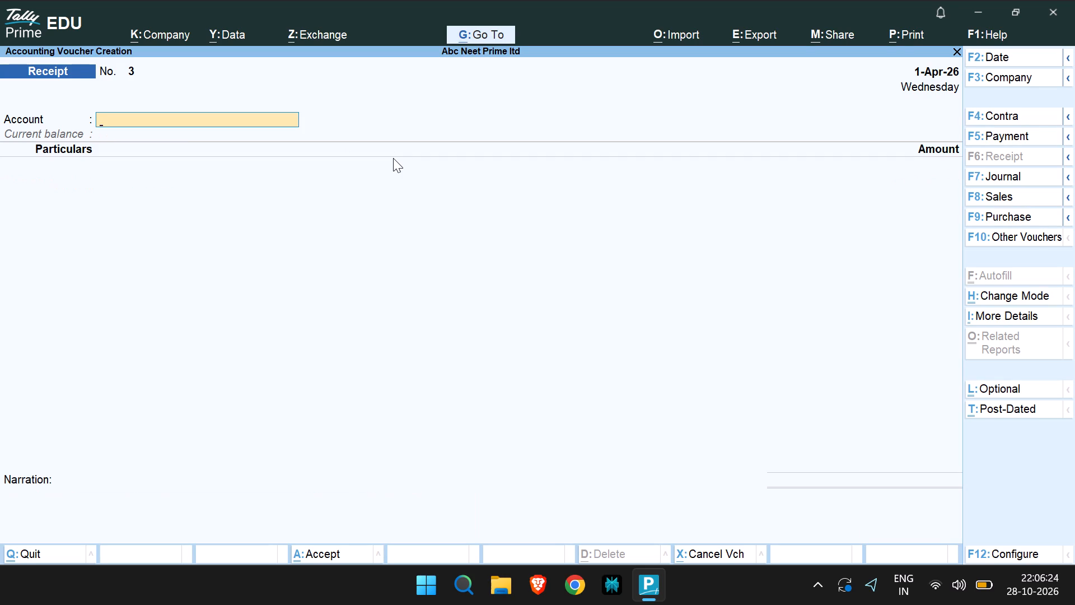
pyautogui.press('Escape')
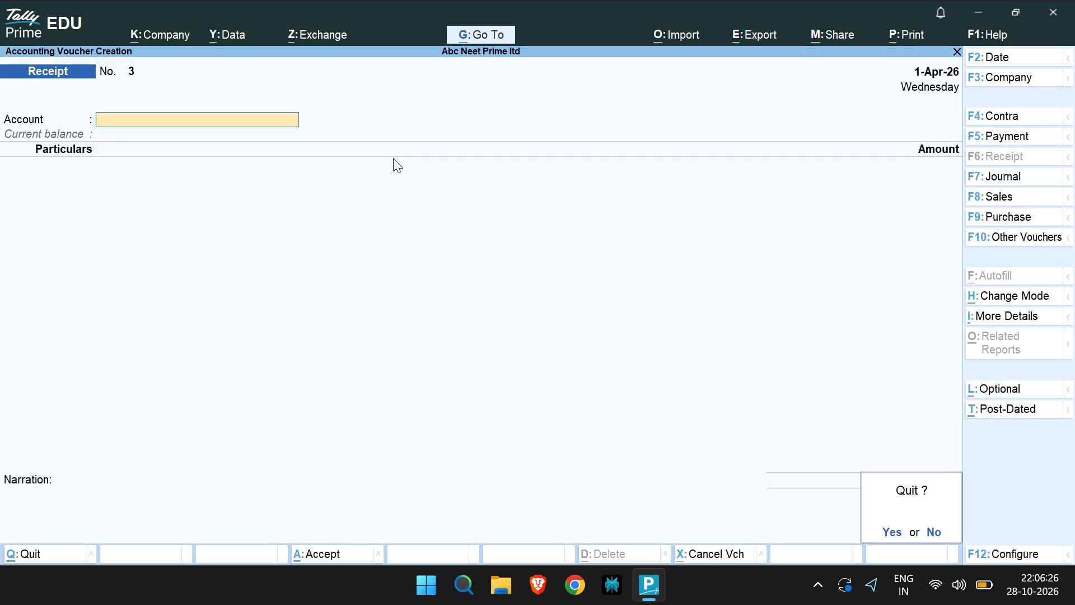
pyautogui.press('Escape')
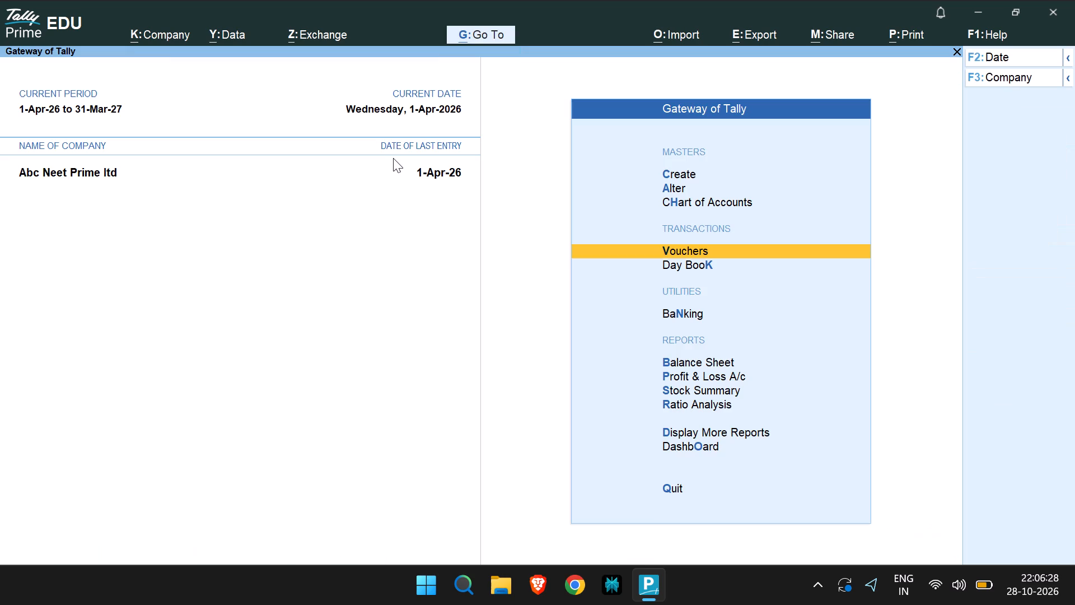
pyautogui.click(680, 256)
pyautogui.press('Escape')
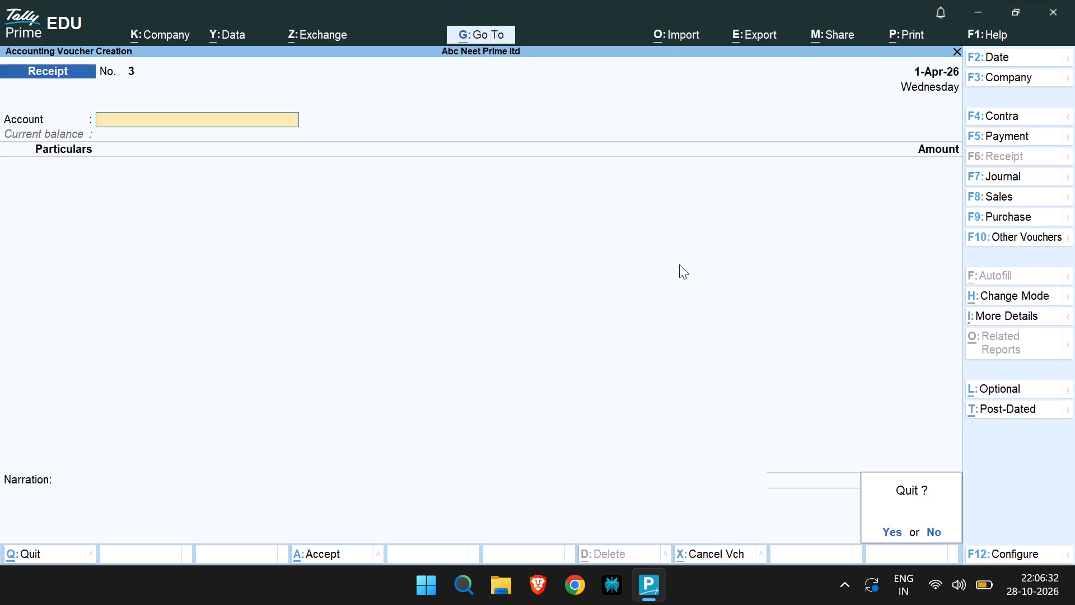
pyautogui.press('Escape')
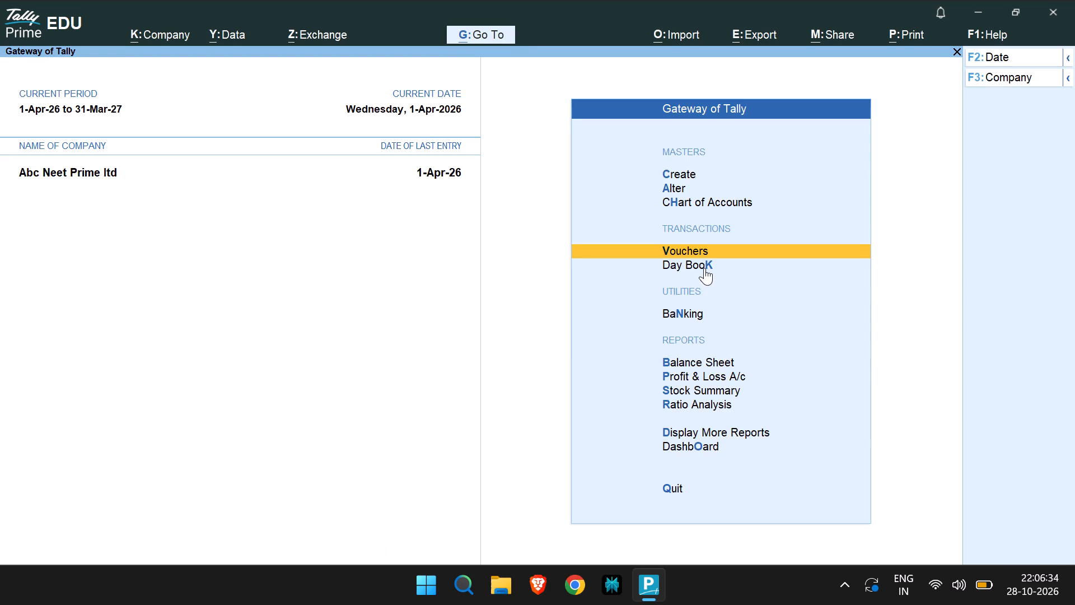
# Open the Co's Capital Ltd receipt voucher from the Day Book for alteration.
pyautogui.click(704, 267)
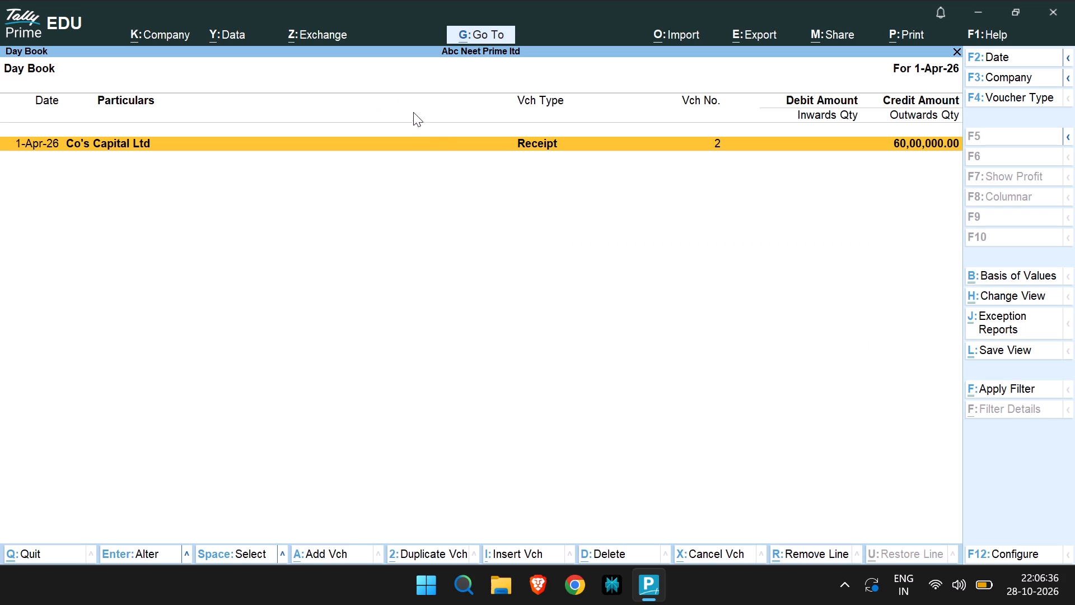
pyautogui.click(441, 143)
pyautogui.doubleClick(685, 141)
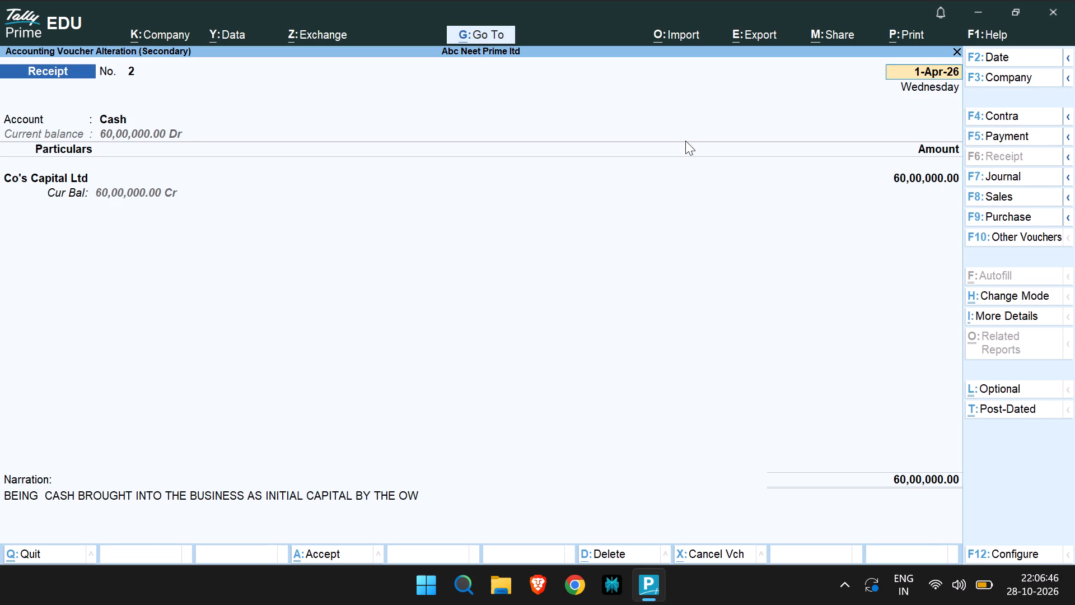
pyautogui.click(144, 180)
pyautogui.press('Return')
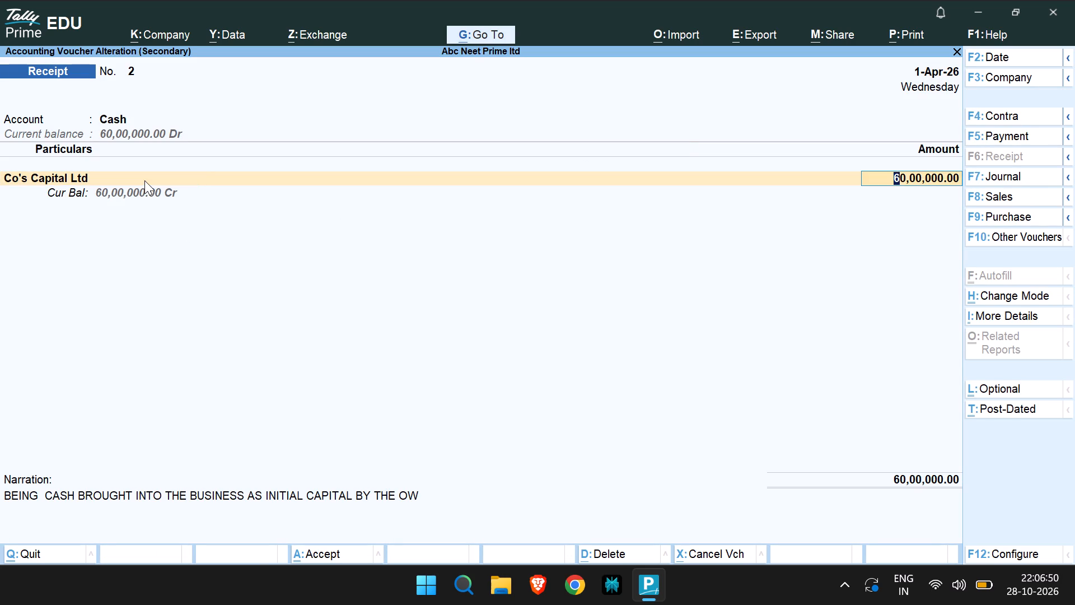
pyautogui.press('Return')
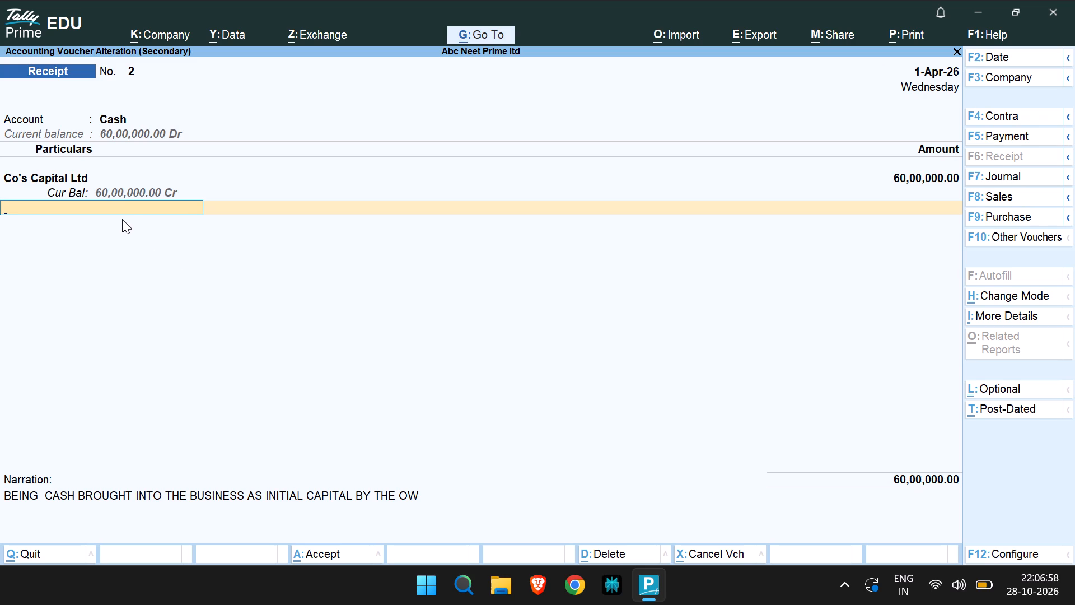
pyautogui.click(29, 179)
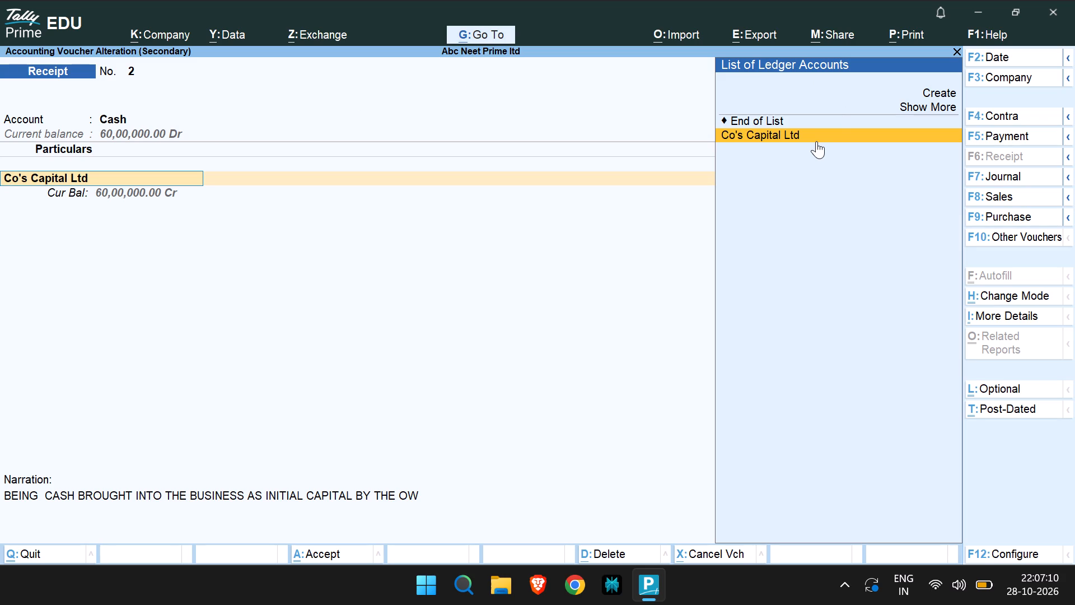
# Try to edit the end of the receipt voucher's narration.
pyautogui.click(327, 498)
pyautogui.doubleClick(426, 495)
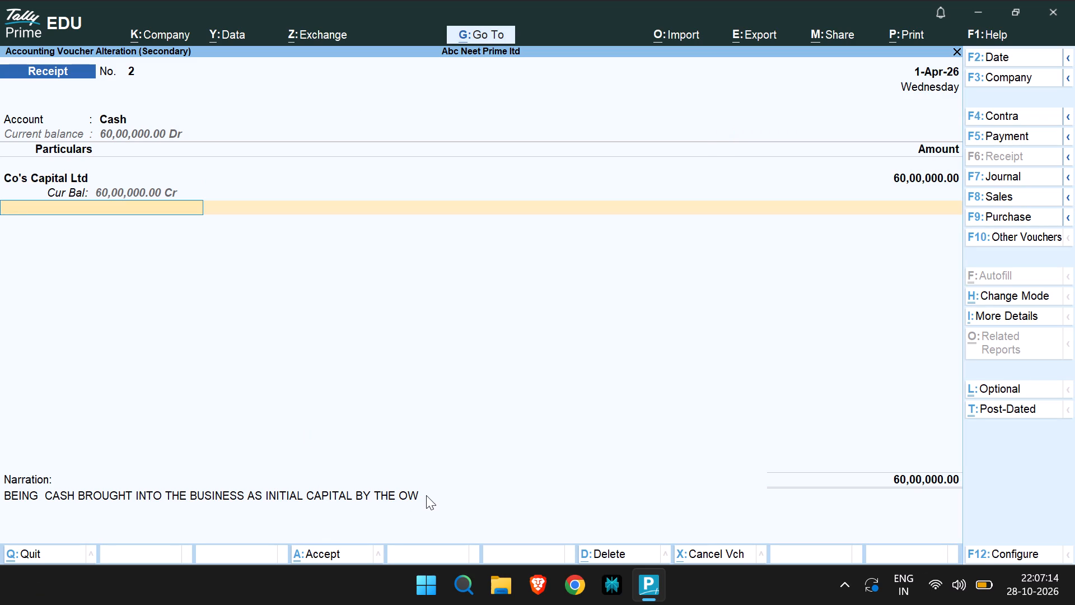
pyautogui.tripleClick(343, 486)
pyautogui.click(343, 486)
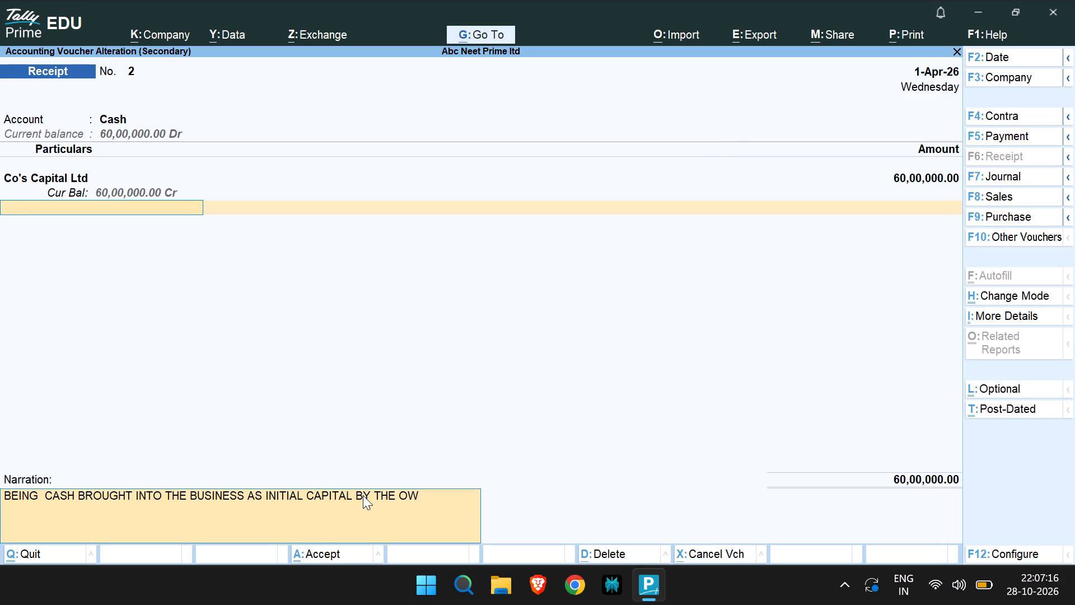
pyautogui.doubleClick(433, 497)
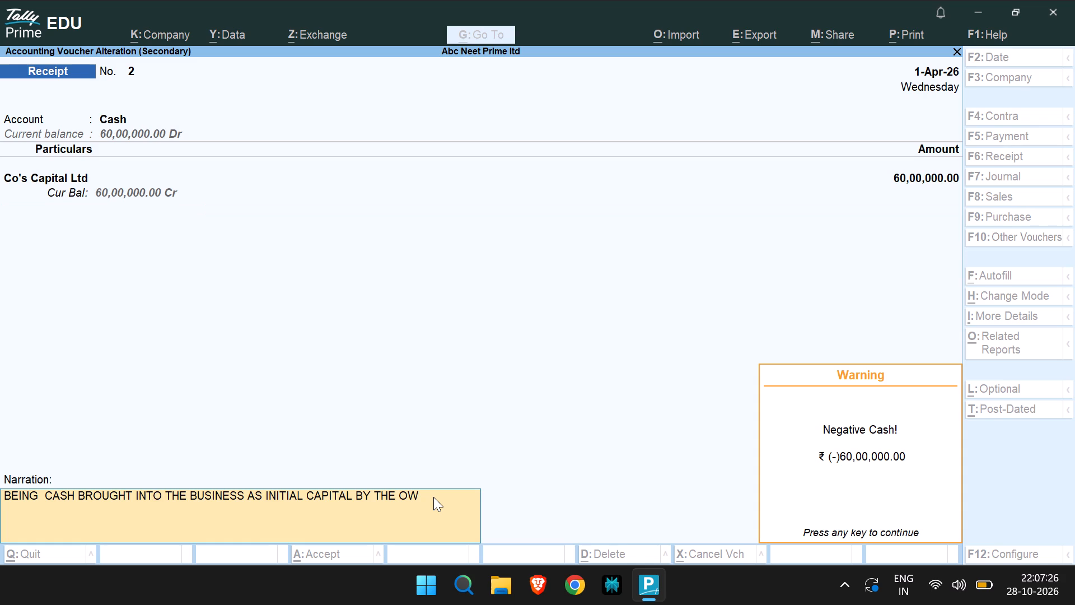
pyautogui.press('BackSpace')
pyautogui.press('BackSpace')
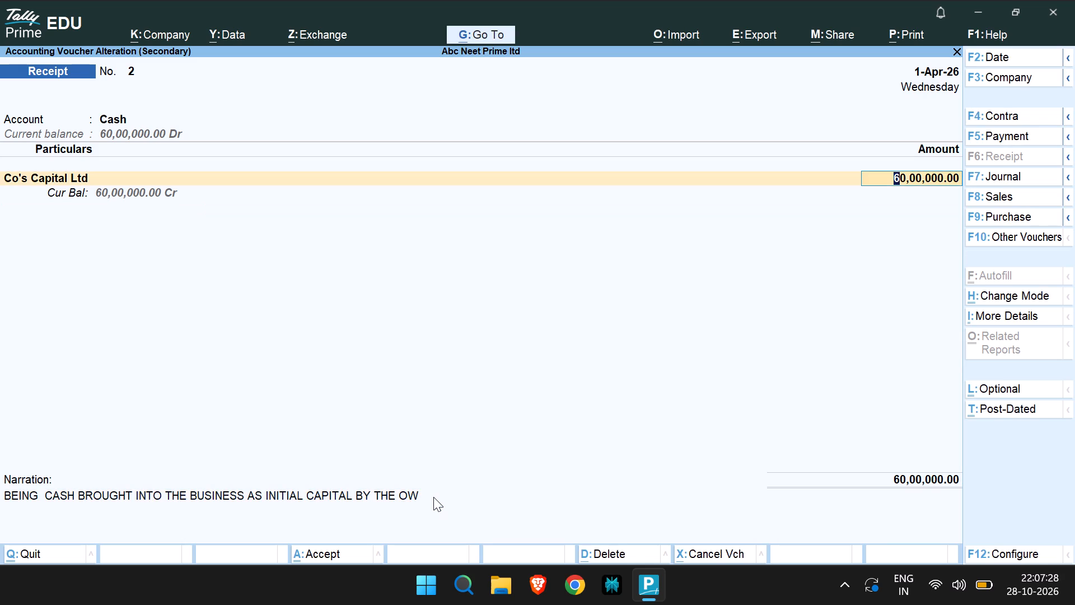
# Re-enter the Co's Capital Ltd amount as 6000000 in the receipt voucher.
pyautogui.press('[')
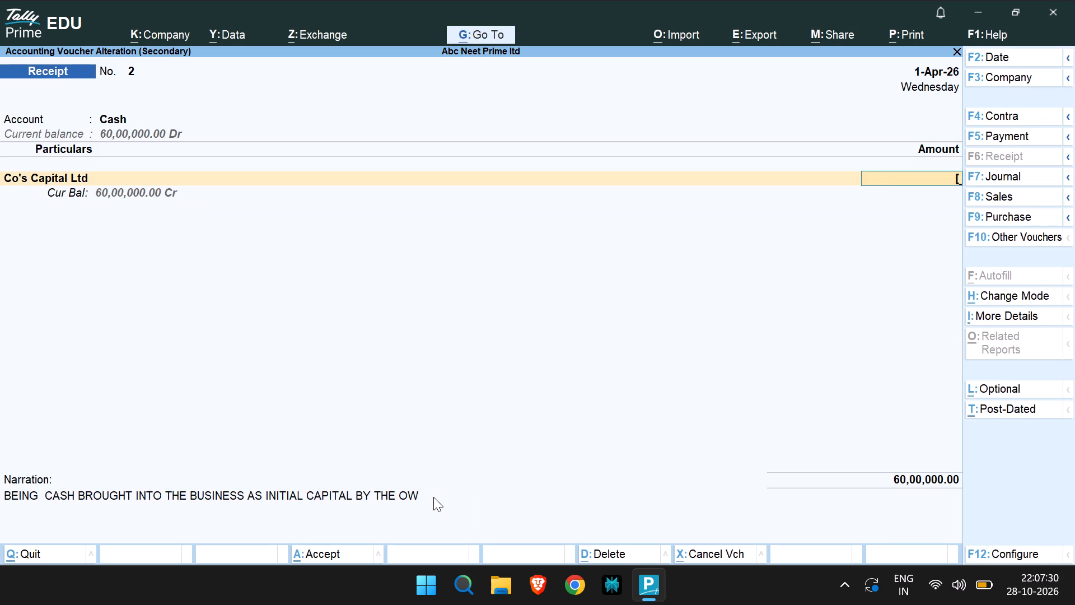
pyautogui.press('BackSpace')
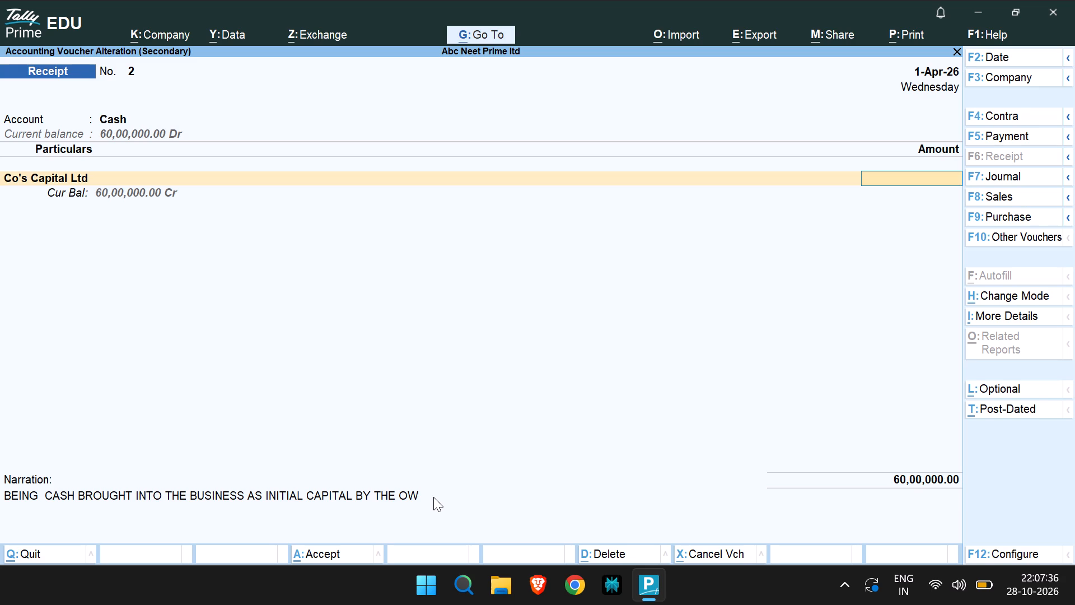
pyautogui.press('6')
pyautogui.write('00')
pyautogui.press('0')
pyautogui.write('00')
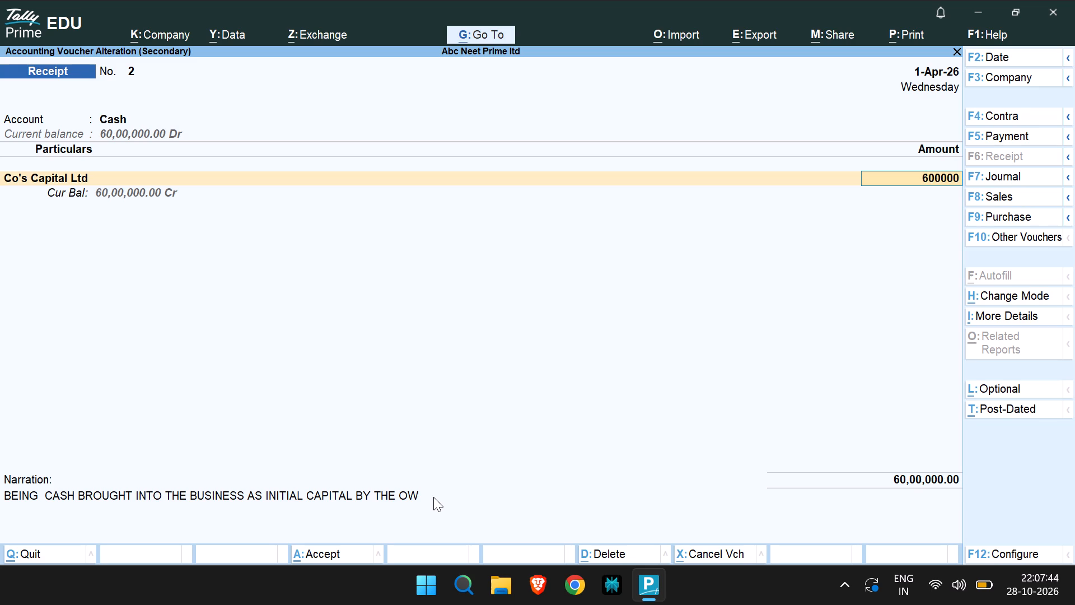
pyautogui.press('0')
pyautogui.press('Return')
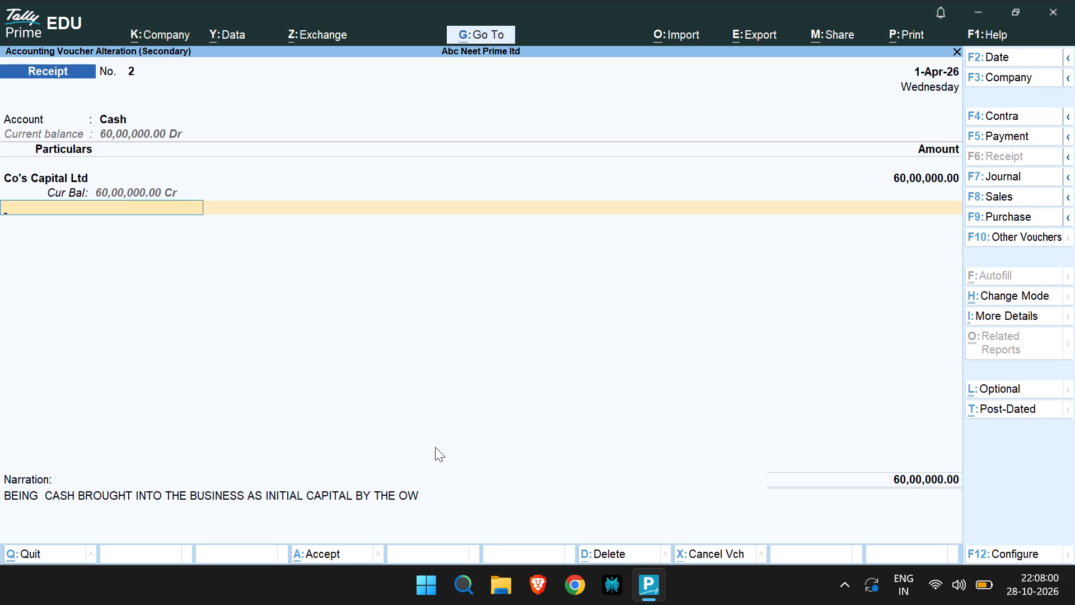
# Change the receipt voucher's mode to Double Entry.
pyautogui.click(90, 173)
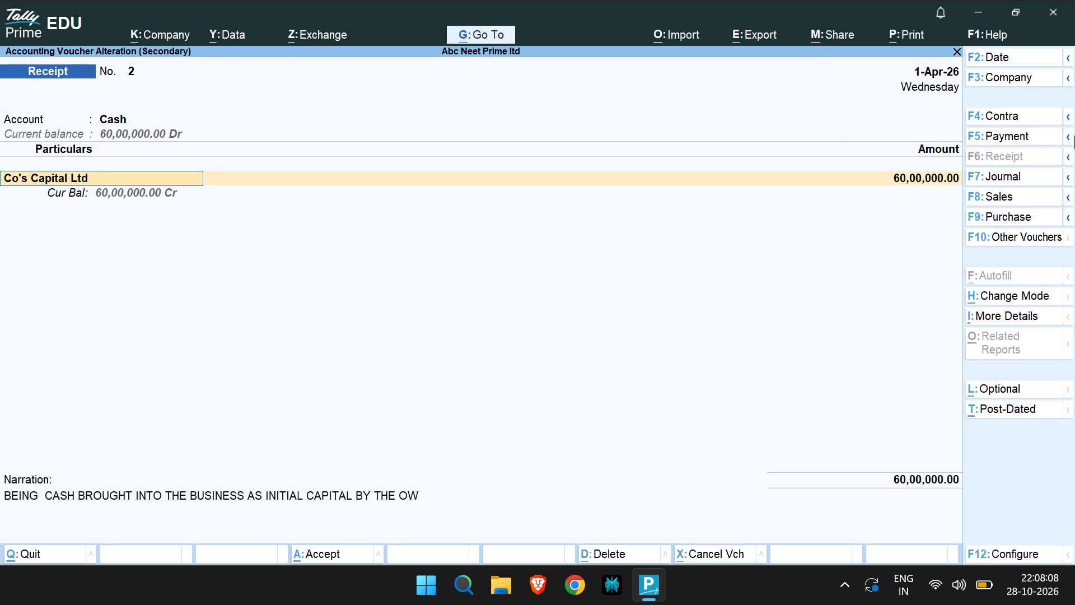
pyautogui.doubleClick(1074, 216)
pyautogui.click(1021, 296)
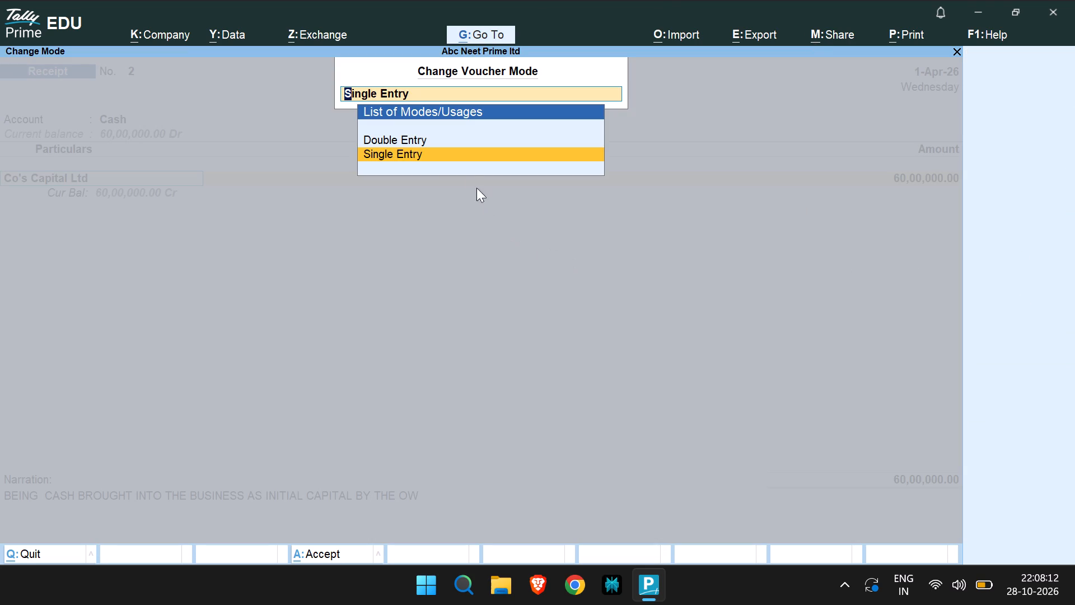
pyautogui.click(409, 143)
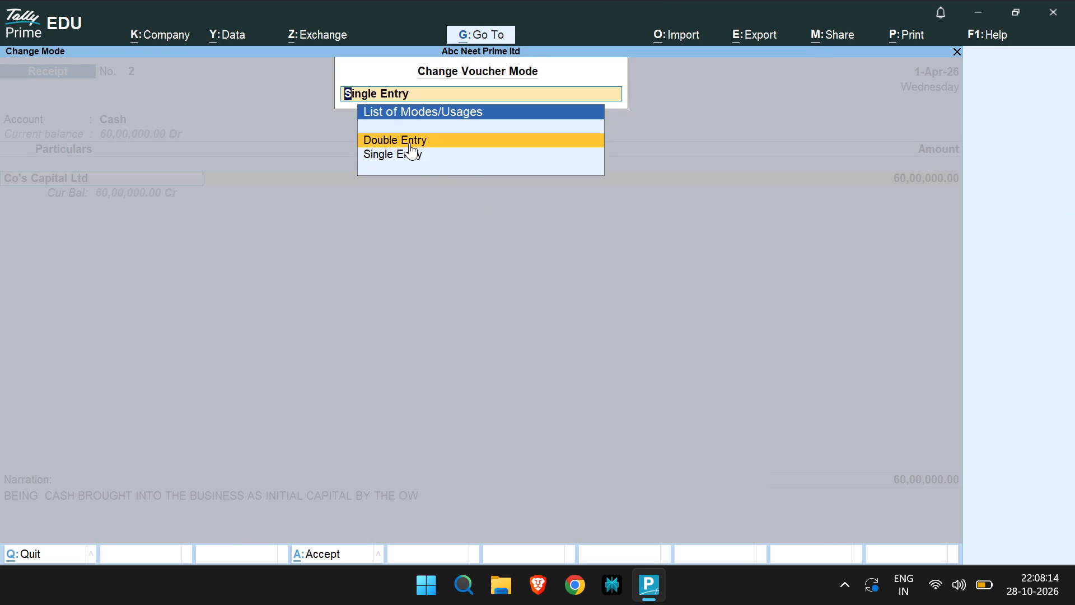
pyautogui.click(409, 143)
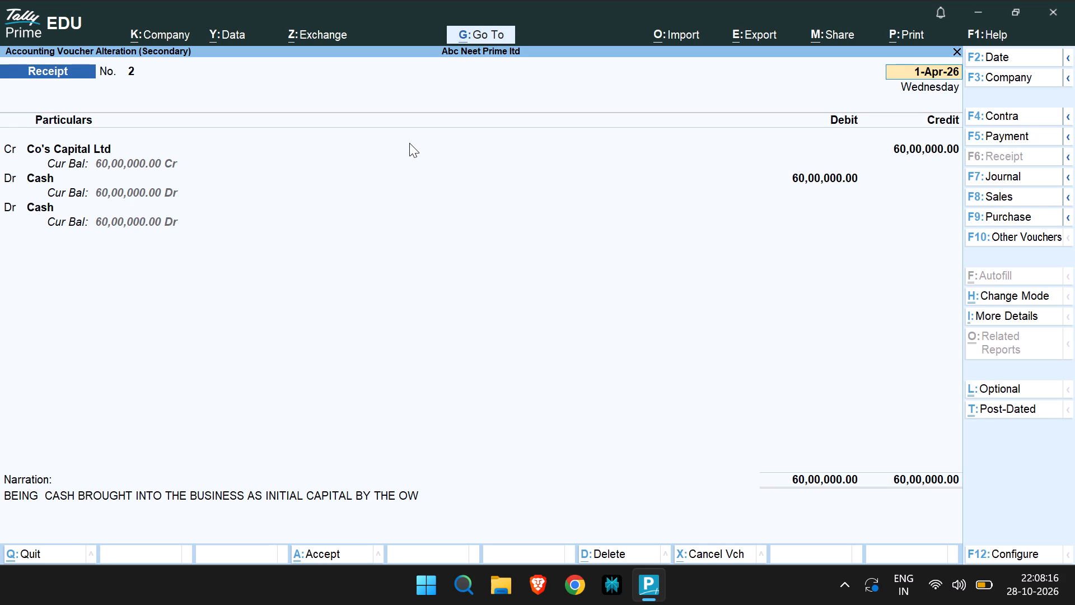
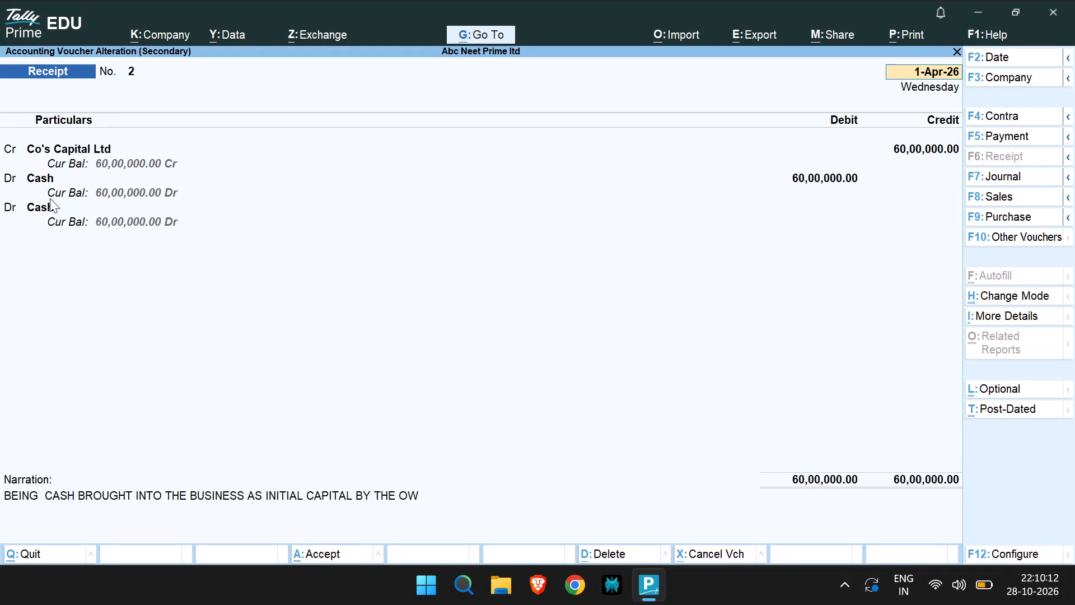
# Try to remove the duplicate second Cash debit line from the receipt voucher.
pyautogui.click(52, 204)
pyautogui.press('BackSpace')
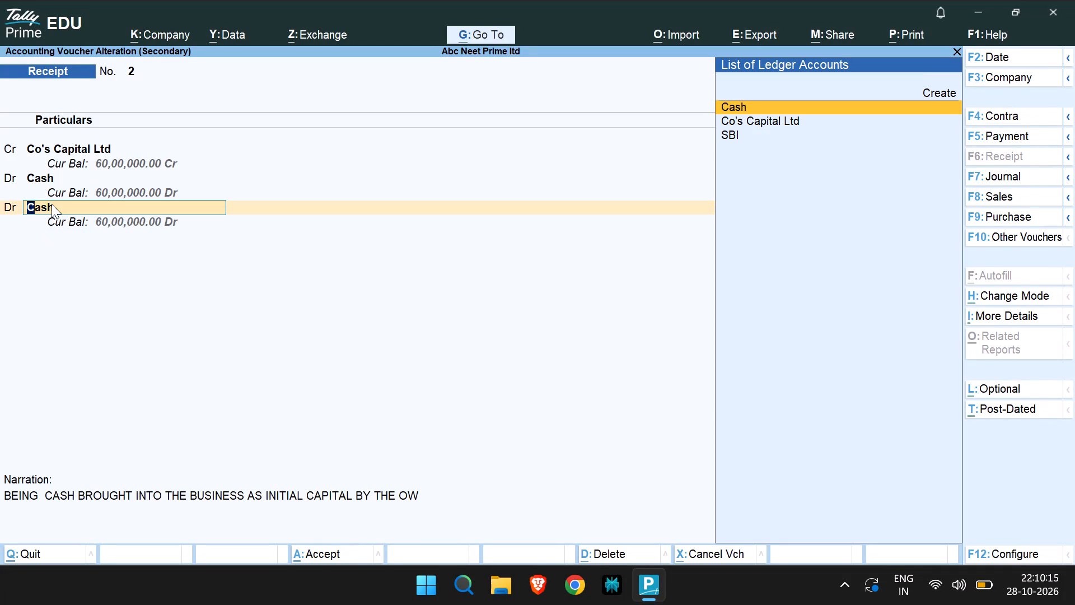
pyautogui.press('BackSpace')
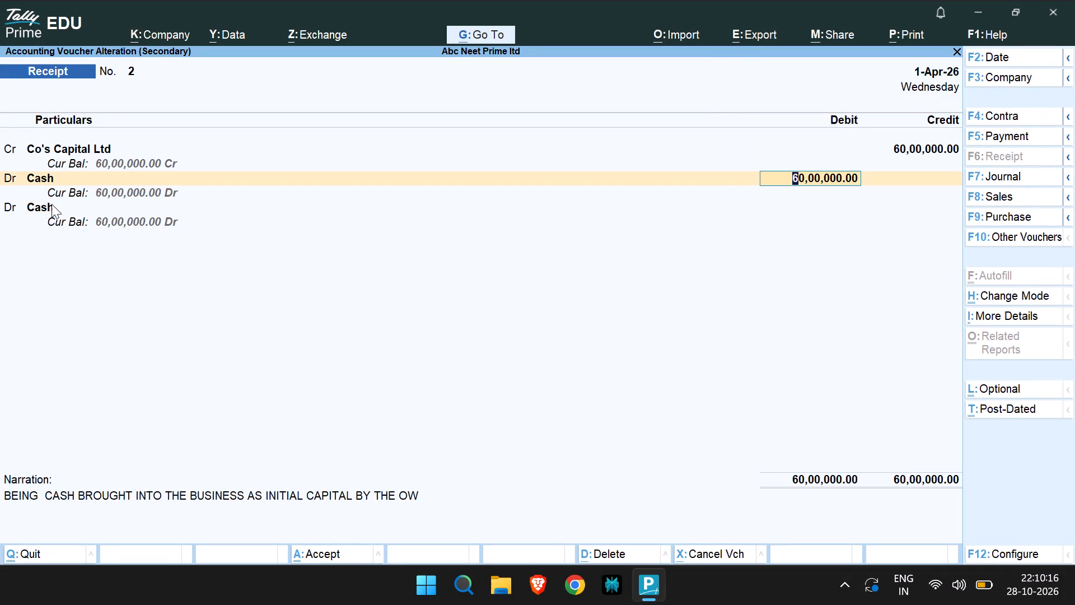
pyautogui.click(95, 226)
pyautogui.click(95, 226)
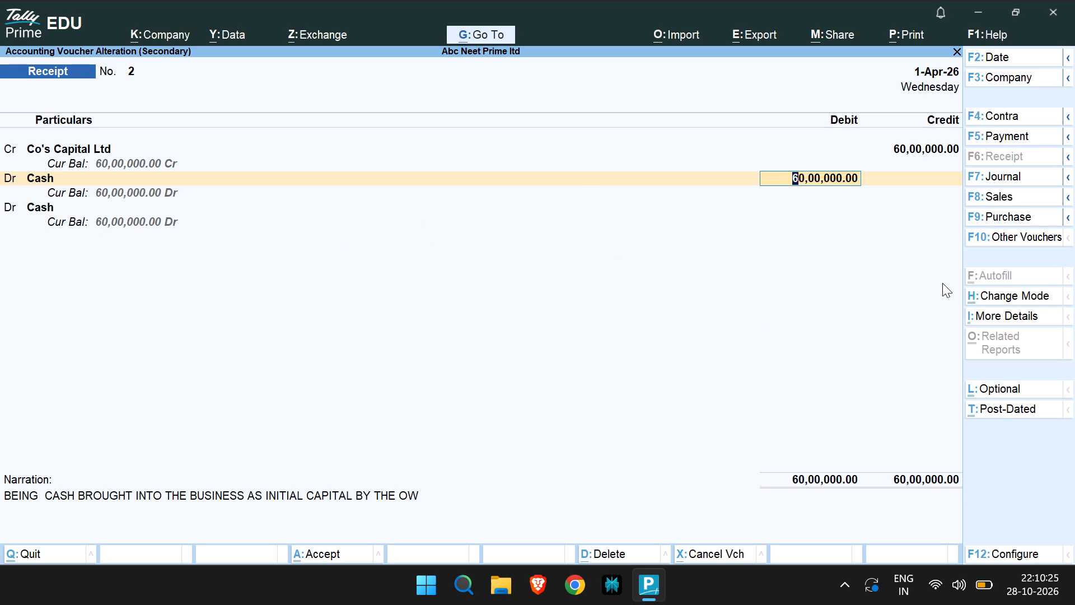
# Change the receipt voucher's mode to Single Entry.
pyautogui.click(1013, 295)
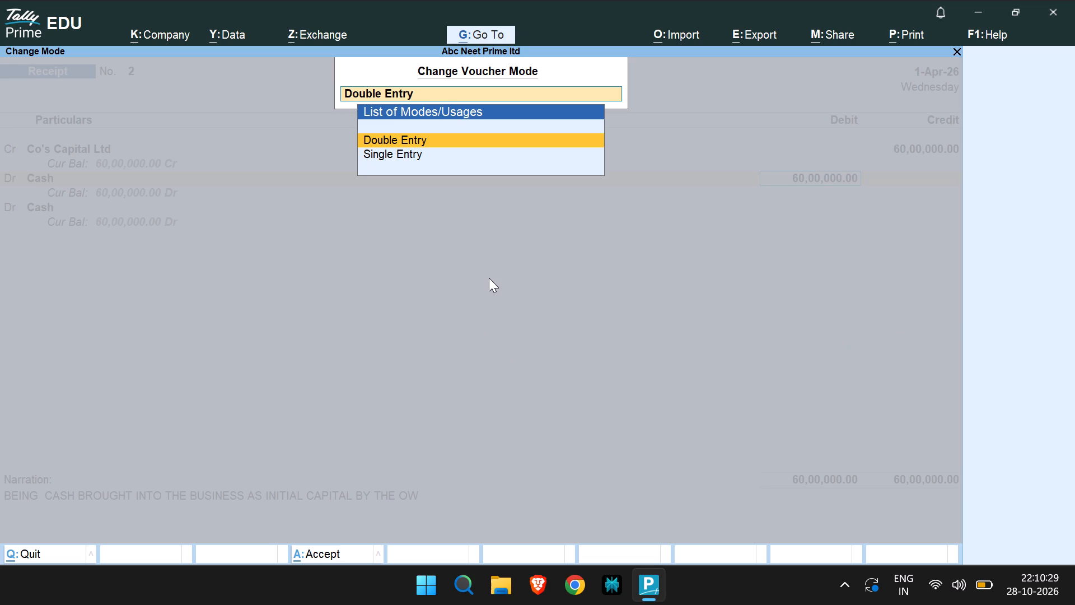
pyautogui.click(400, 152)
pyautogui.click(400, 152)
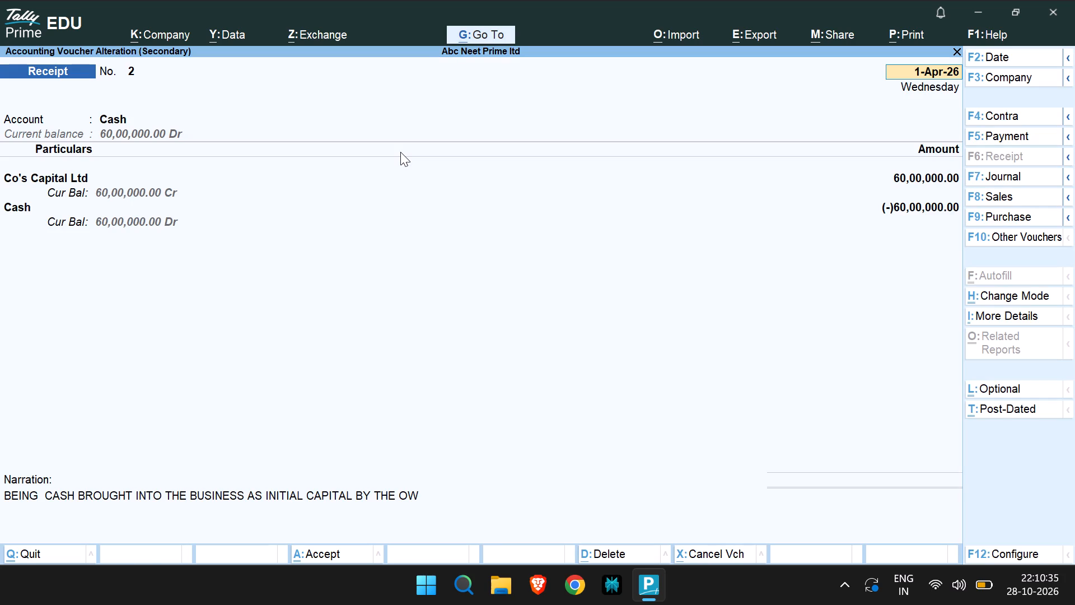
# Quit the receipt voucher alteration without saving and return to the Day Book.
pyautogui.click(25, 183)
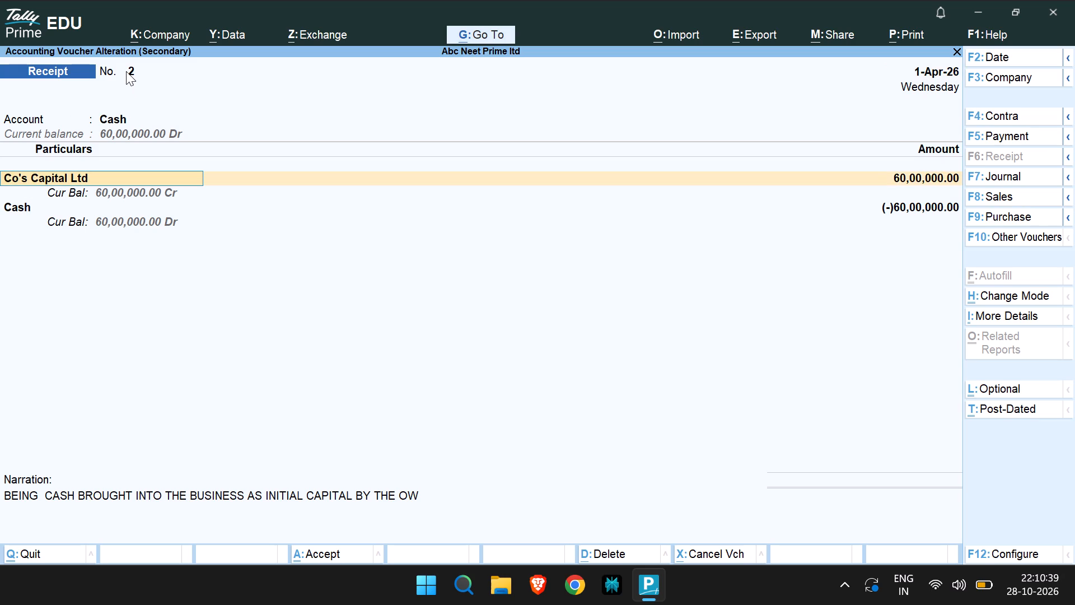
pyautogui.click(126, 71)
pyautogui.click(126, 71)
pyautogui.press('Escape')
pyautogui.press('Escape')
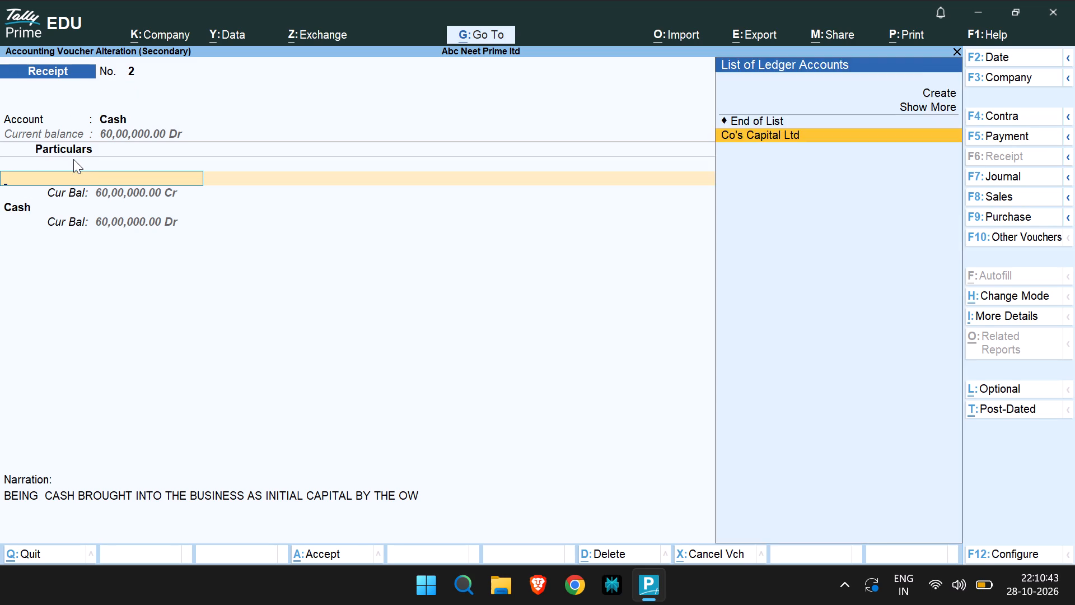
pyautogui.moveTo(67, 194); pyautogui.dragTo(65, 210)
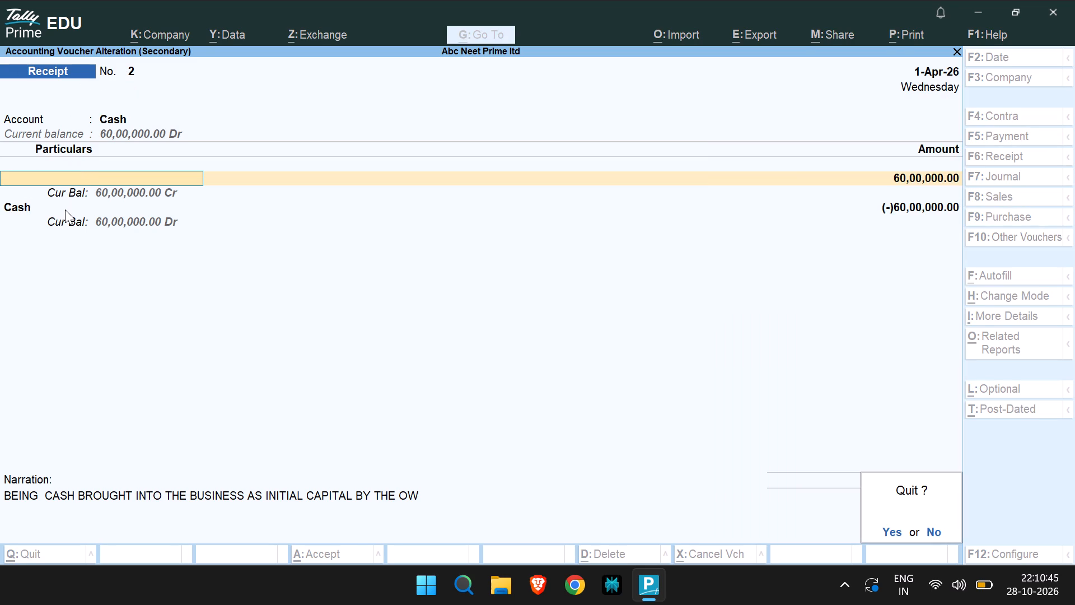
pyautogui.click(65, 210)
pyautogui.click(883, 532)
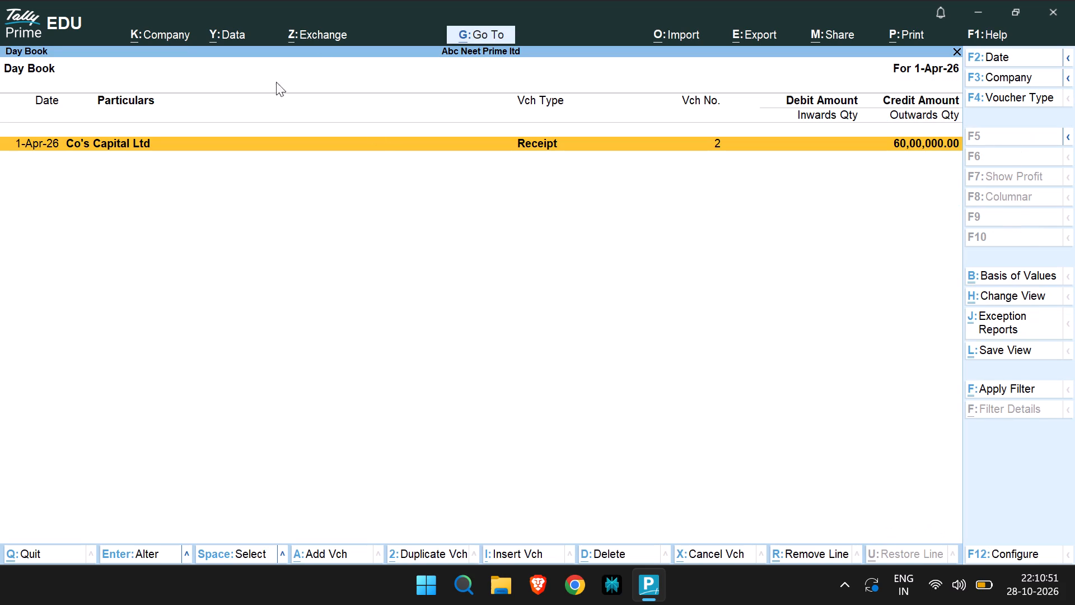
# Delete the Co's Capital Ltd receipt voucher dated 1-Apr-26 from the Day Book.
pyautogui.click(292, 116)
pyautogui.hotkey('alt', 'd')
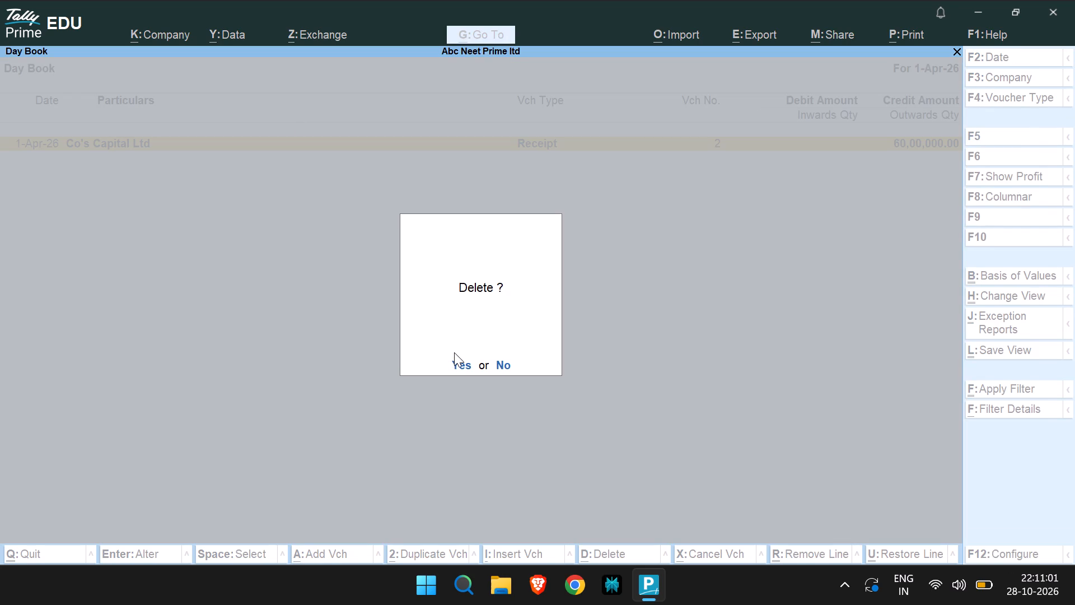
pyautogui.click(458, 362)
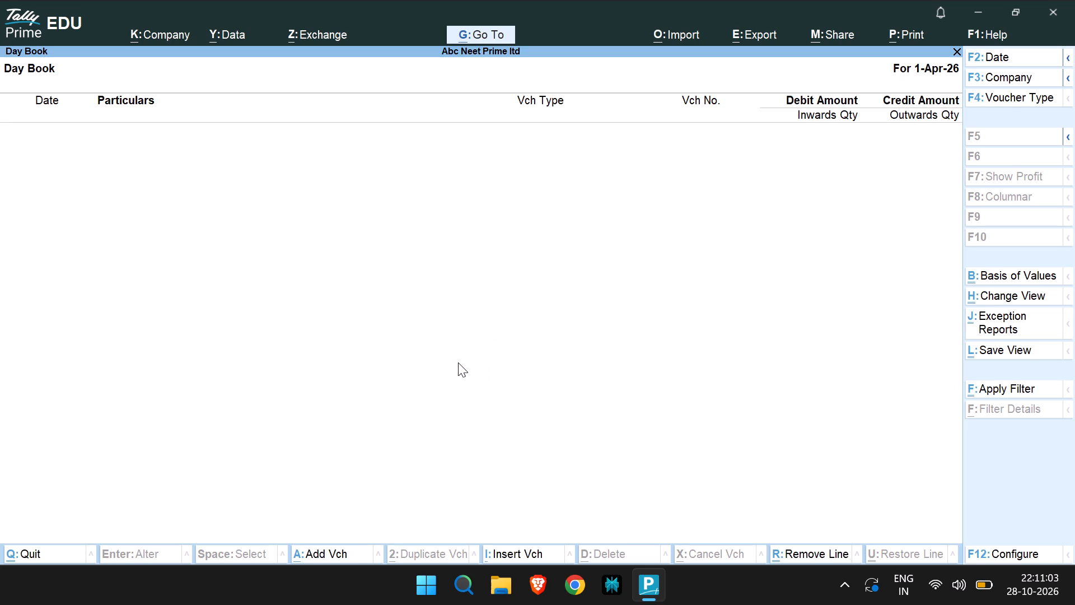
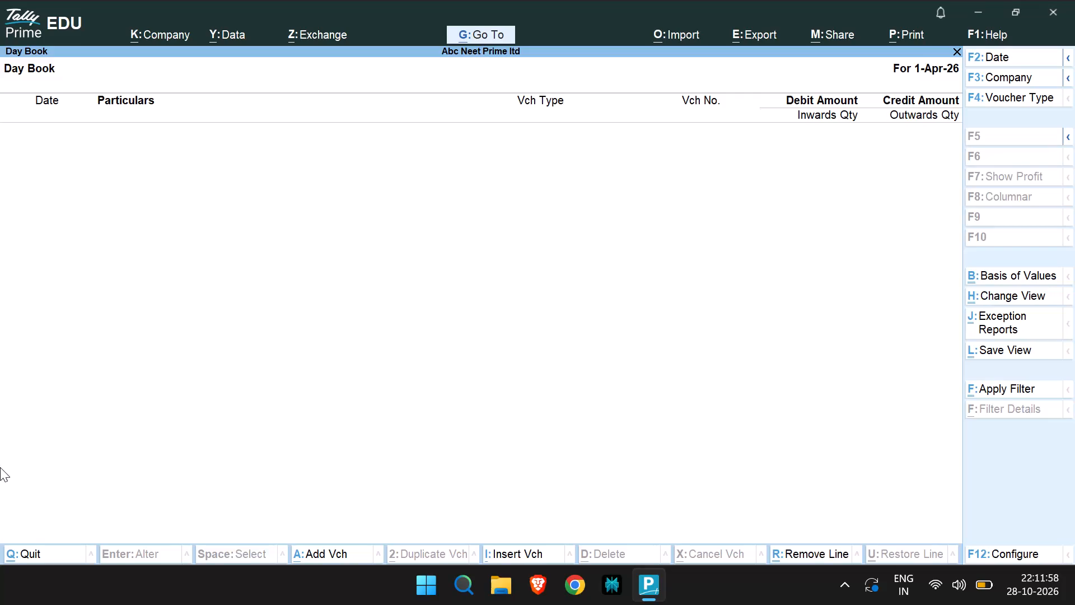
# Close the Day Book and return to the Gateway of Tally.
pyautogui.click(0, 467)
pyautogui.press('Escape')
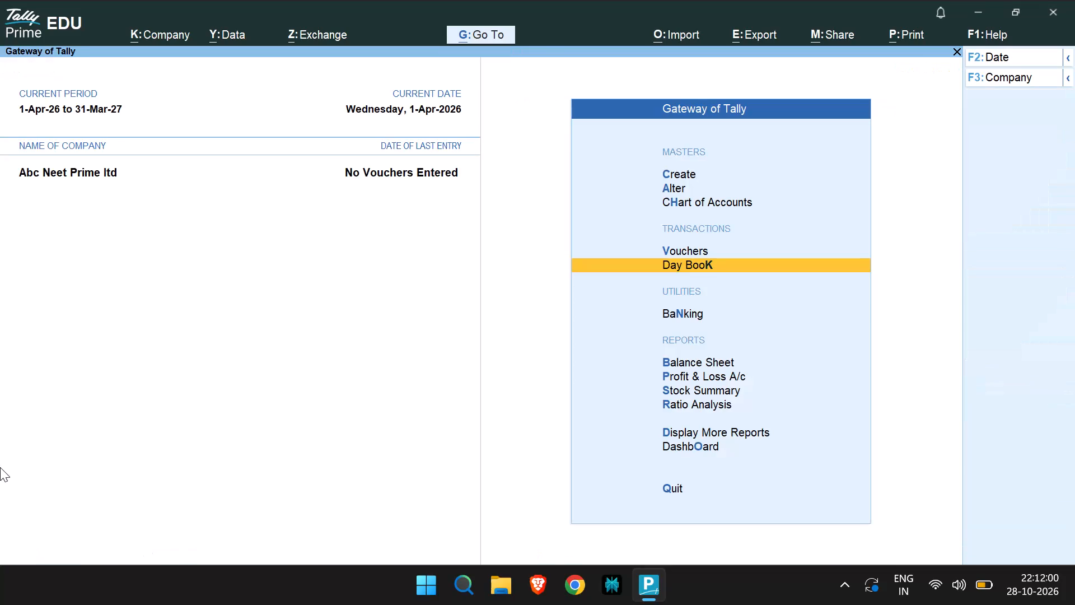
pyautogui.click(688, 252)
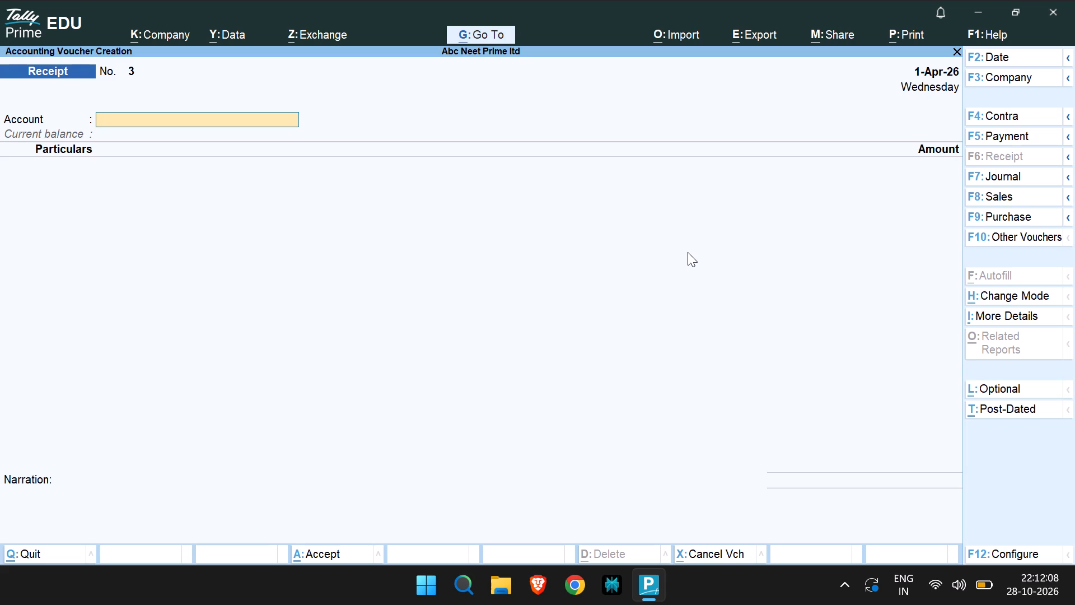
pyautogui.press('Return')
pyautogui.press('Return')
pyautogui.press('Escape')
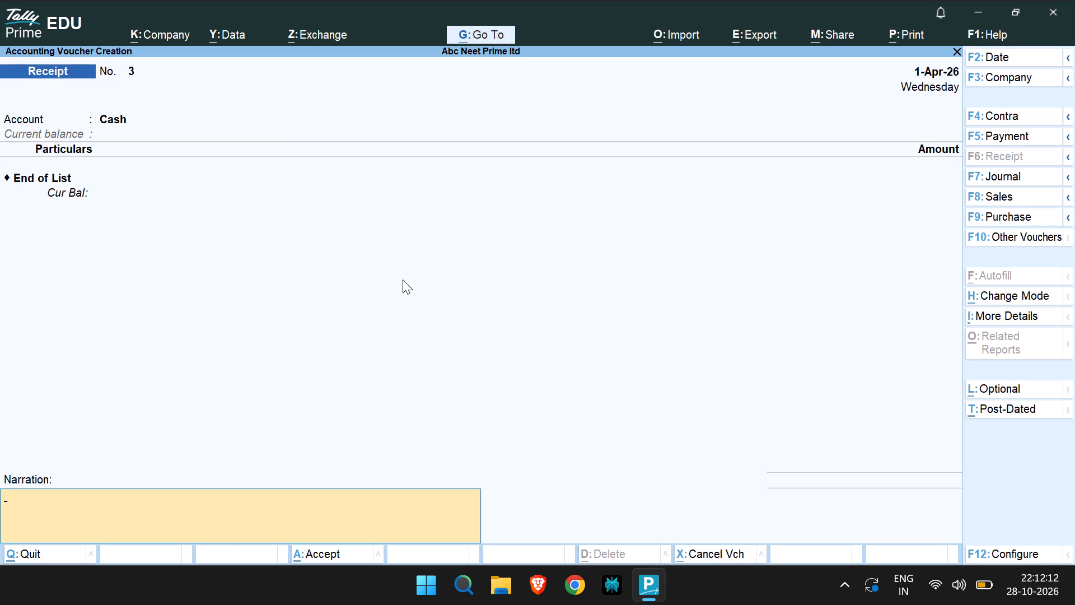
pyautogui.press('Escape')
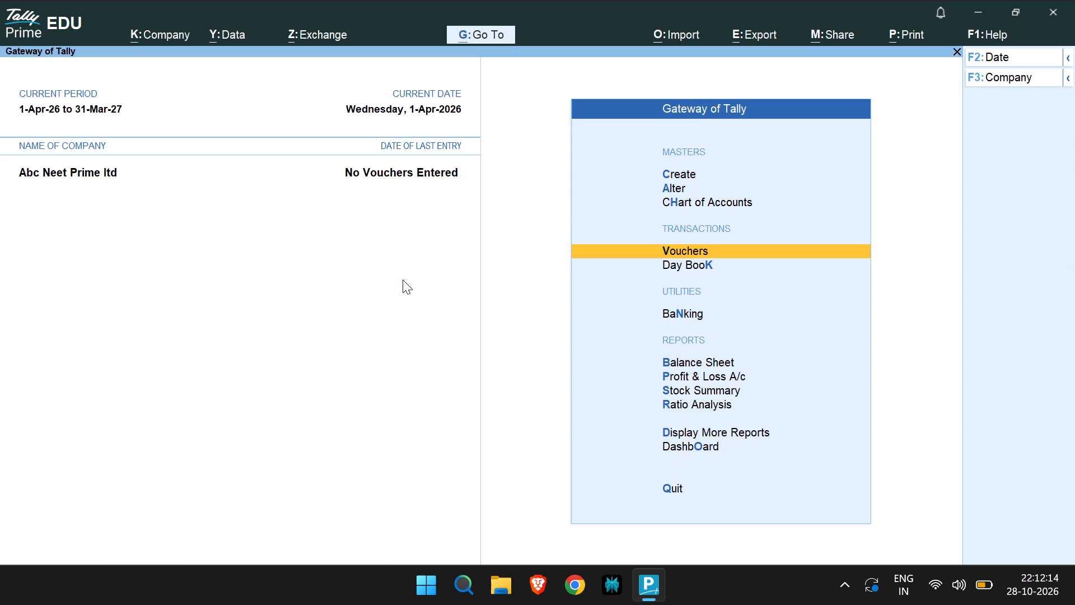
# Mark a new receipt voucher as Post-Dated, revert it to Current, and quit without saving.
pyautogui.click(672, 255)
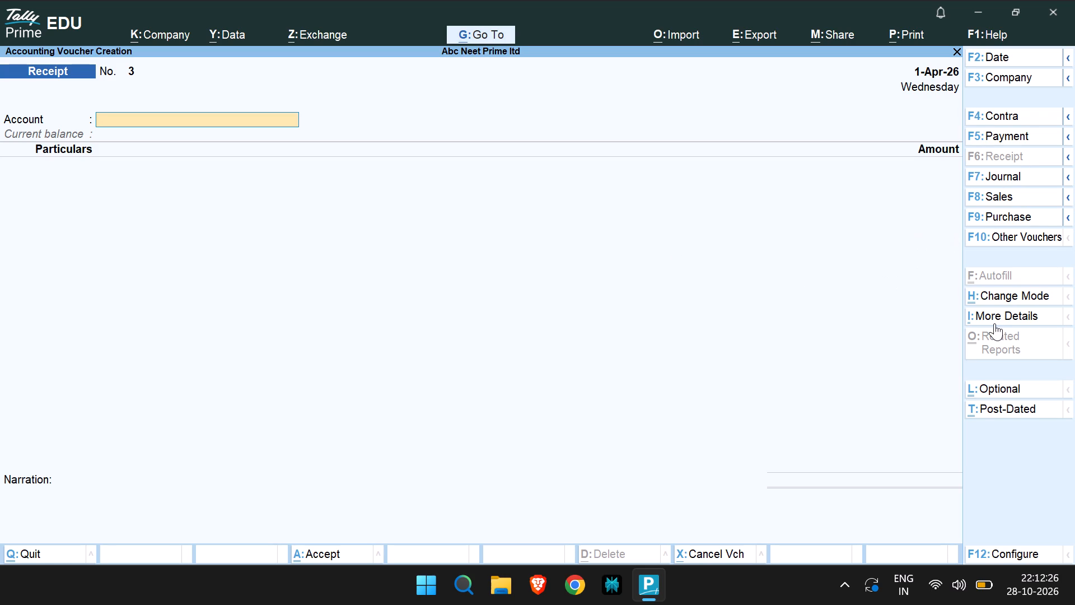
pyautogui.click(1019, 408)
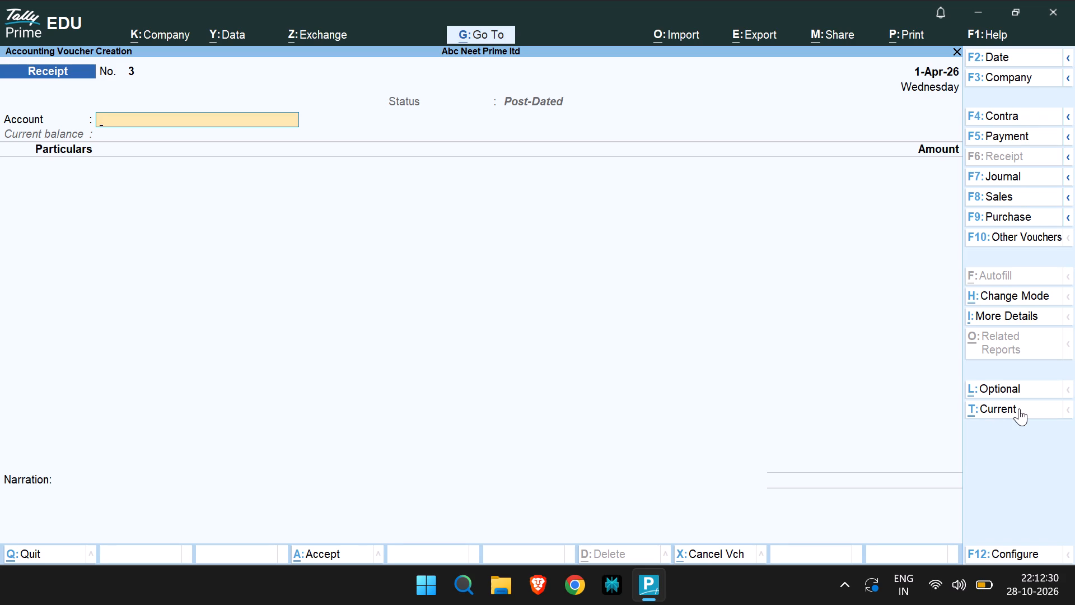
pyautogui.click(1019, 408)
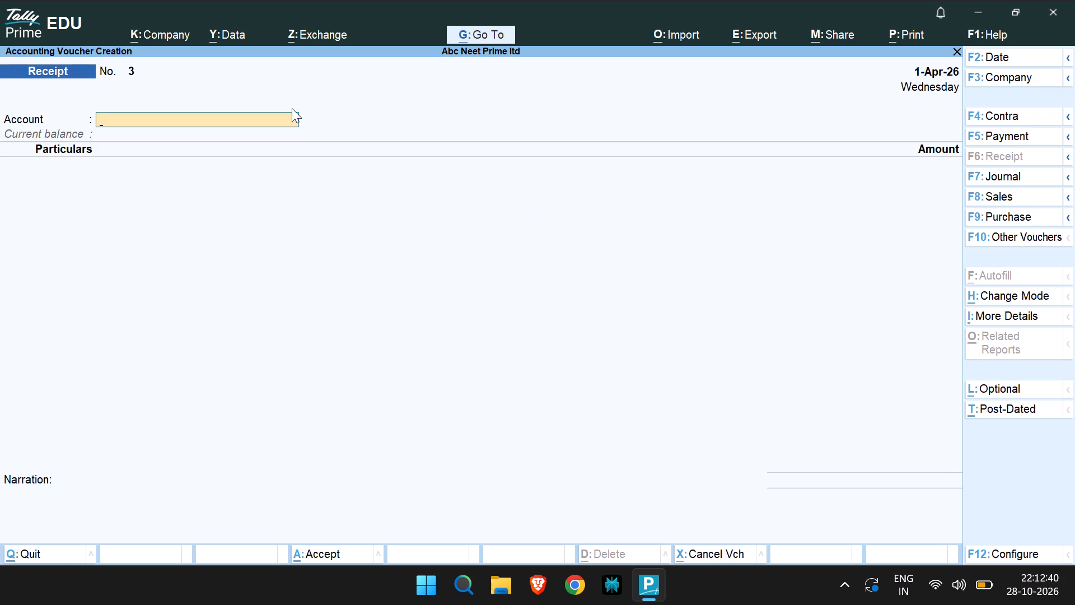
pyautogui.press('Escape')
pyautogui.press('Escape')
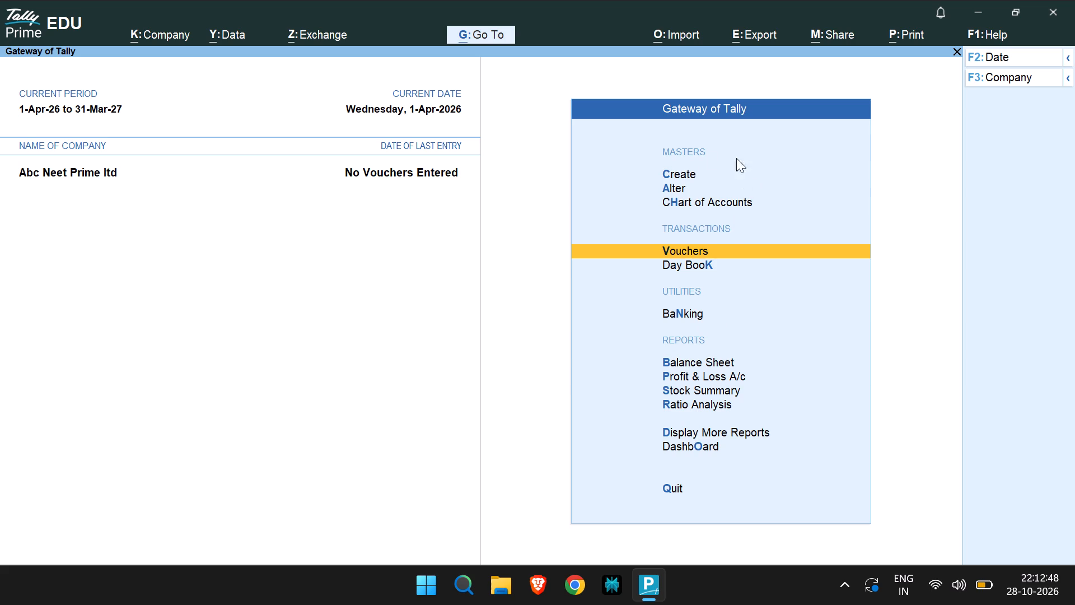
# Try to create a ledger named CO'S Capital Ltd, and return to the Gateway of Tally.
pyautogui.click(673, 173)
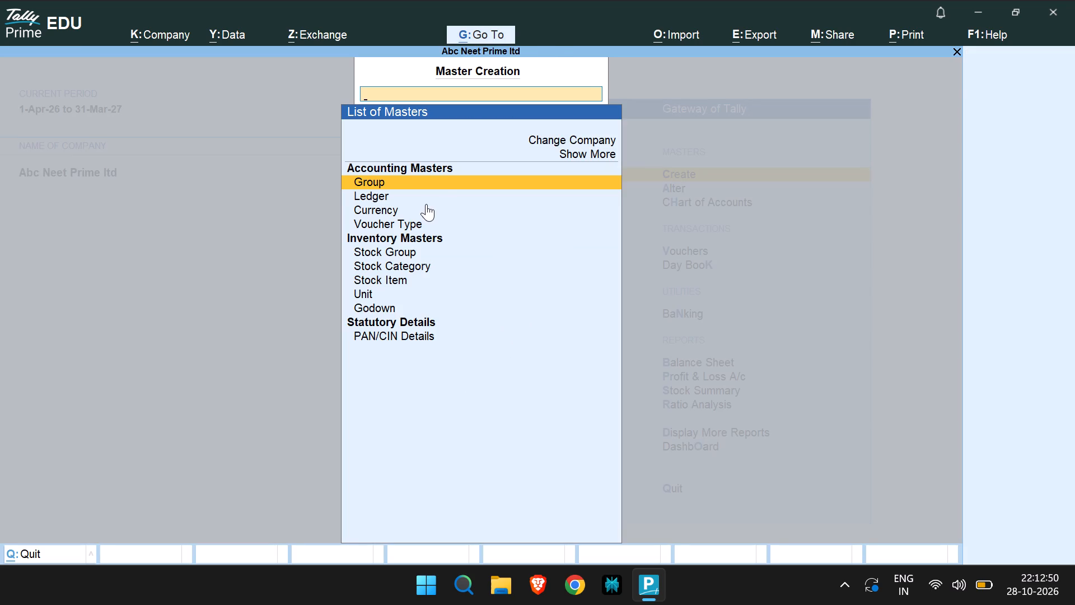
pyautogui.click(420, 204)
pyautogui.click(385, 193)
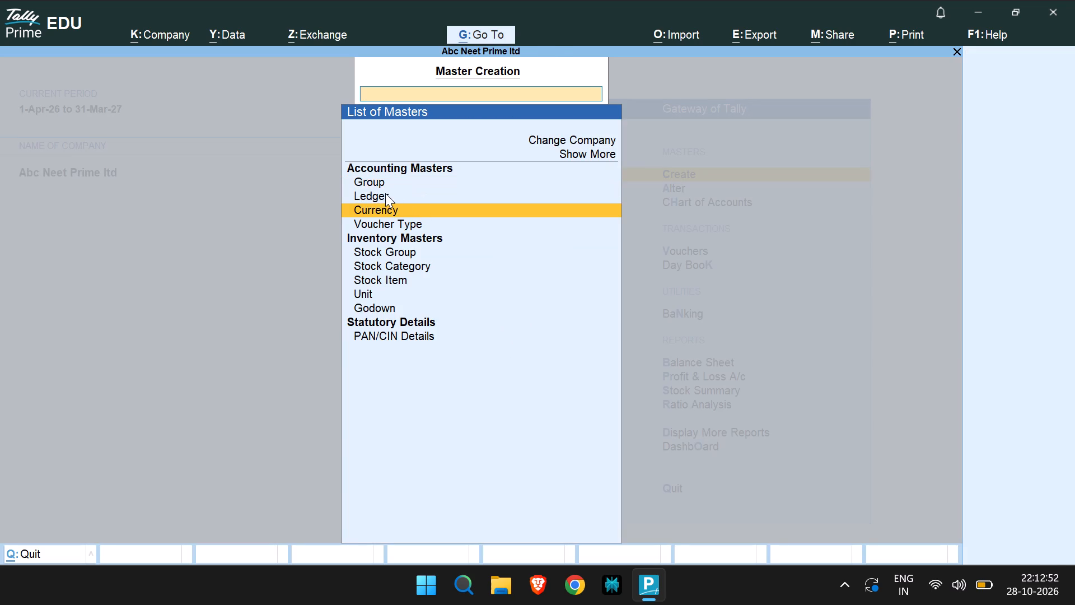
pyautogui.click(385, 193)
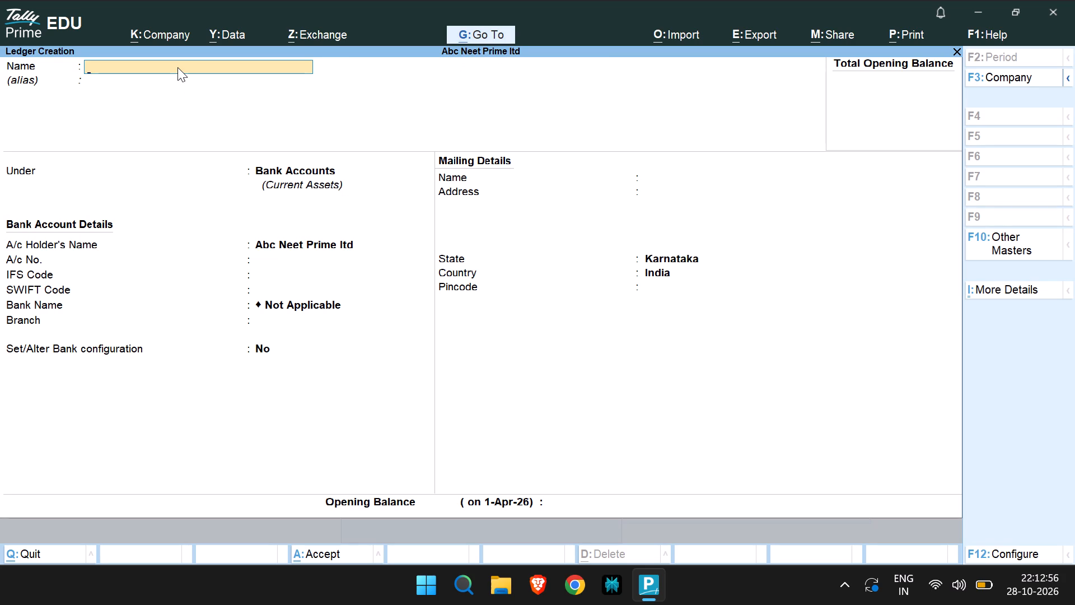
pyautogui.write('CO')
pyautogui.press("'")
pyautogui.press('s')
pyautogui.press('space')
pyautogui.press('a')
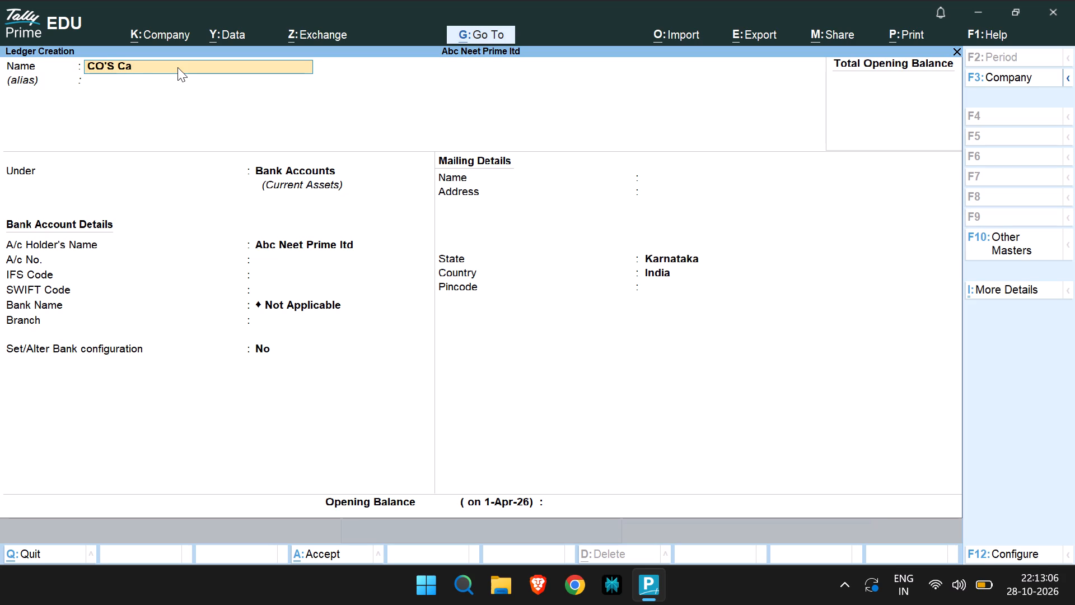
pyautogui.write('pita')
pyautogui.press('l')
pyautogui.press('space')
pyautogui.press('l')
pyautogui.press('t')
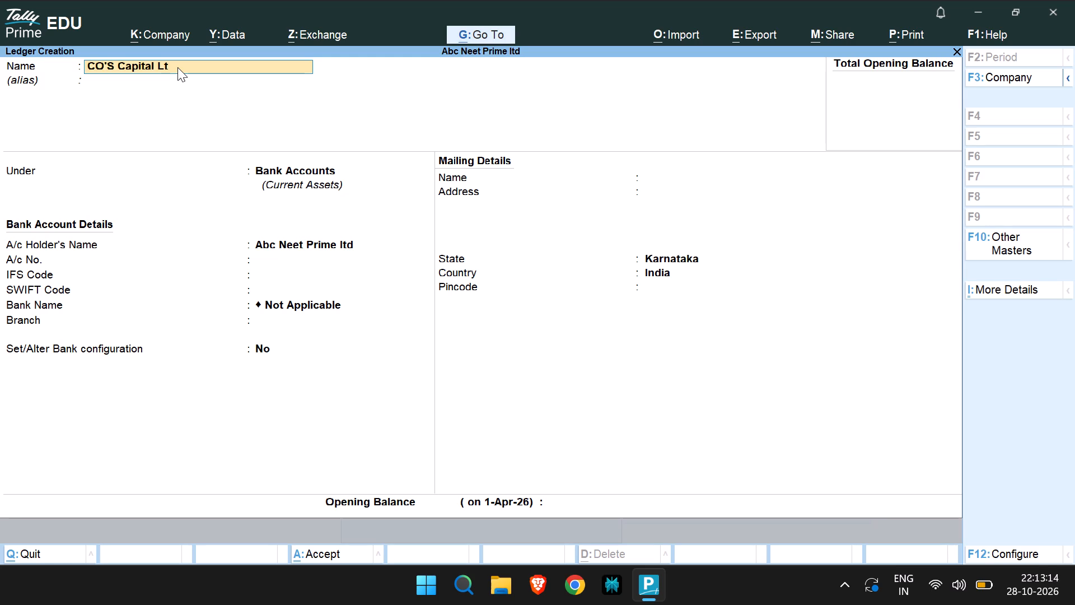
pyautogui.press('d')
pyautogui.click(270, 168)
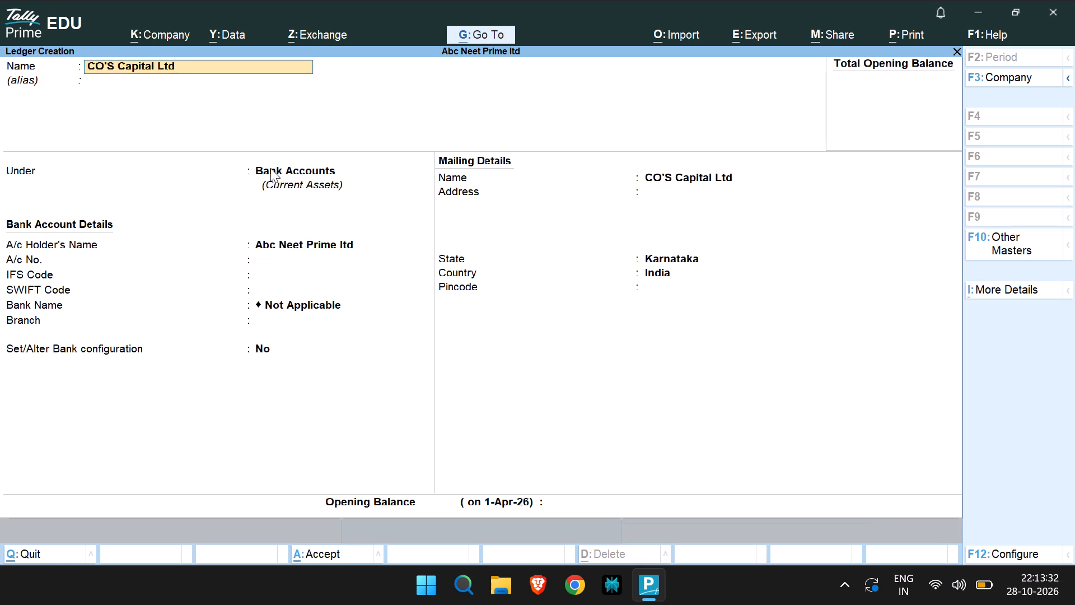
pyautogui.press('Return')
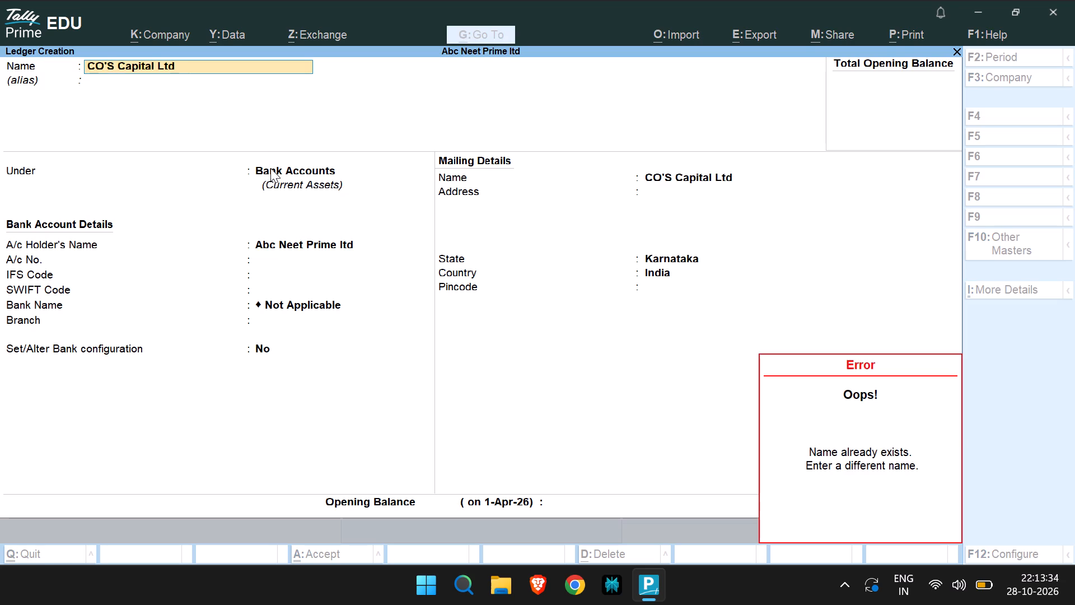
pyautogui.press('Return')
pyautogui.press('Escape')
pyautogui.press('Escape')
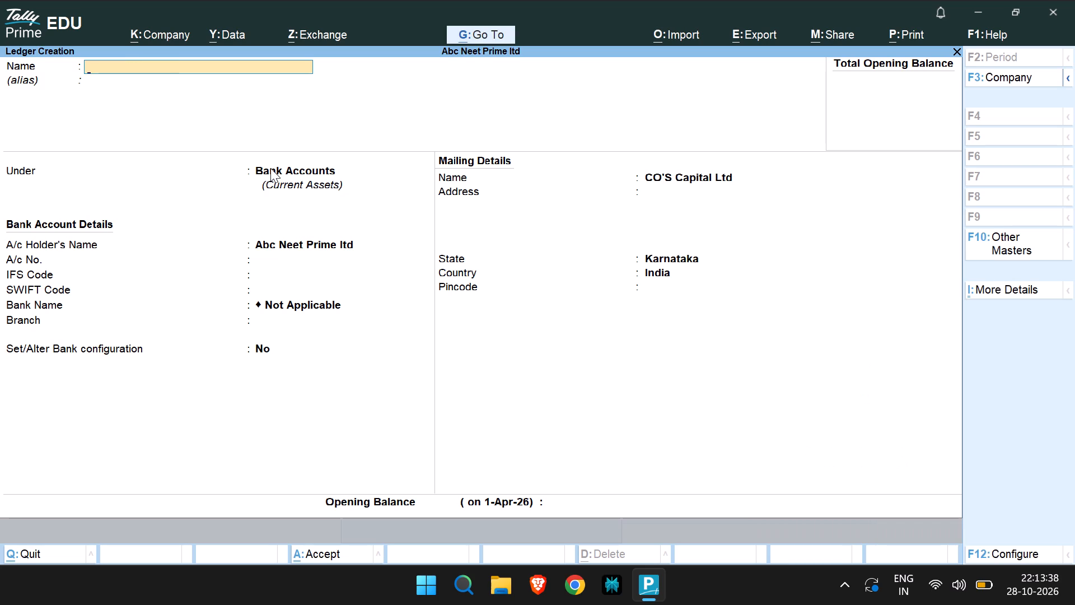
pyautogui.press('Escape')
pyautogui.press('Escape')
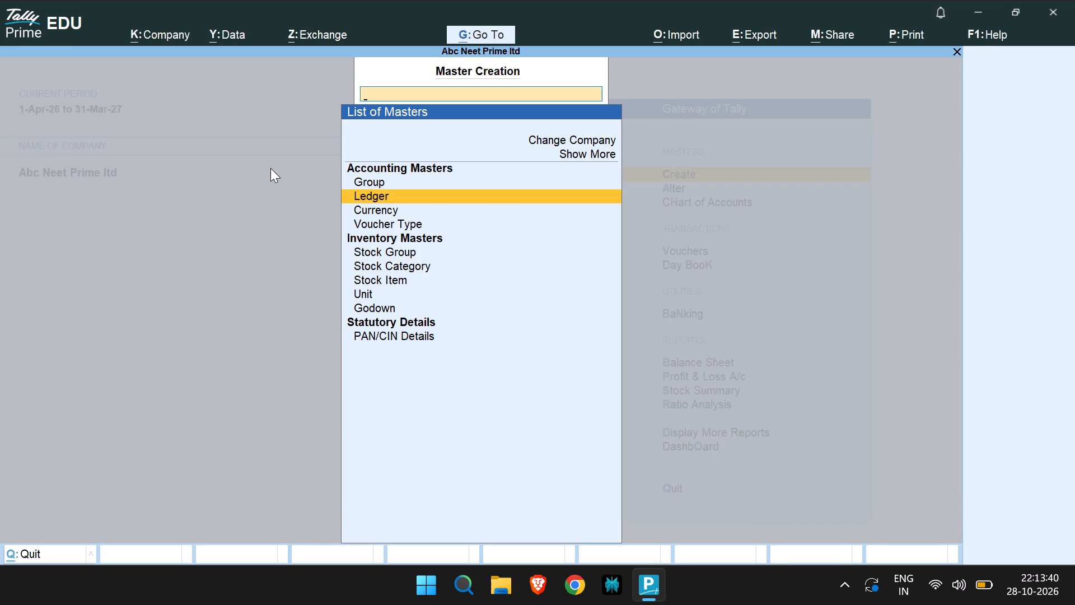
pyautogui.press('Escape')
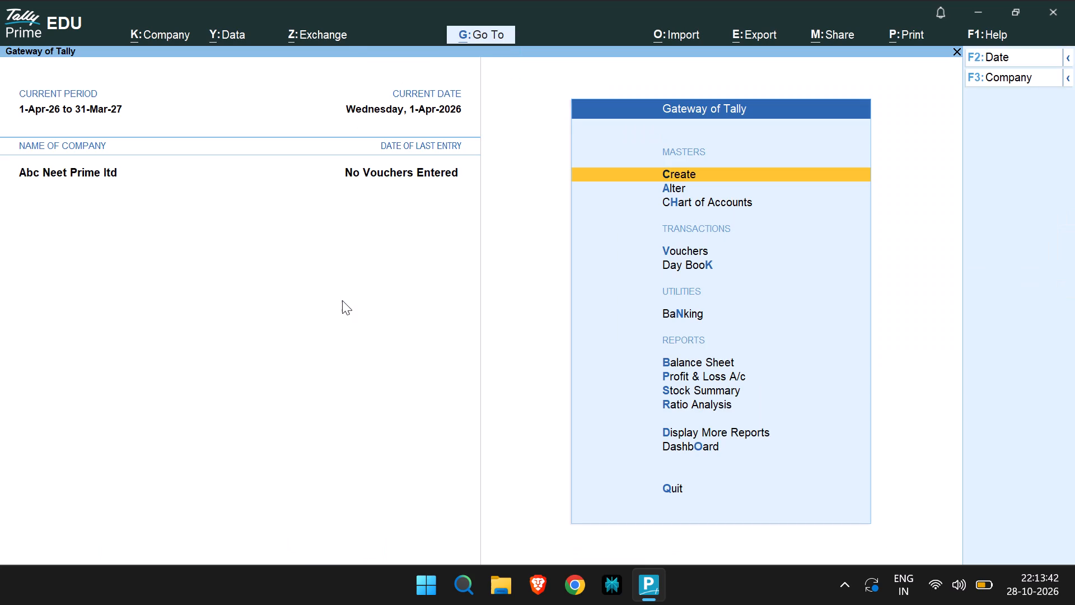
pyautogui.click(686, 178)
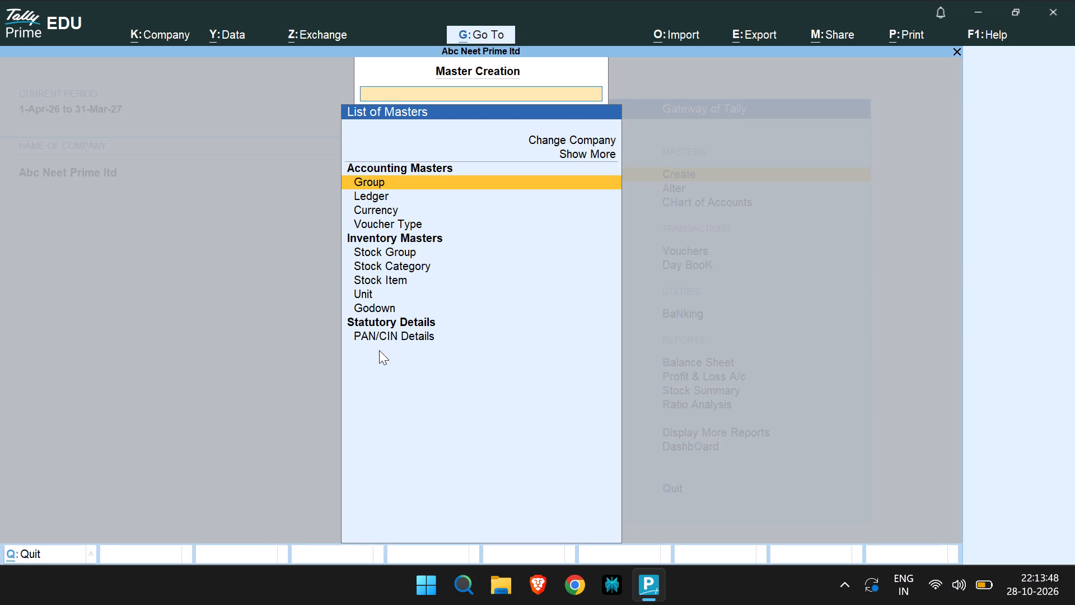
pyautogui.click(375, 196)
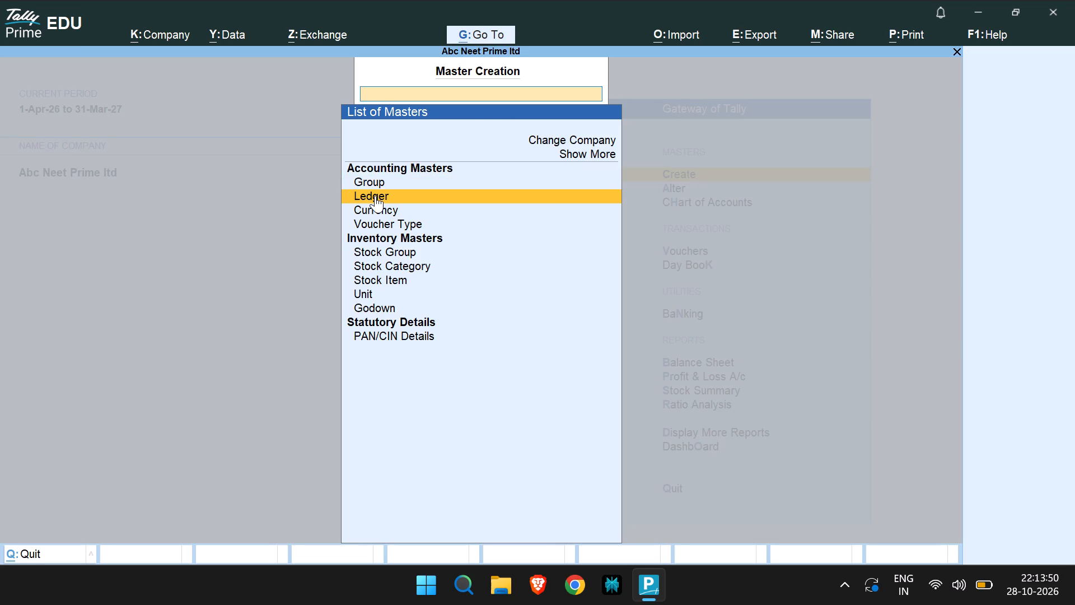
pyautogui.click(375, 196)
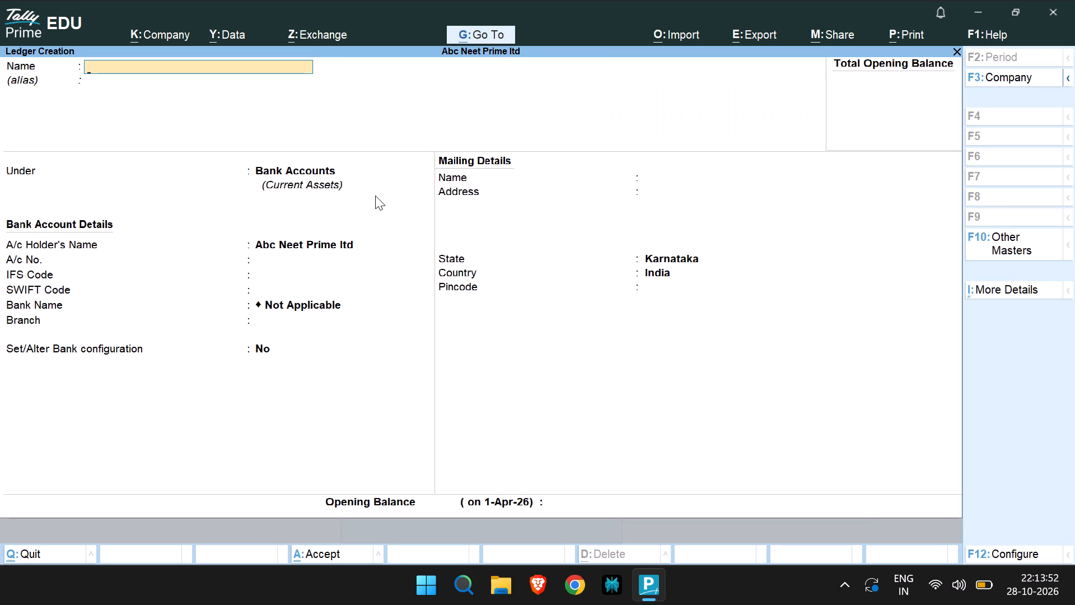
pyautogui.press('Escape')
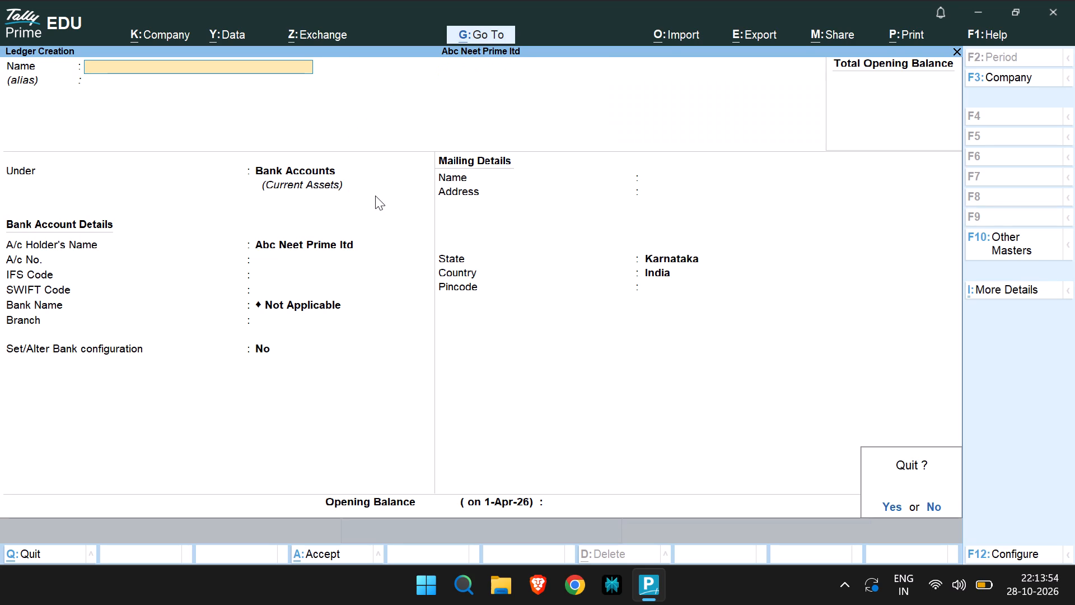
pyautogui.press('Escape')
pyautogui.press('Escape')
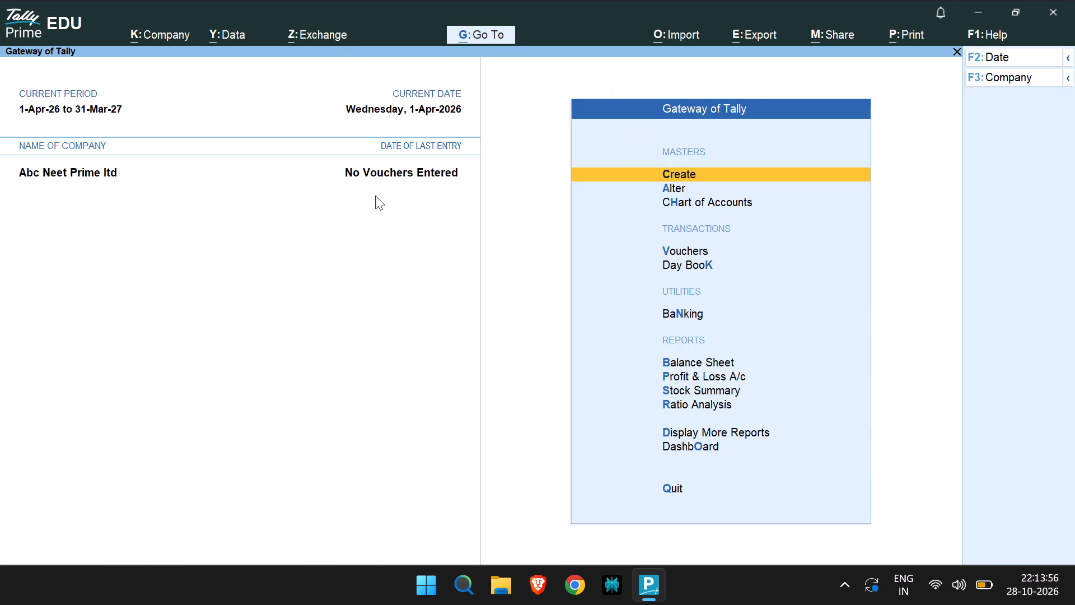
# Check the Day Book for vouchers dated 1-Apr-26 and return to the Gateway of Tally.
pyautogui.click(697, 268)
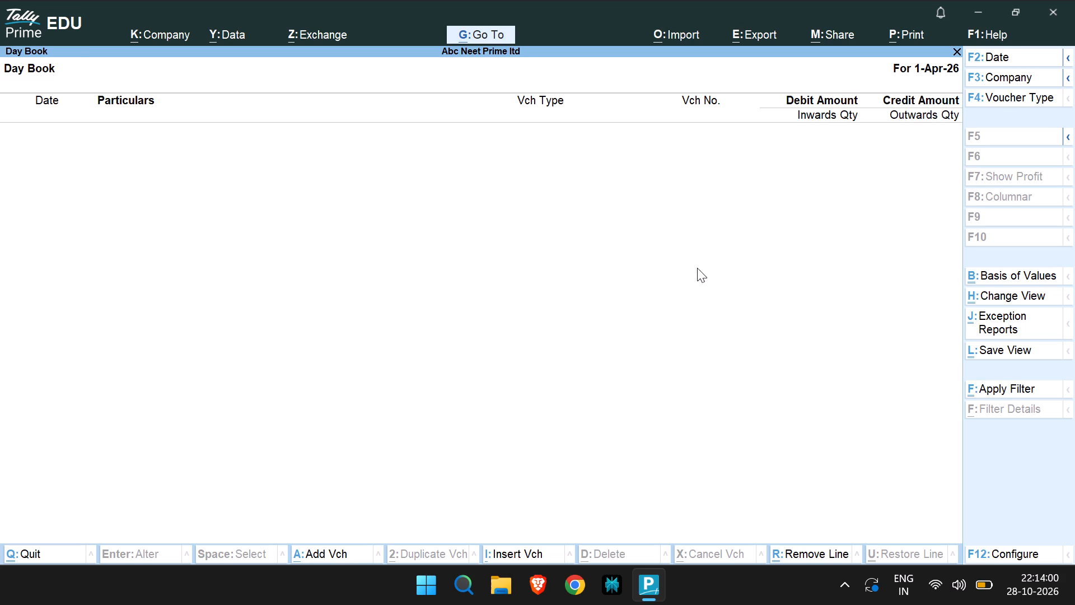
pyautogui.press('Escape')
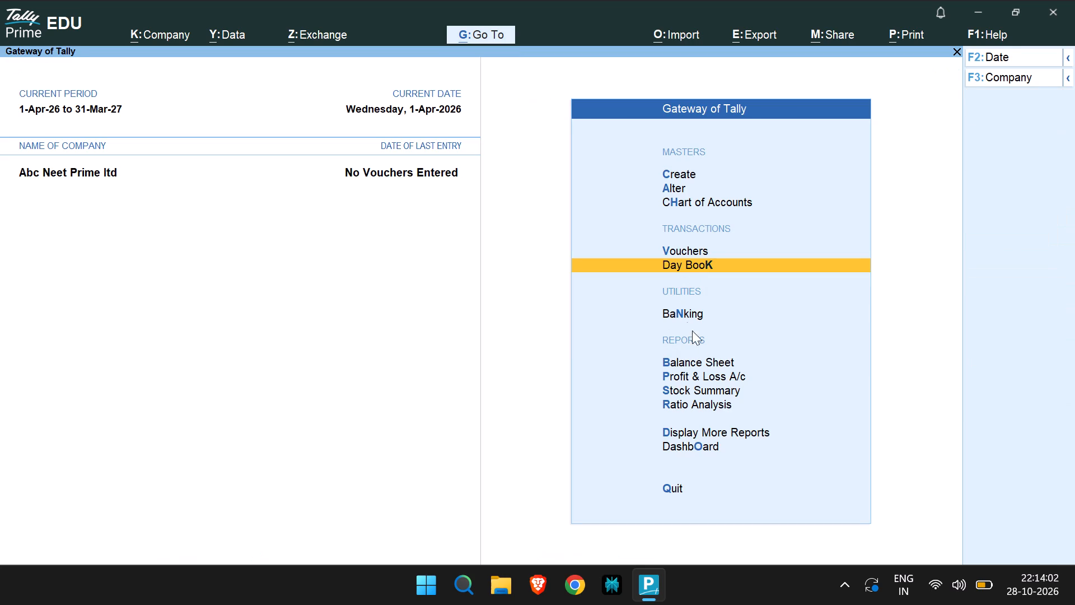
# Check the Cash/Bank Summary in the account books and return to the Gateway of Tally.
pyautogui.click(702, 435)
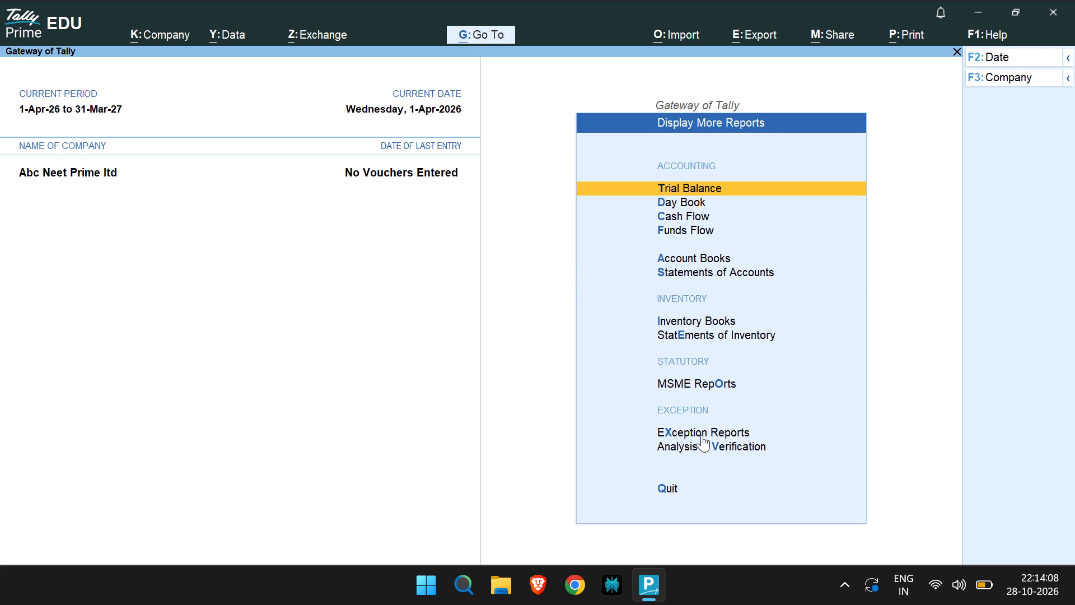
pyautogui.click(704, 253)
pyautogui.click(702, 192)
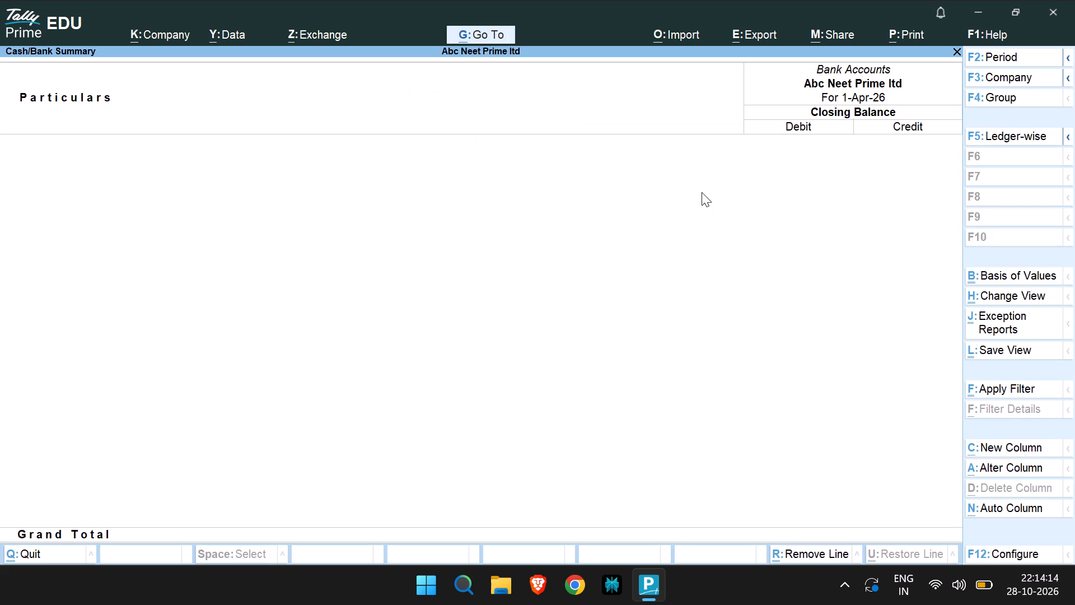
pyautogui.press('Escape')
pyautogui.press('Escape')
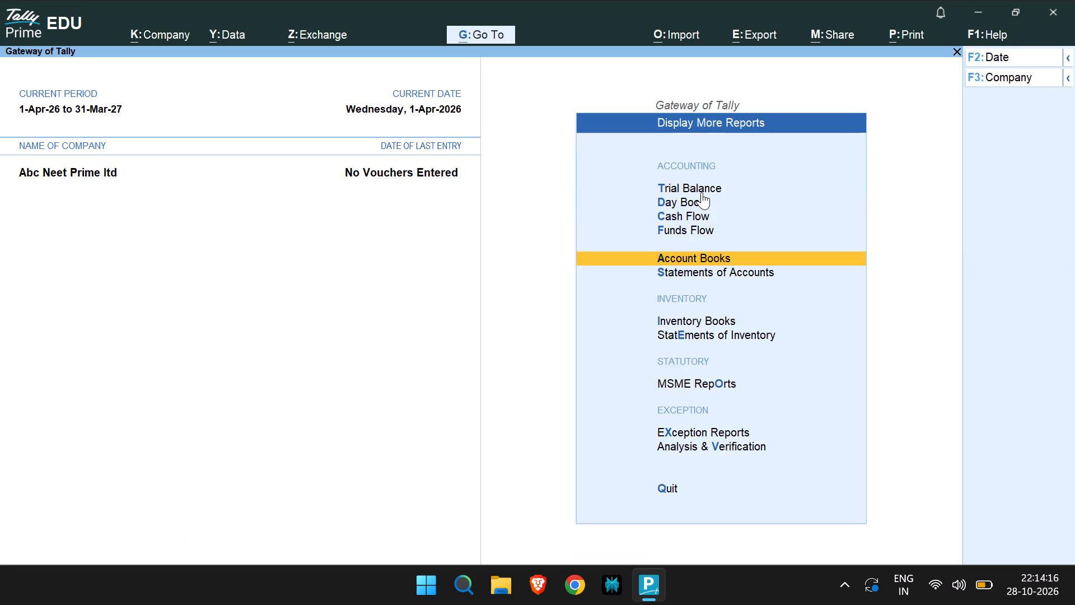
pyautogui.press('Escape')
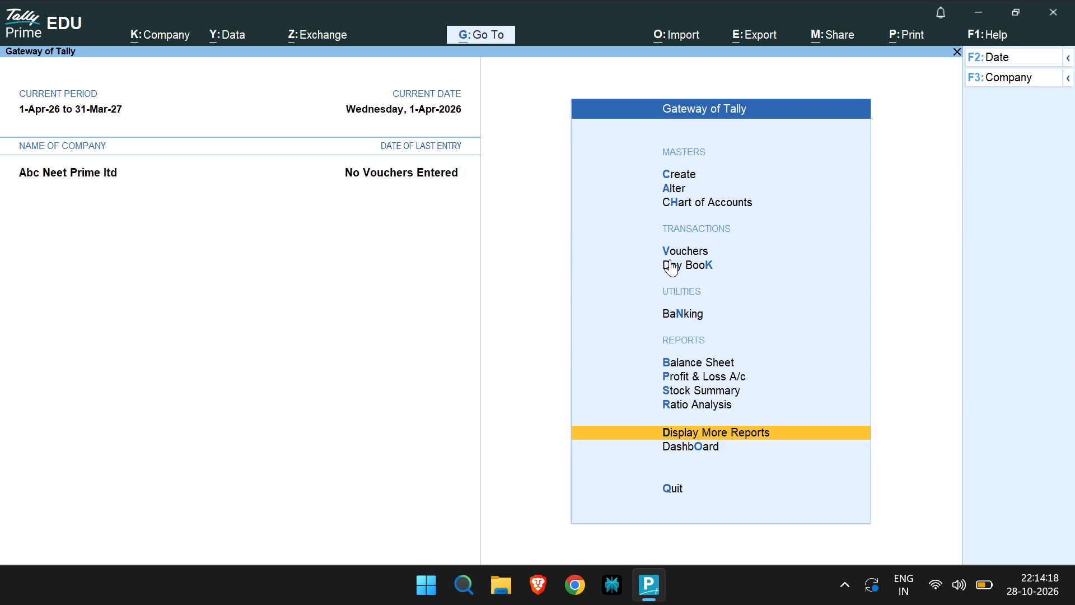
# Open a new receipt voucher, try to edit its voucher number, and check its additional details without changing them.
pyautogui.click(679, 253)
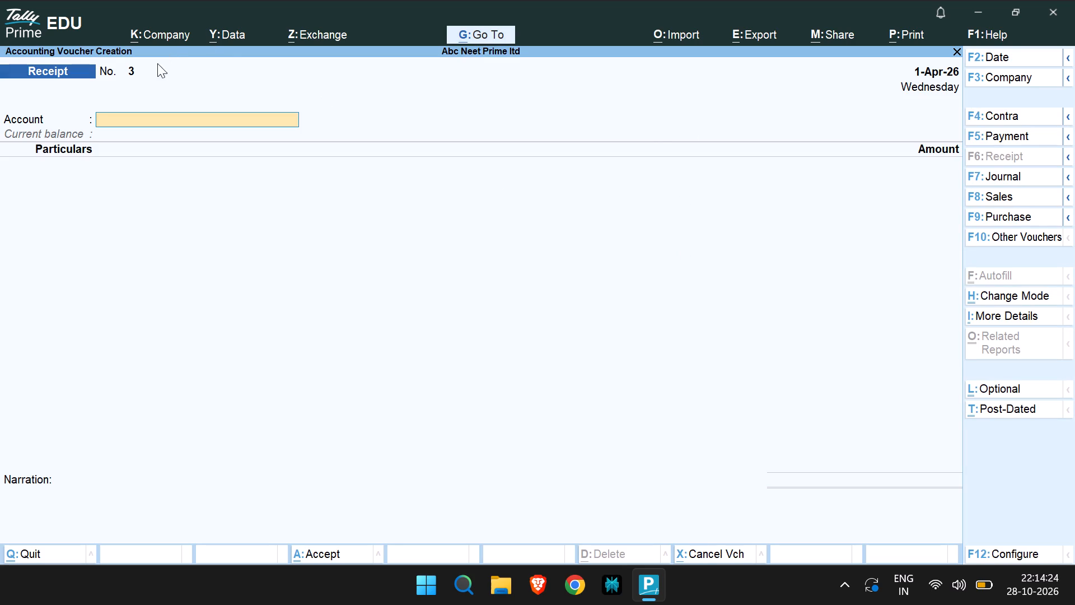
pyautogui.tripleClick(128, 73)
pyautogui.click(128, 73)
pyautogui.tripleClick(128, 73)
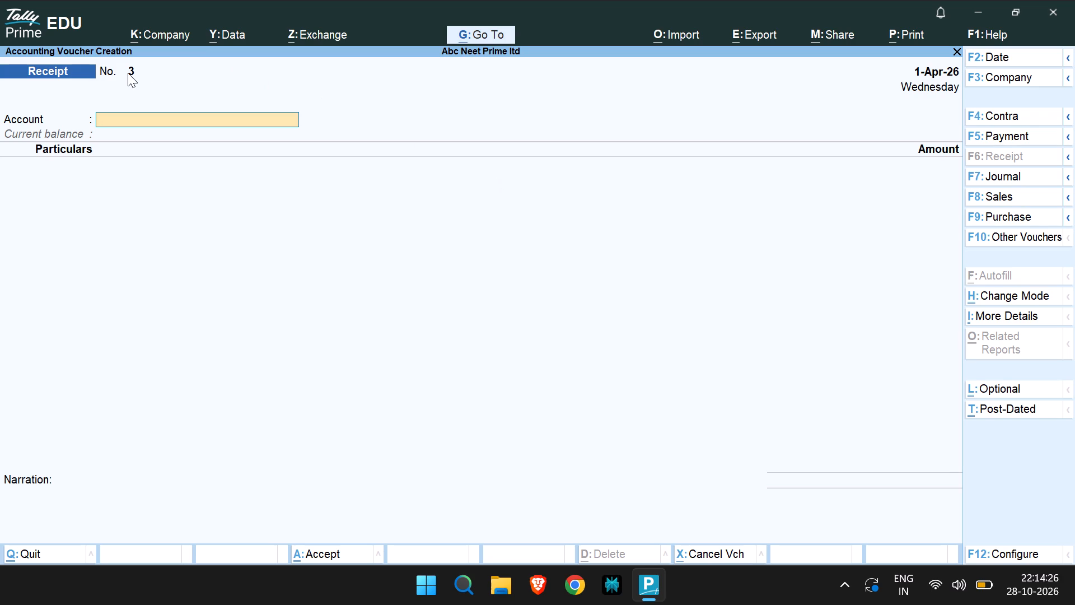
pyautogui.click(128, 73)
pyautogui.doubleClick(132, 71)
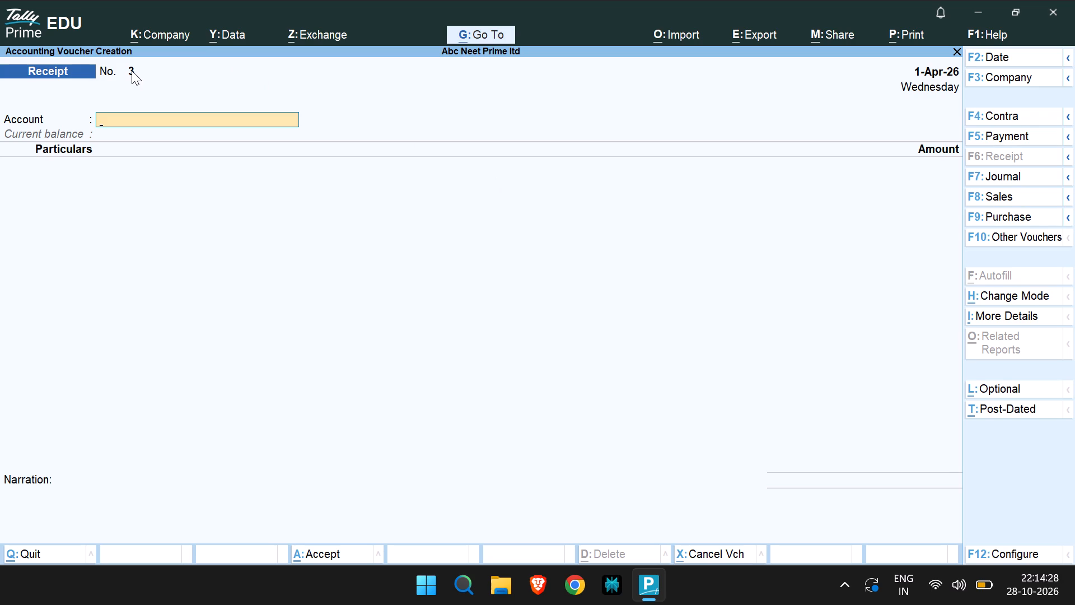
pyautogui.click(132, 71)
pyautogui.click(132, 71)
pyautogui.click(1009, 313)
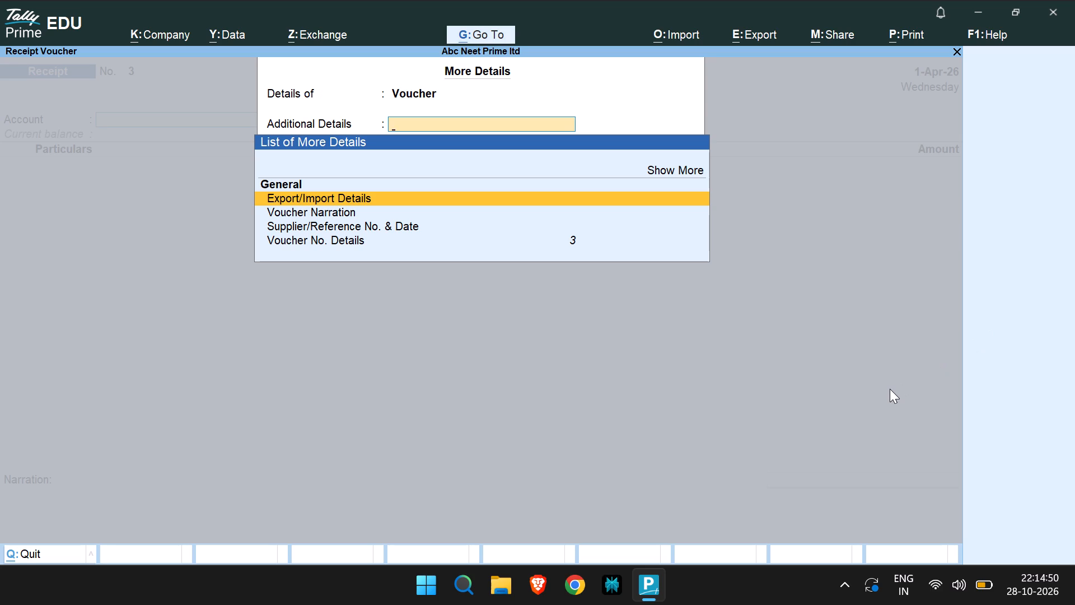
pyautogui.press('Escape')
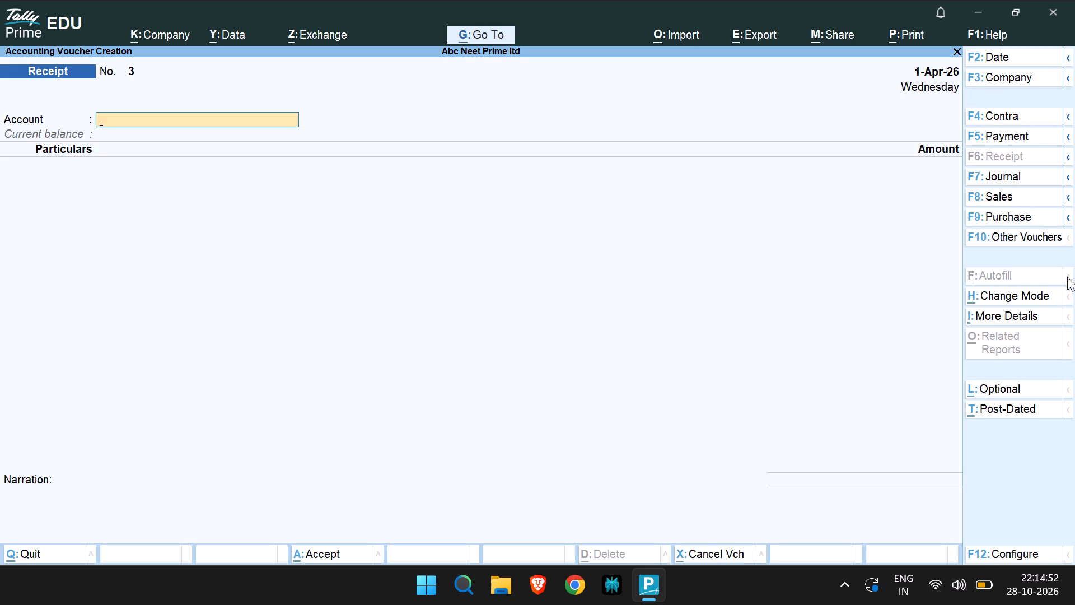
# Set the receipt voucher's mode to Single Entry.
pyautogui.click(1016, 300)
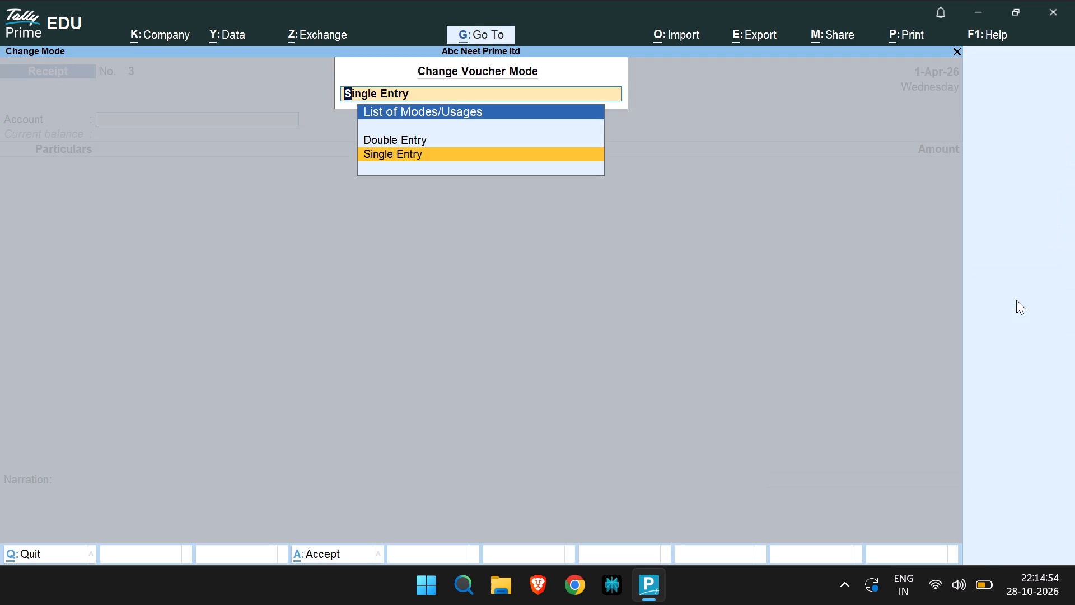
pyautogui.click(428, 159)
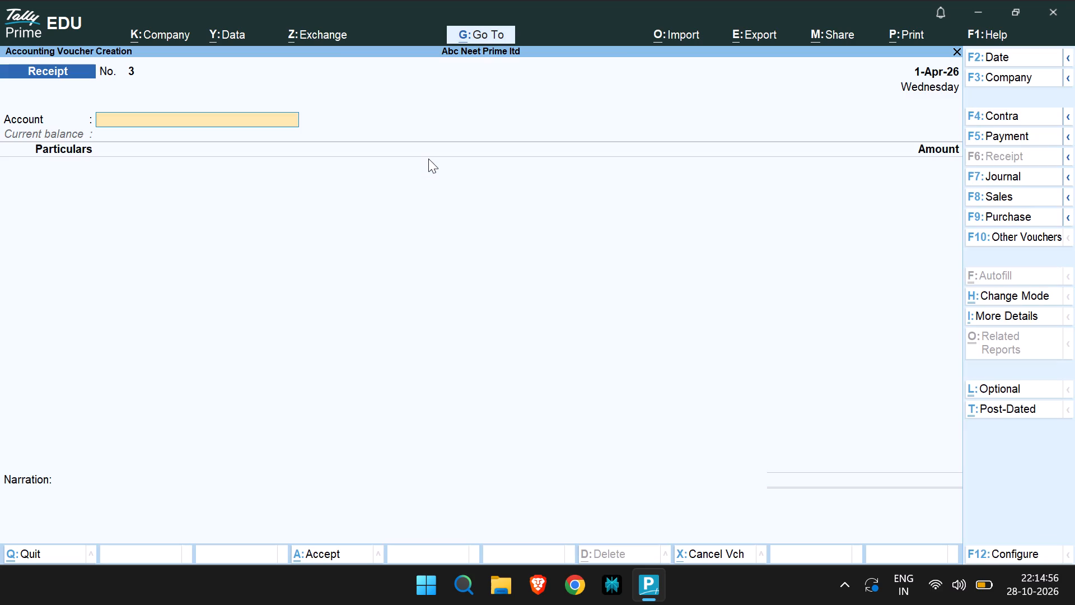
# Set Cash as the receipt voucher's account and start looking up the particulars ledger with C.
pyautogui.press('Return')
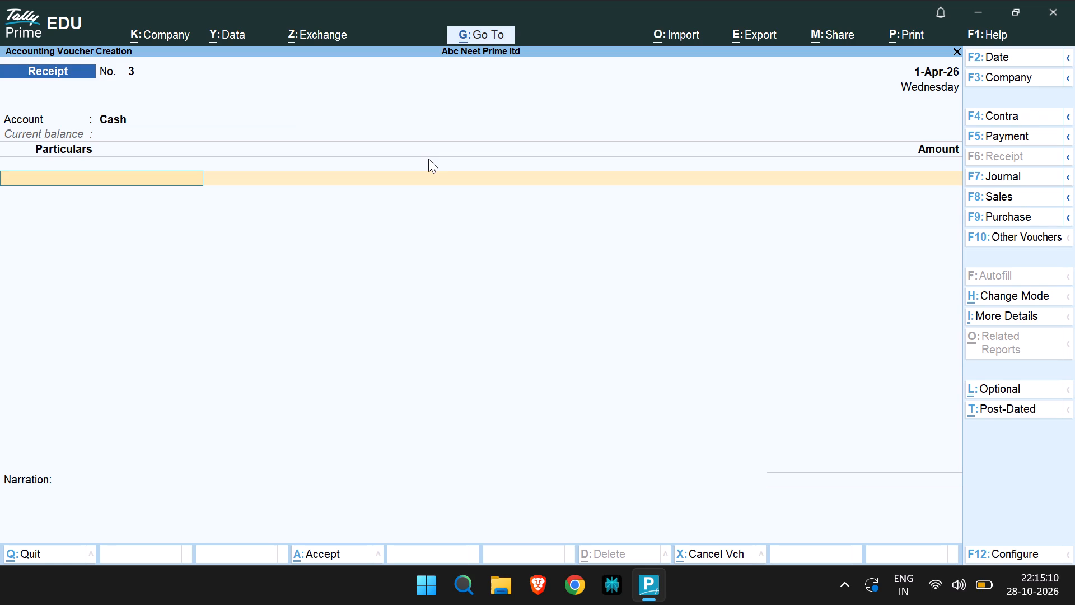
pyautogui.press('c')
pyautogui.press('BackSpace')
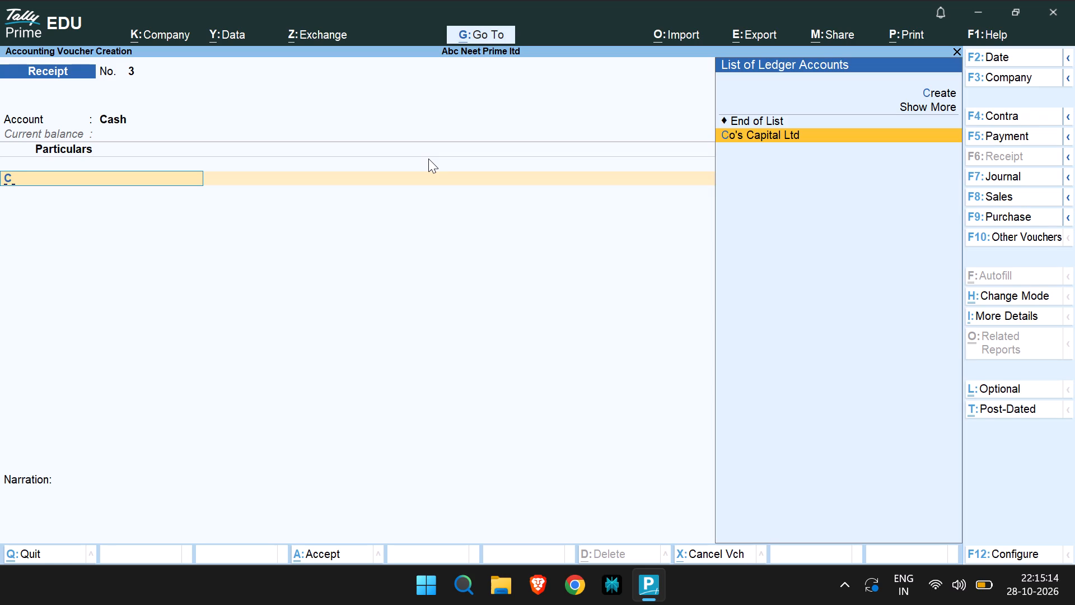
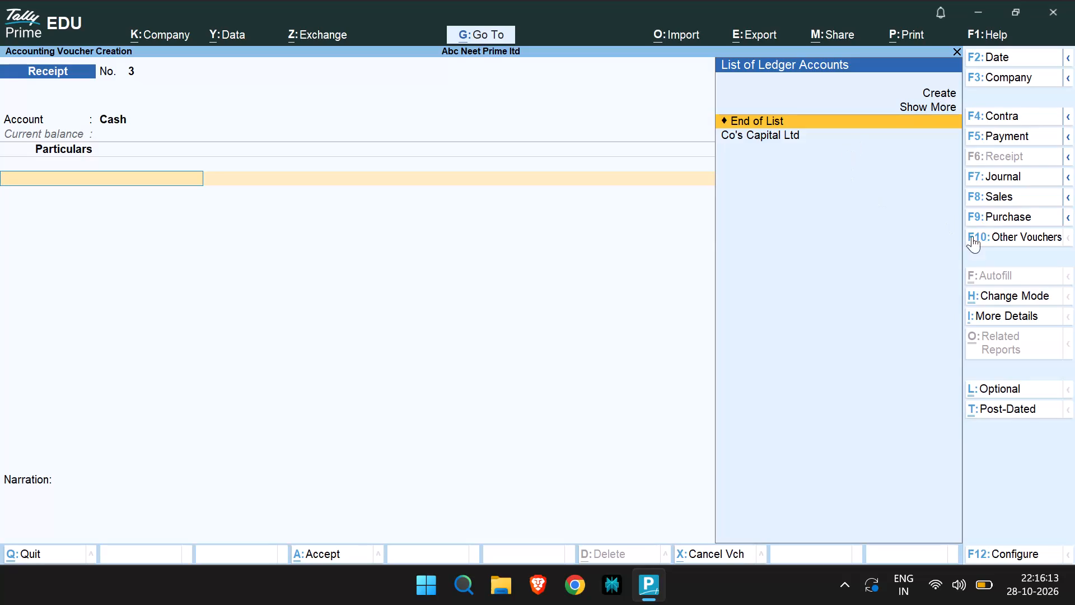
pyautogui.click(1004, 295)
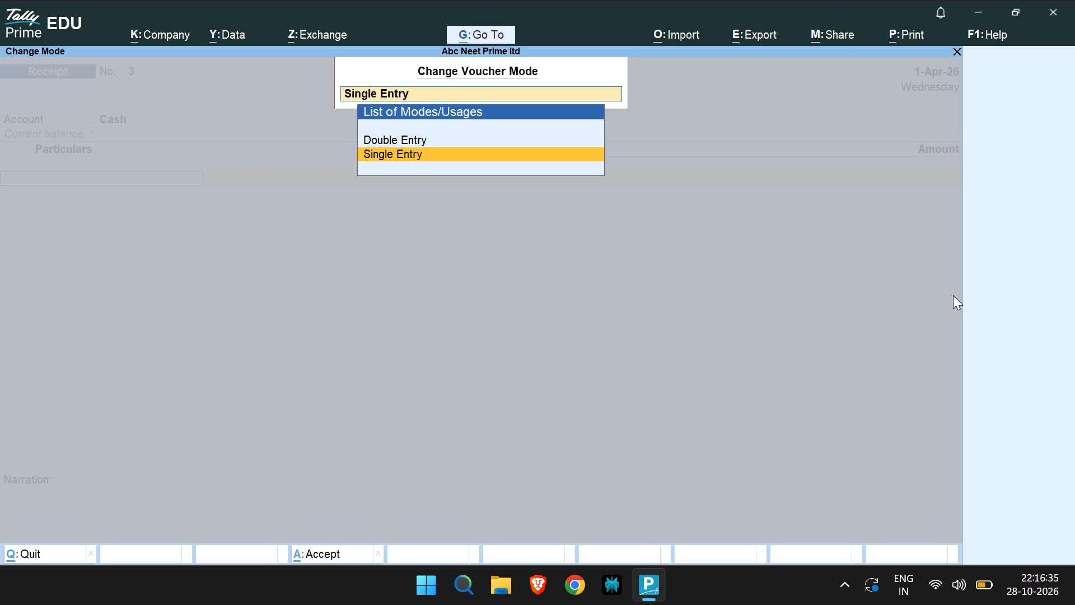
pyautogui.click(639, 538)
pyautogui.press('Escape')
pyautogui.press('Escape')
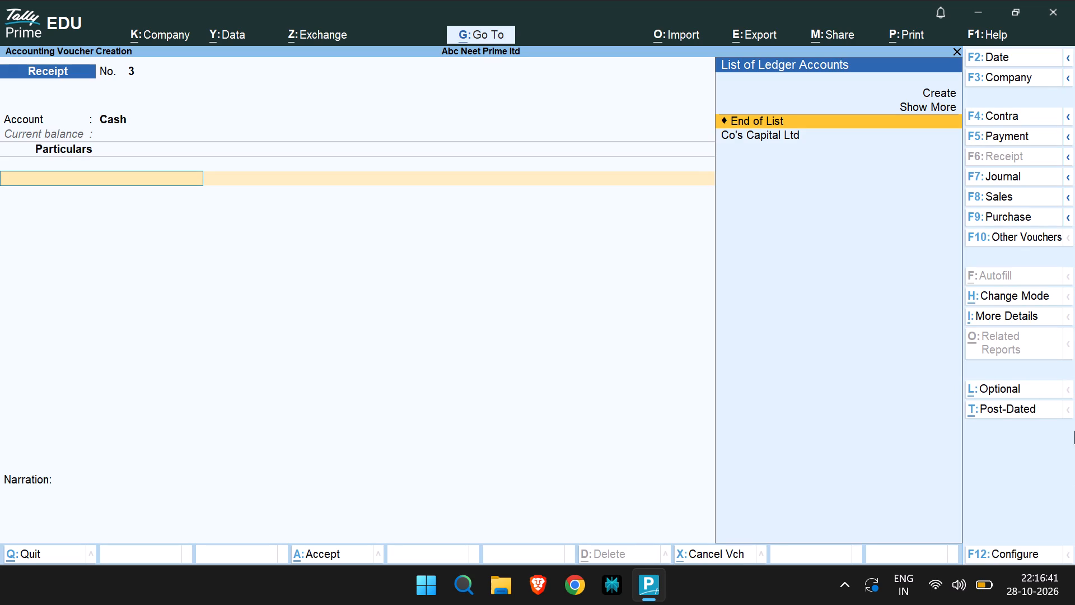
# Switch to a journal voucher and back to a receipt voucher, keeping Cash as the receipt's account.
pyautogui.click(1006, 179)
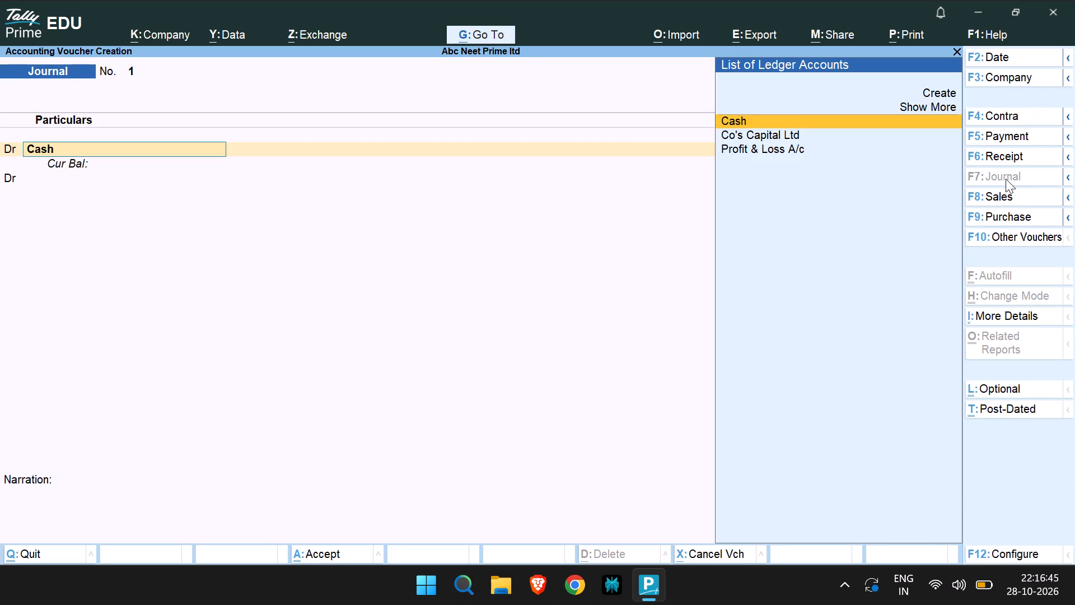
pyautogui.click(999, 149)
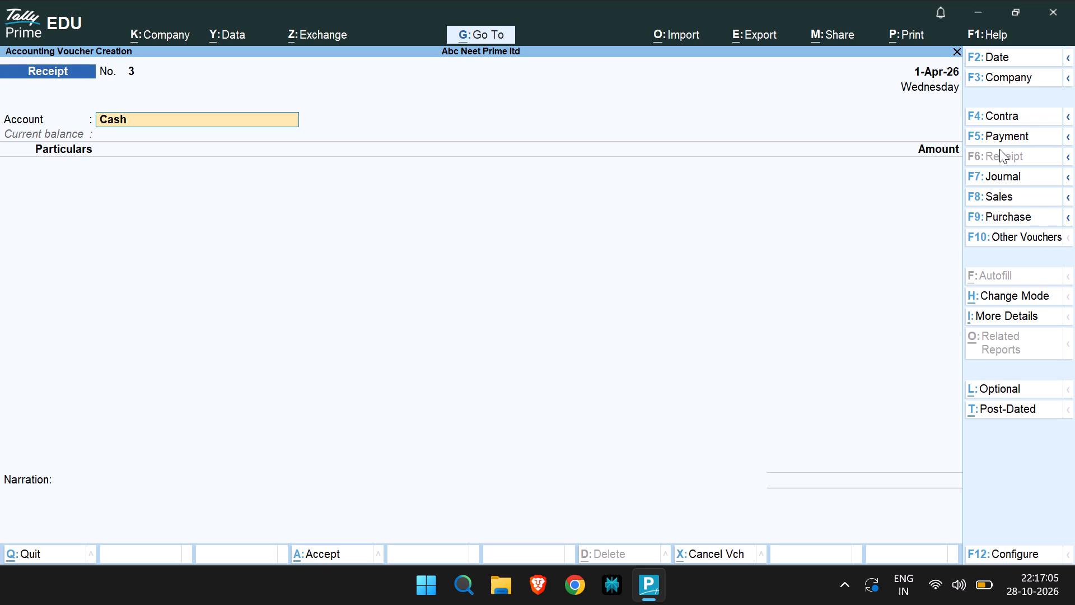
pyautogui.press('Return')
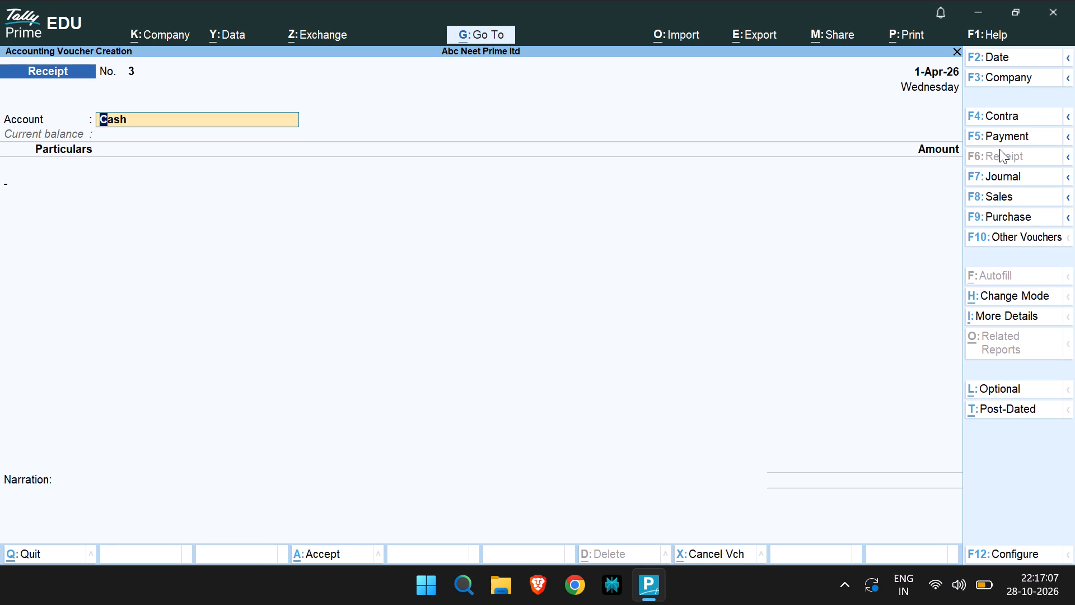
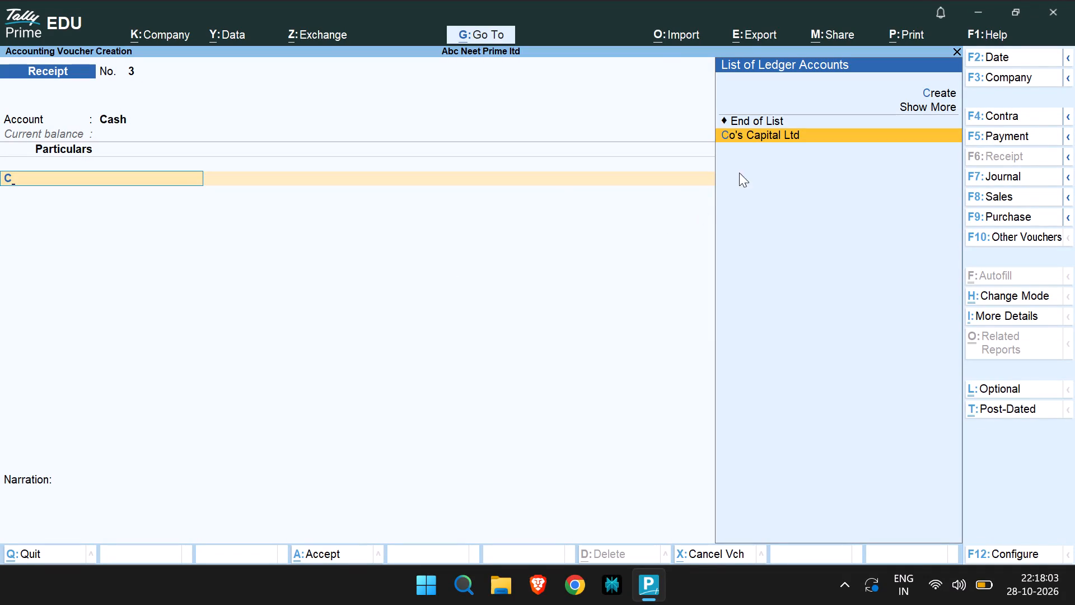
# Enter Co's Capital Ltd as the receipt voucher's particulars with an amount of 6000000.
pyautogui.click(777, 127)
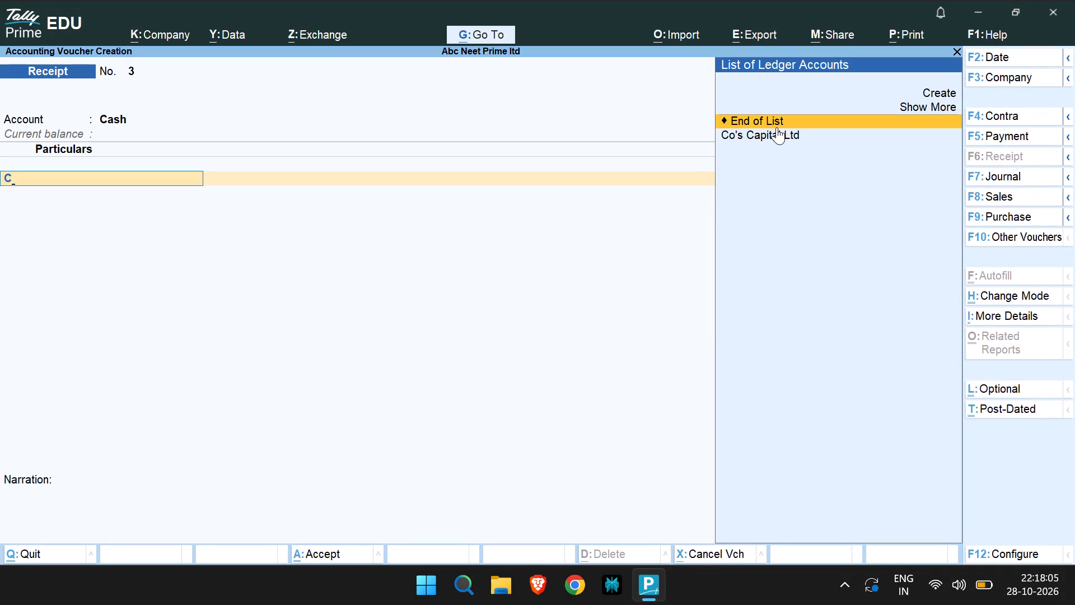
pyautogui.click(774, 137)
pyautogui.doubleClick(774, 137)
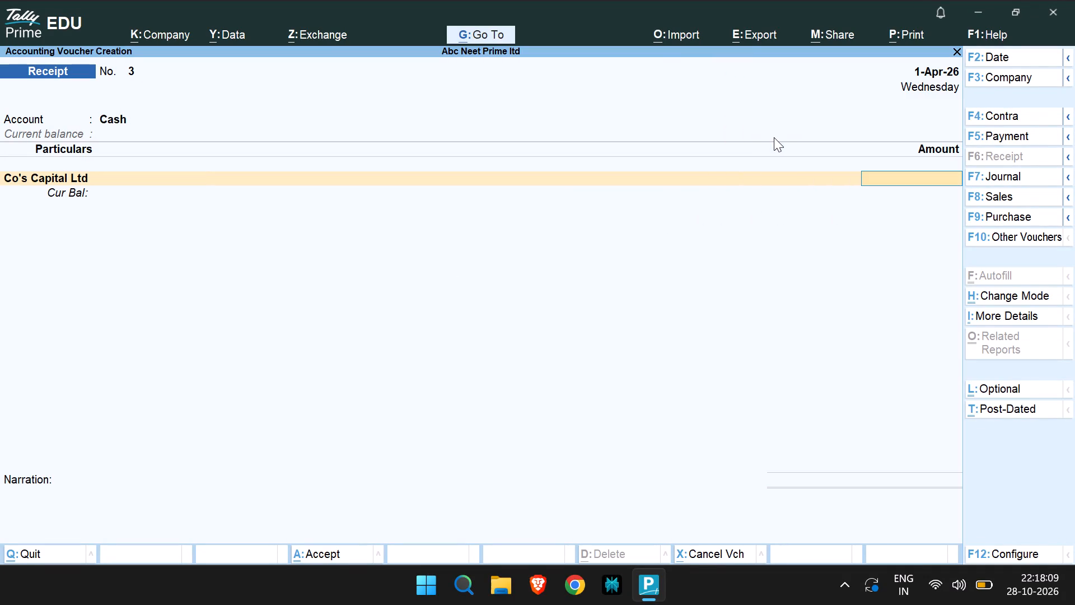
pyautogui.press('6')
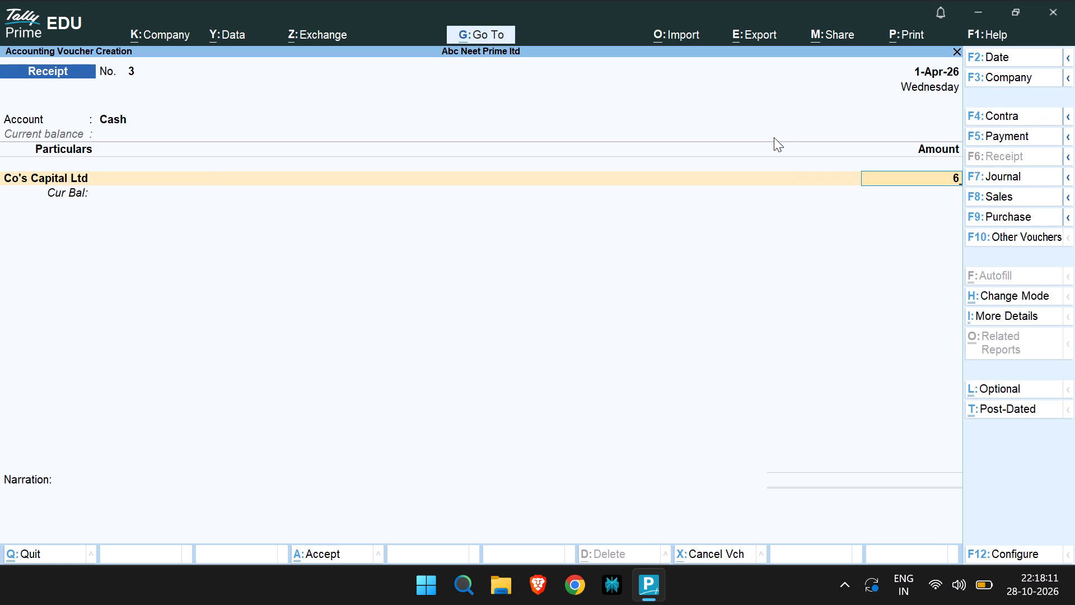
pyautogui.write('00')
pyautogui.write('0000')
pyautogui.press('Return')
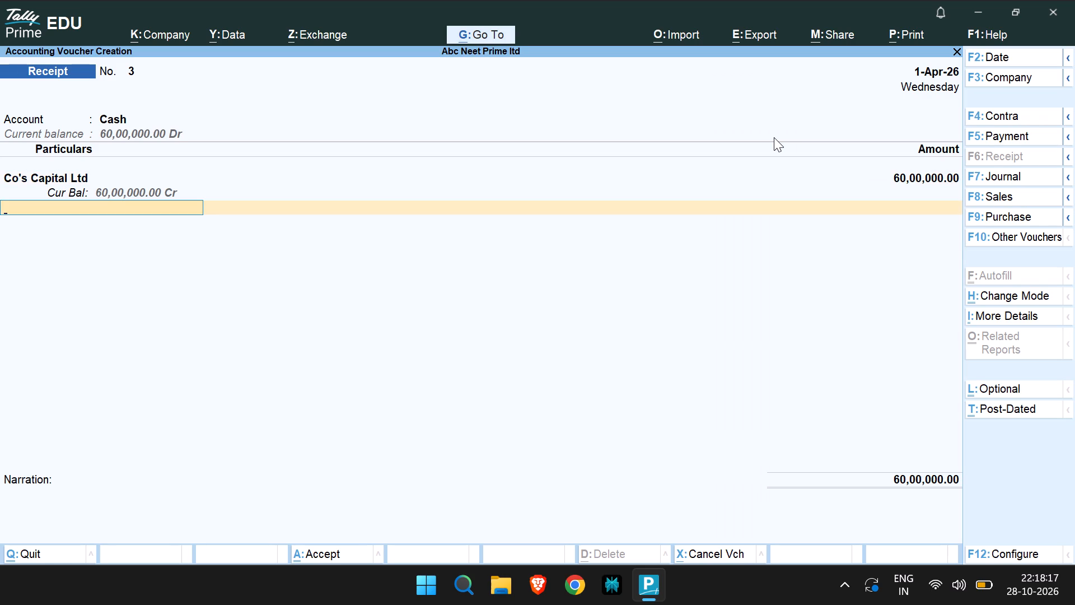
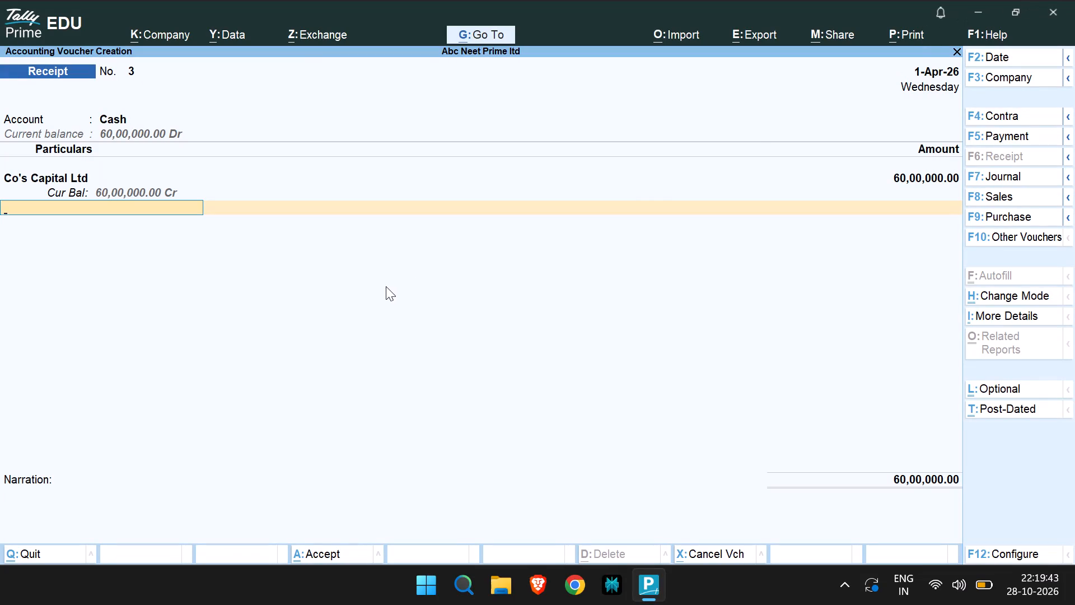
# Abandon the unsaved cash receipt voucher and open the list of masters for creation.
pyautogui.click(83, 181)
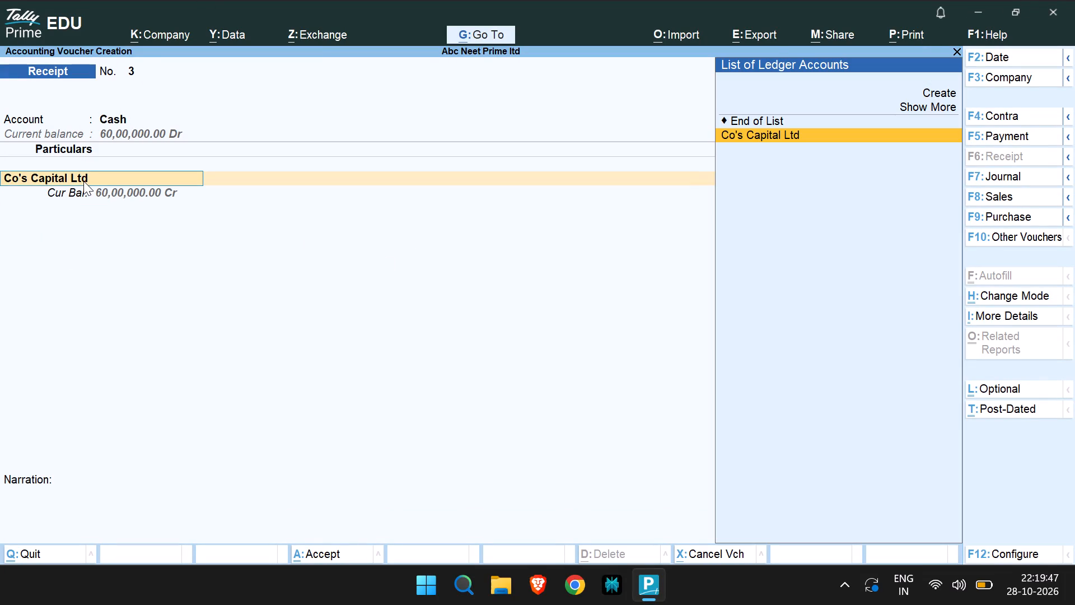
pyautogui.press('Escape')
pyautogui.press('Escape')
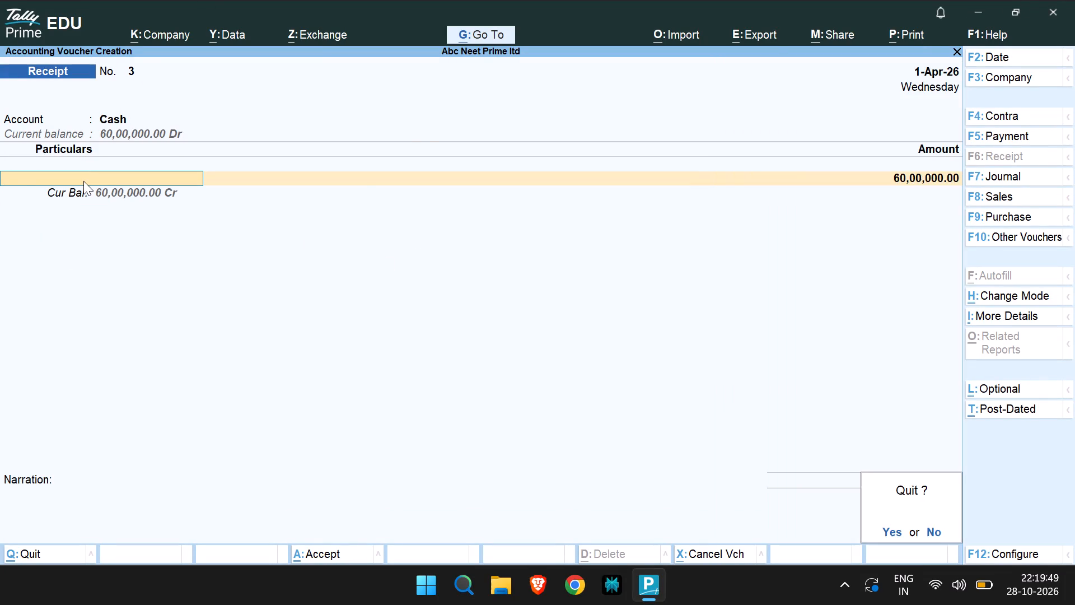
pyautogui.press('Escape')
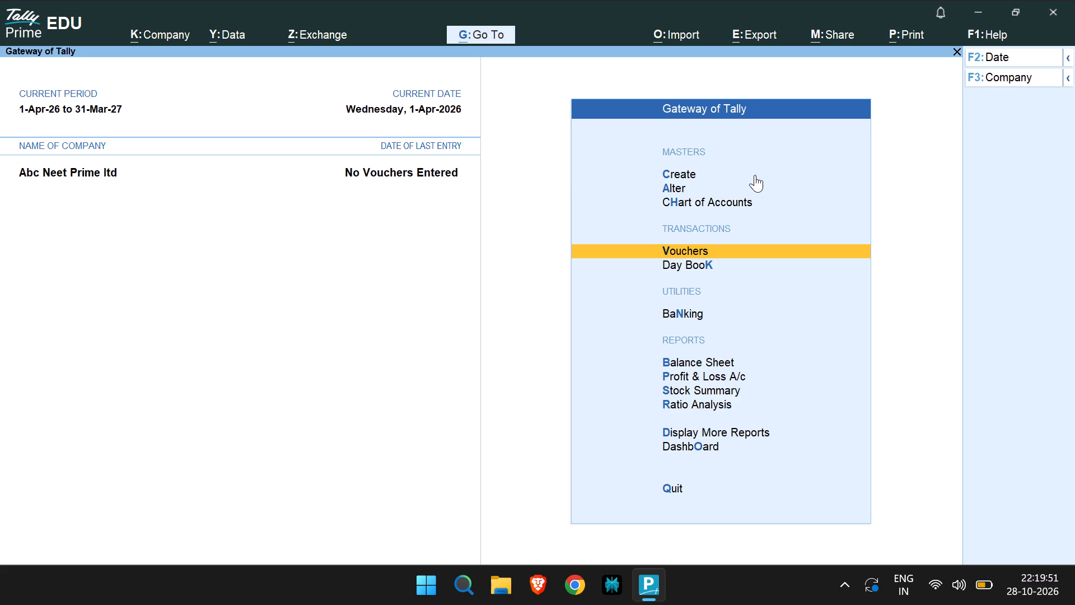
pyautogui.click(696, 174)
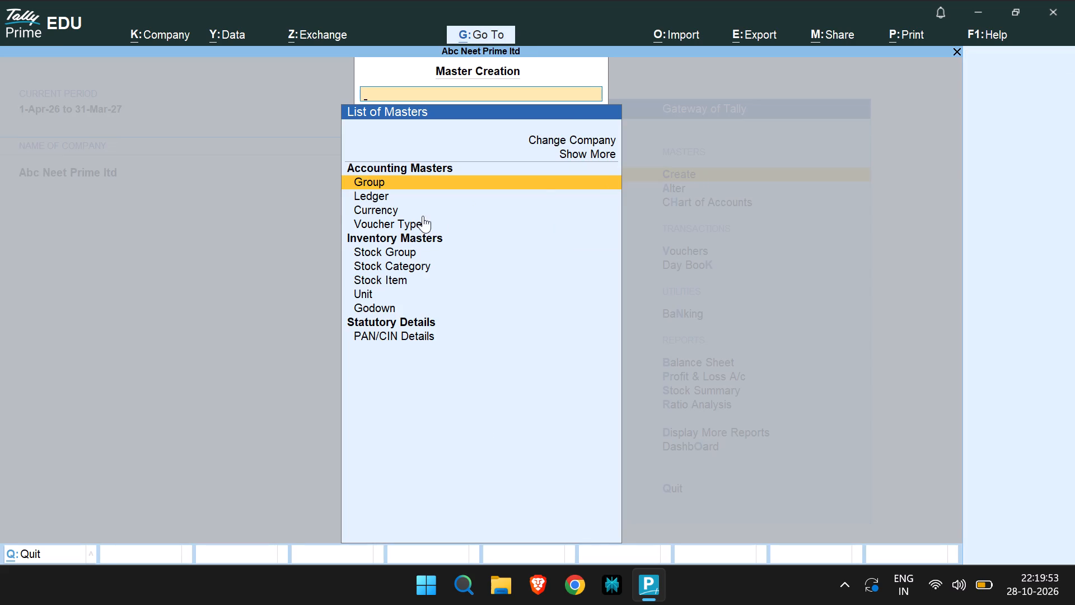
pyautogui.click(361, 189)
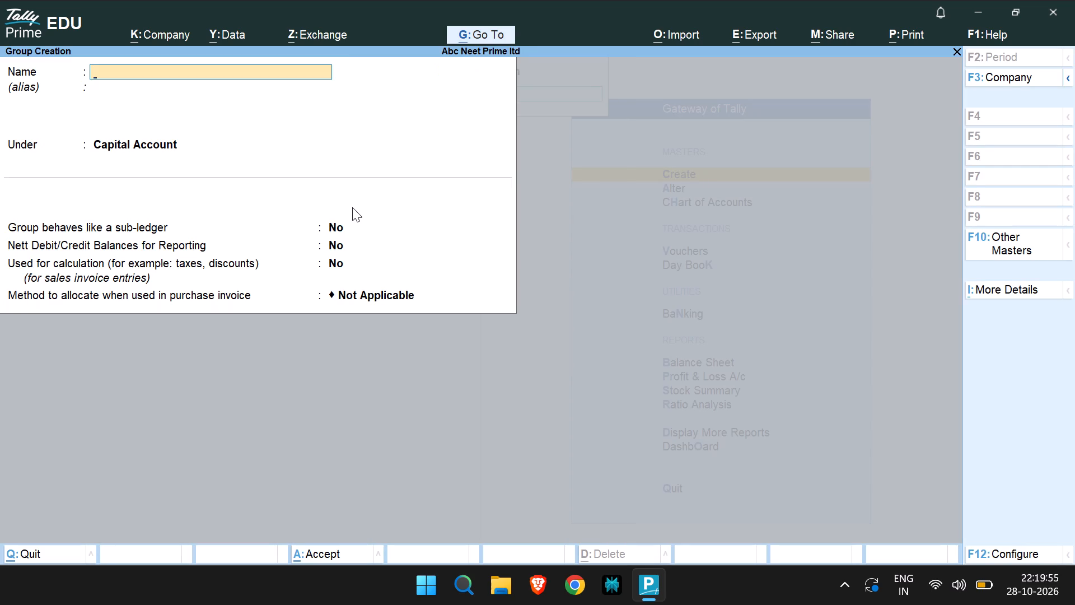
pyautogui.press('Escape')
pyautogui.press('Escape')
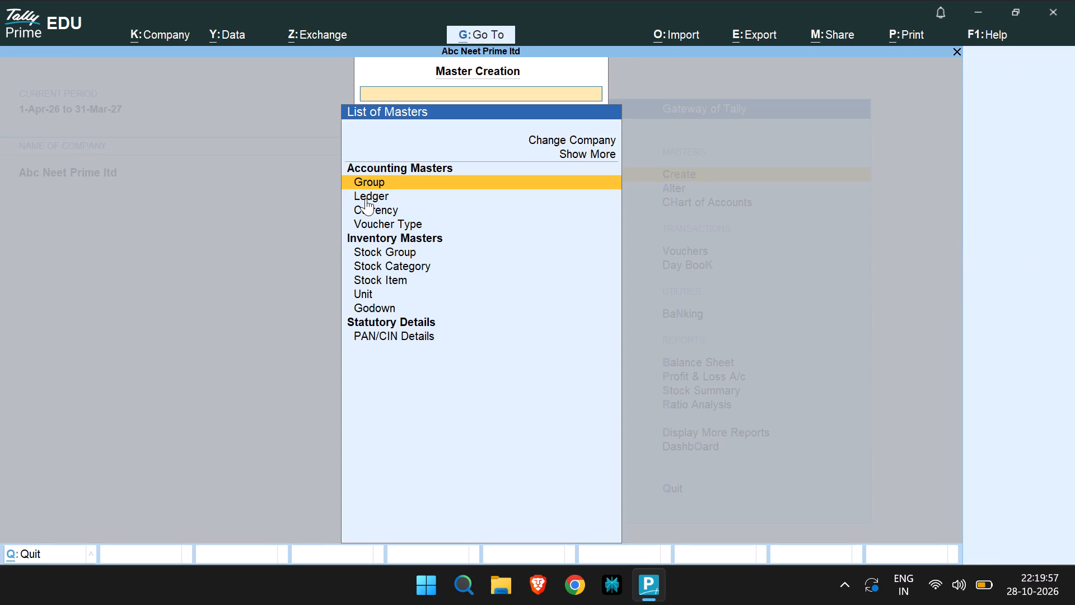
# Start a new ledger and name it Co's Capital Ac.
pyautogui.click(376, 198)
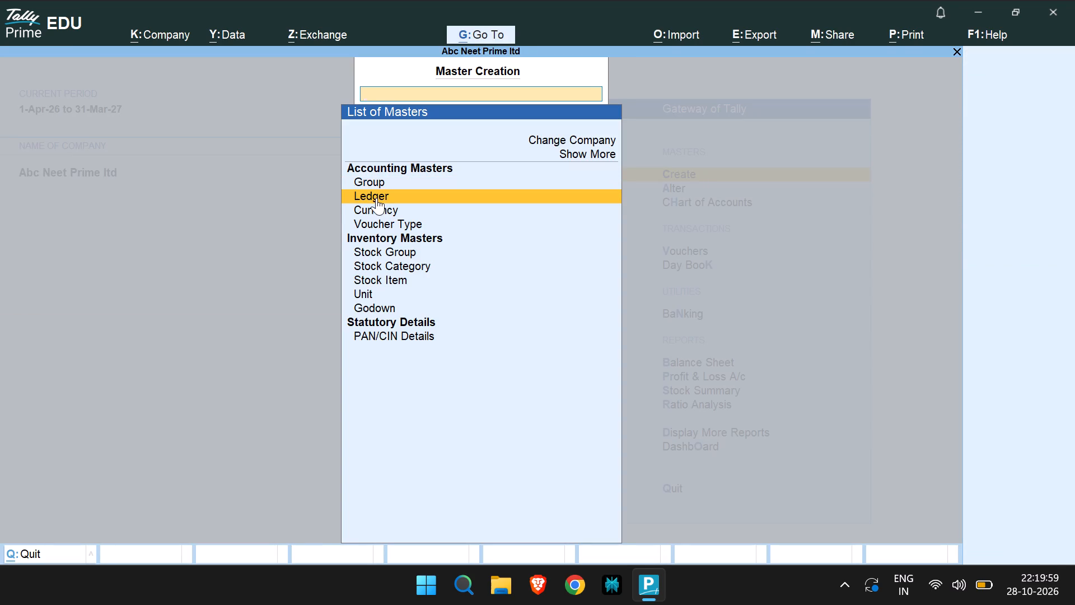
pyautogui.click(376, 198)
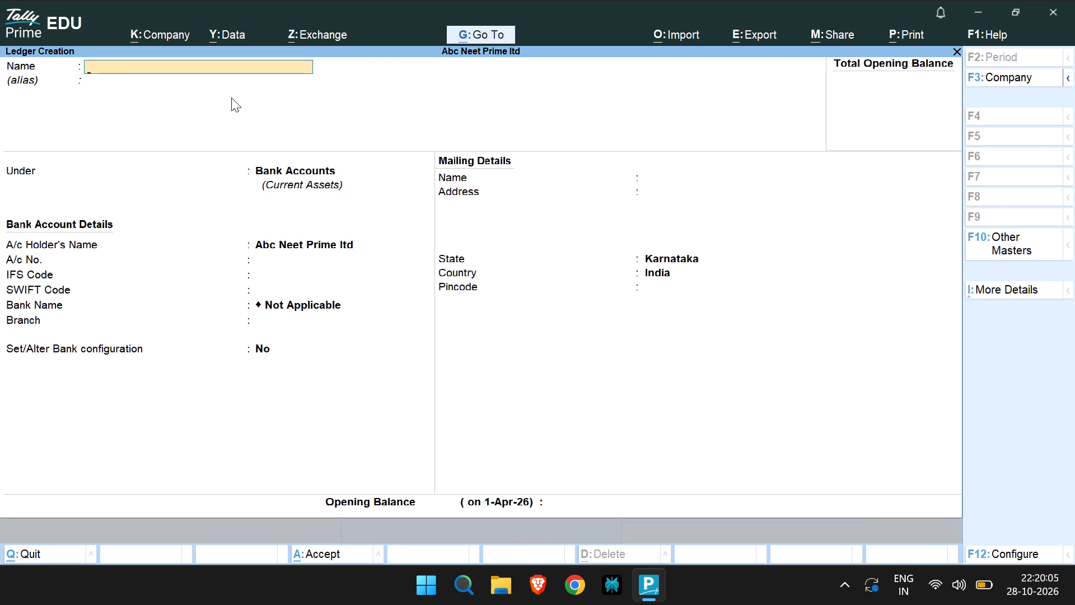
pyautogui.write('co')
pyautogui.press("'")
pyautogui.press('s')
pyautogui.press('space')
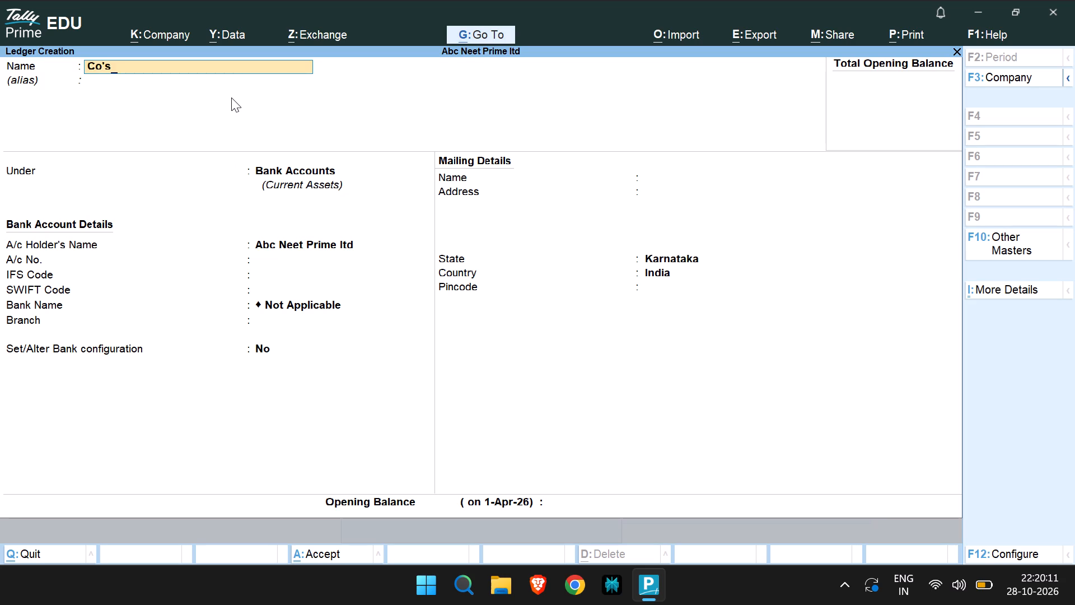
pyautogui.write('ca')
pyautogui.write('pita')
pyautogui.write('l')
pyautogui.press('space')
pyautogui.press('a')
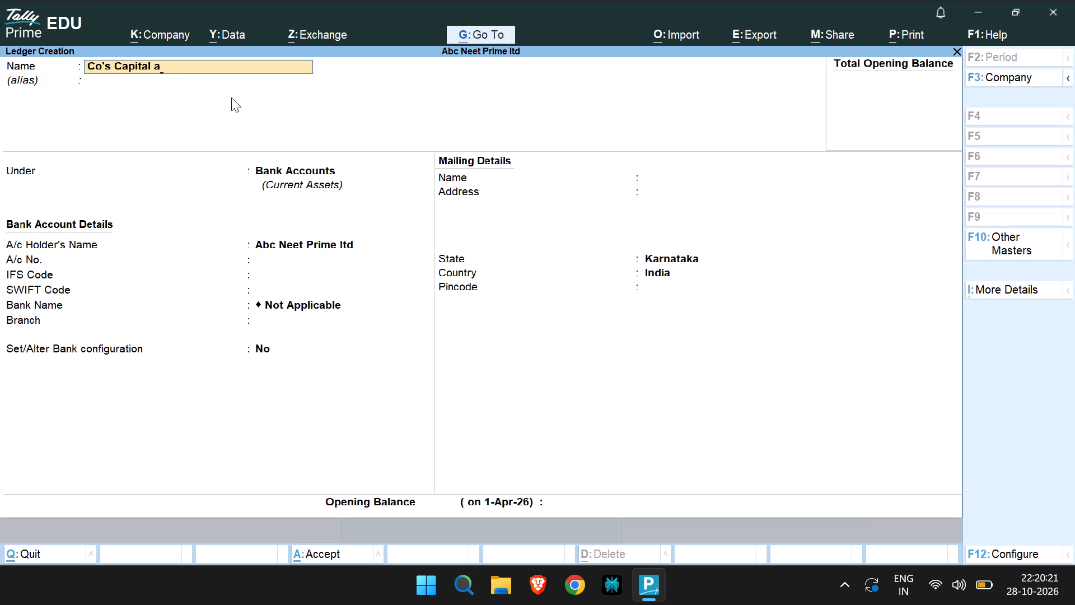
pyautogui.press('c')
pyautogui.press('Return')
# Save the Co's Capital Ac ledger under Bank Accounts with default details, and return to the Gateway of Tally.
pyautogui.press('Return')
pyautogui.press('Return')
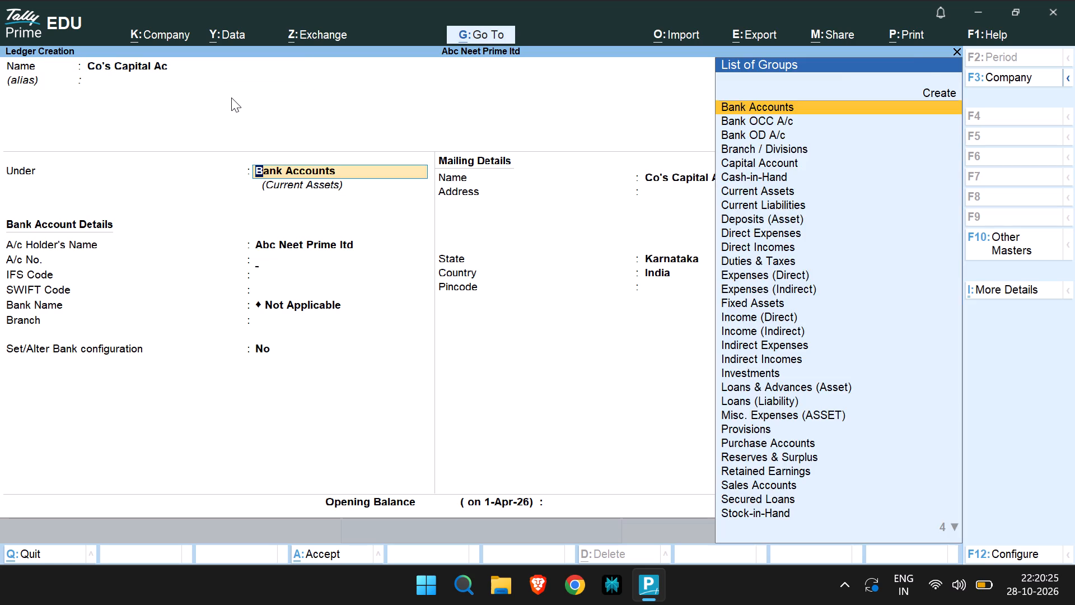
pyautogui.press('Return')
pyautogui.press('Return')
pyautogui.press('Return')
pyautogui.press('Return')
pyautogui.press('Return')
pyautogui.press('Return')
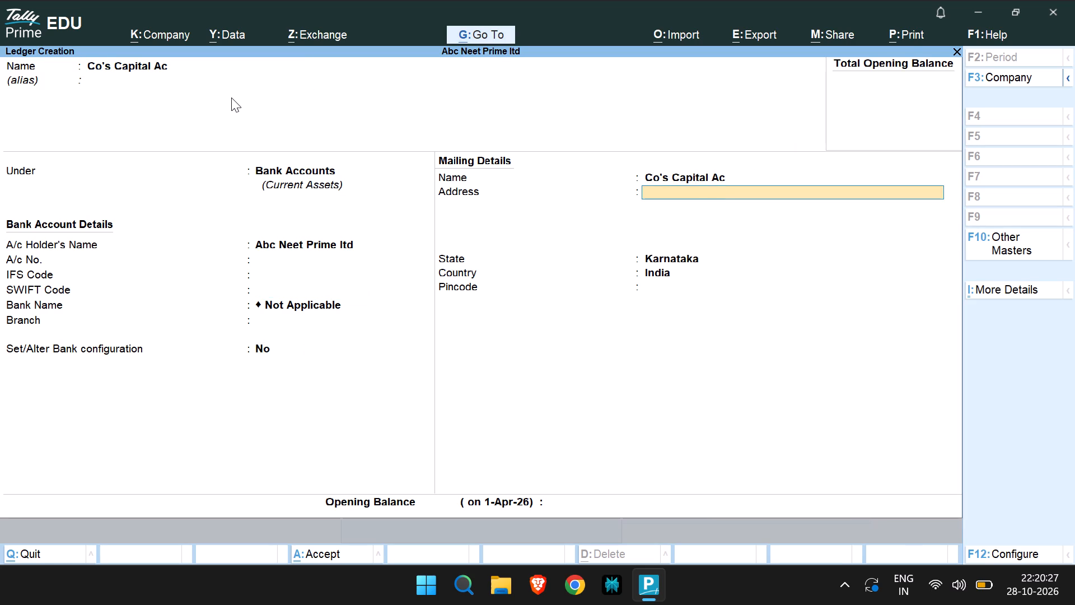
pyautogui.press('Return')
pyautogui.press('Return')
pyautogui.press('Return')
pyautogui.press('Return')
pyautogui.press('Return')
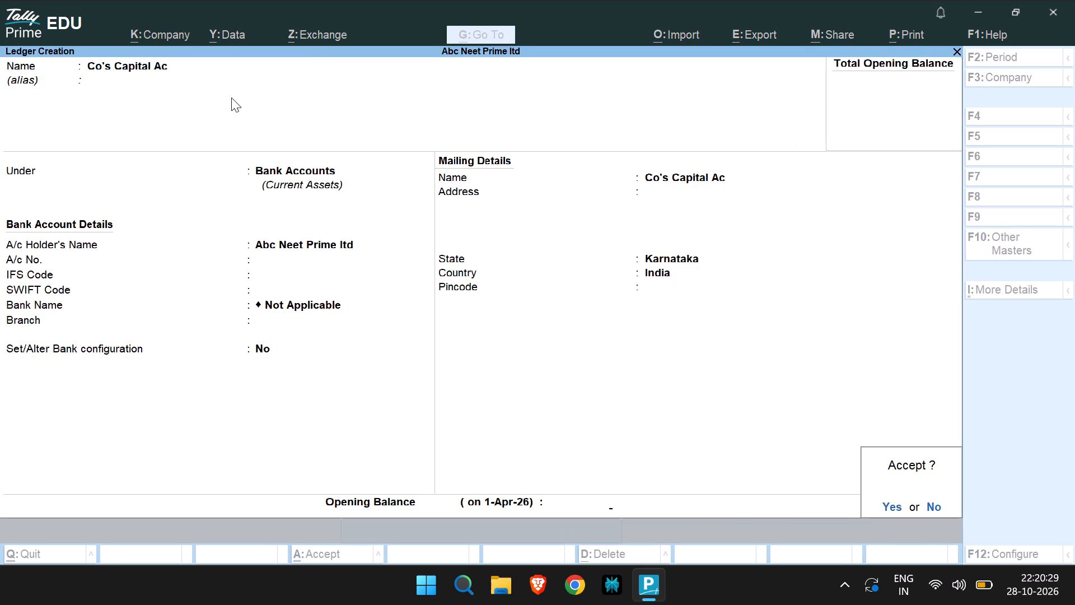
pyautogui.press('Return')
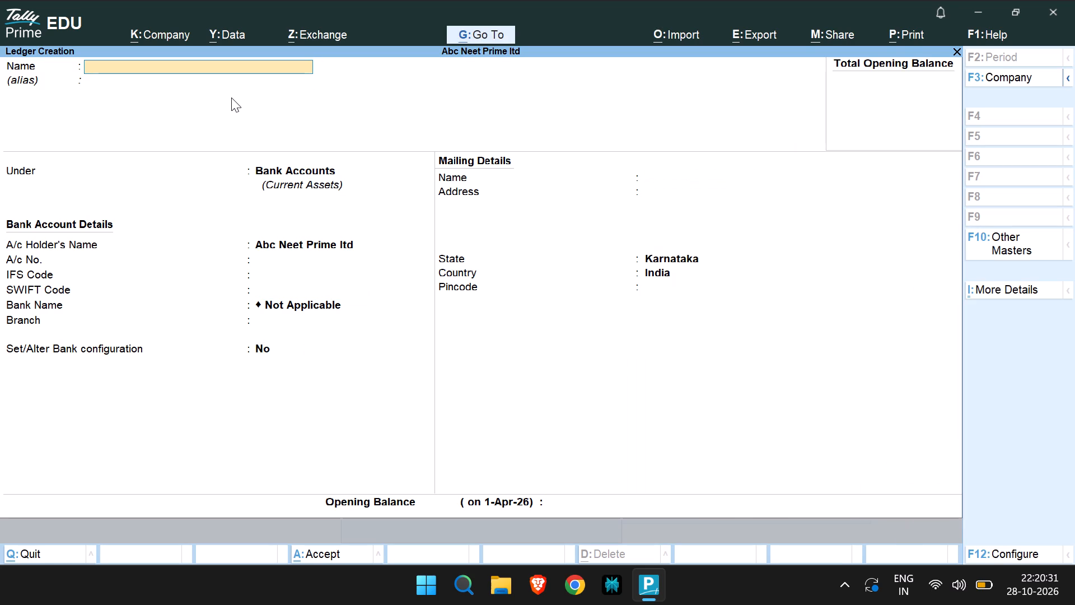
pyautogui.press('Escape')
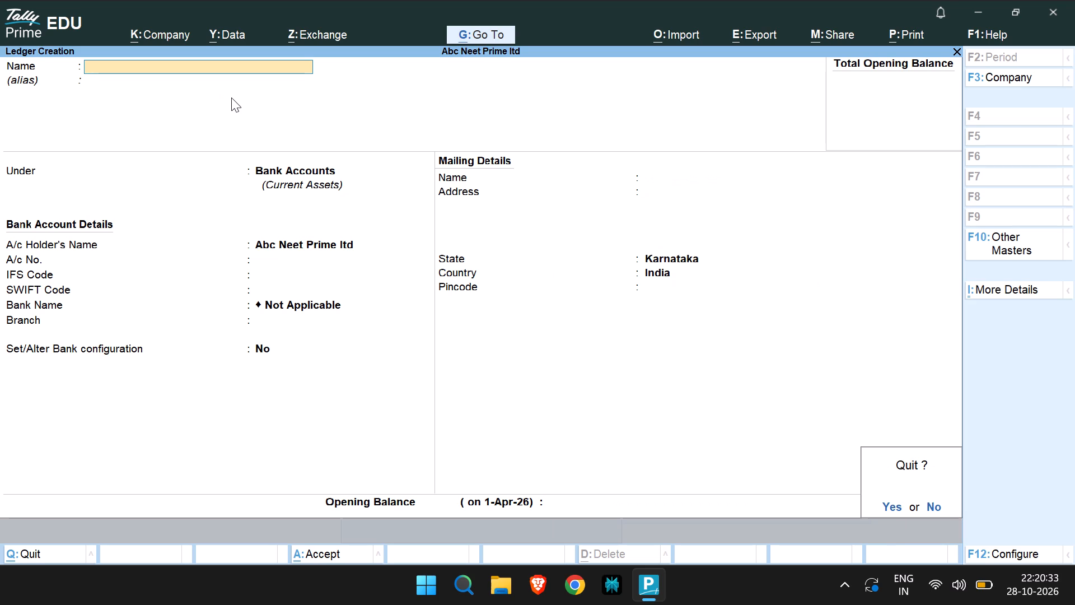
pyautogui.press('Escape')
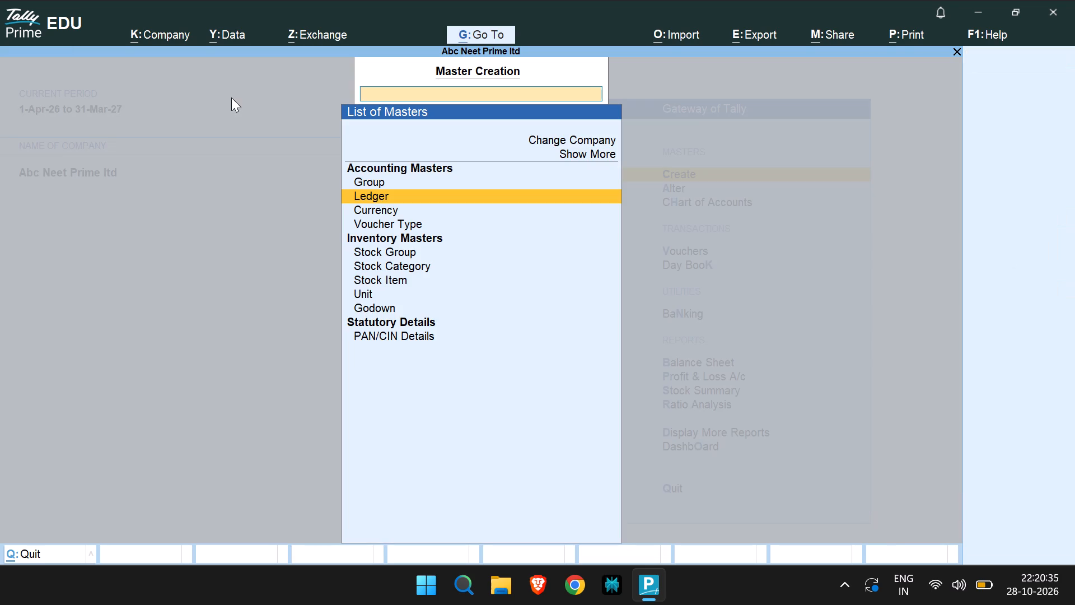
pyautogui.press('Escape')
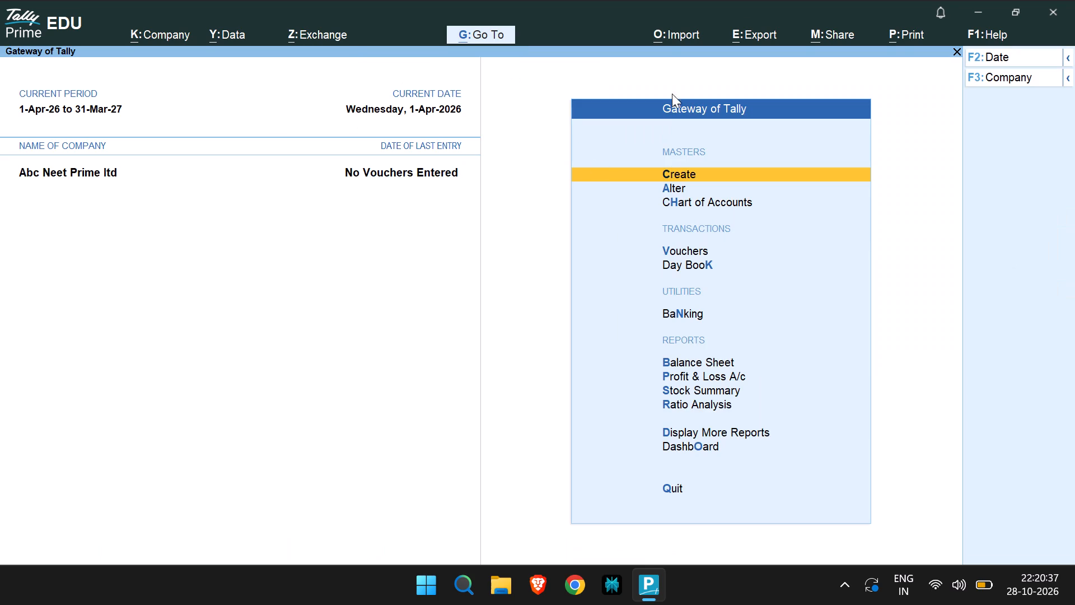
# Start a new receipt voucher with Cash as the account and Co's Capital Ltd as the particulars.
pyautogui.click(668, 253)
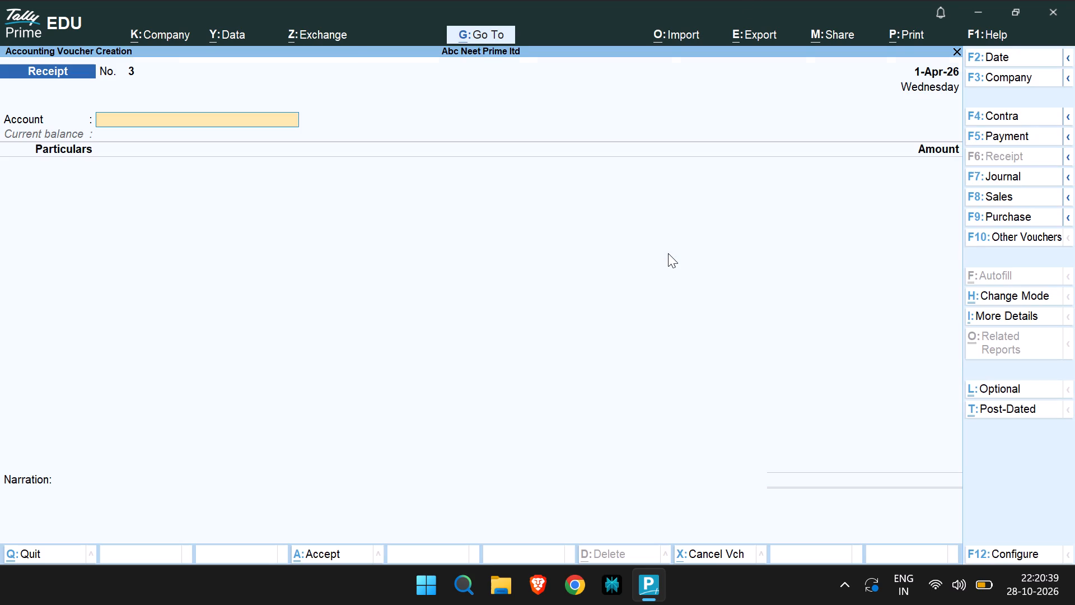
pyautogui.press('Return')
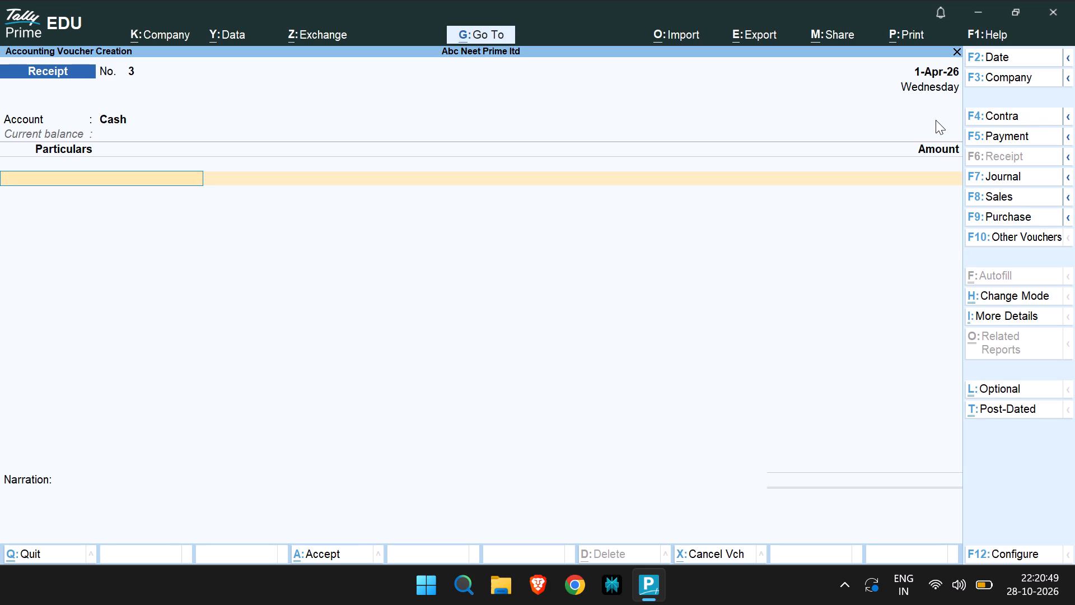
pyautogui.press('c')
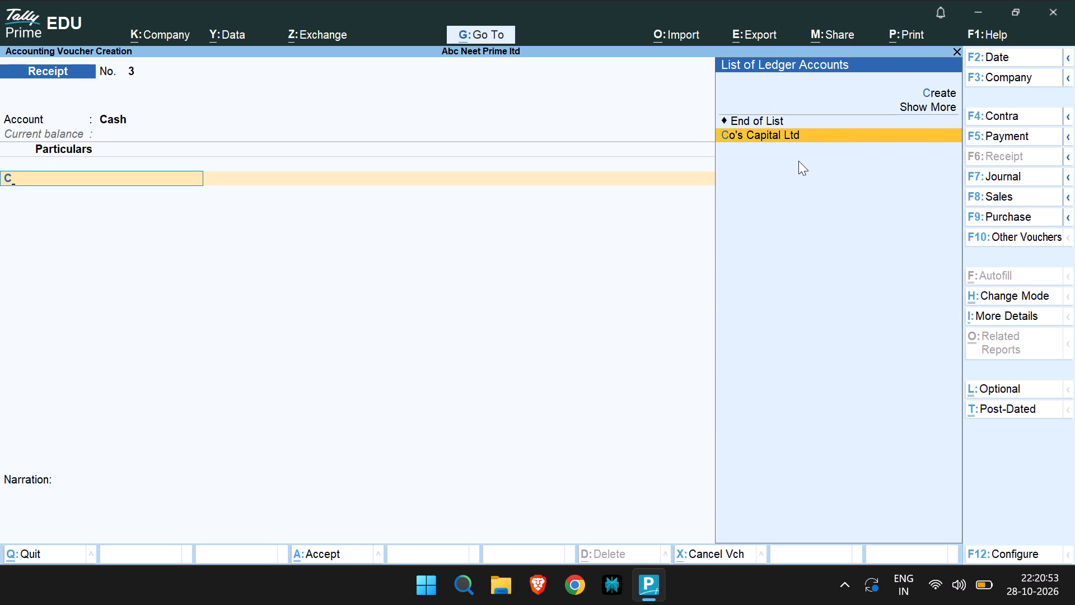
pyautogui.press('o')
pyautogui.press('space')
pyautogui.click(788, 130)
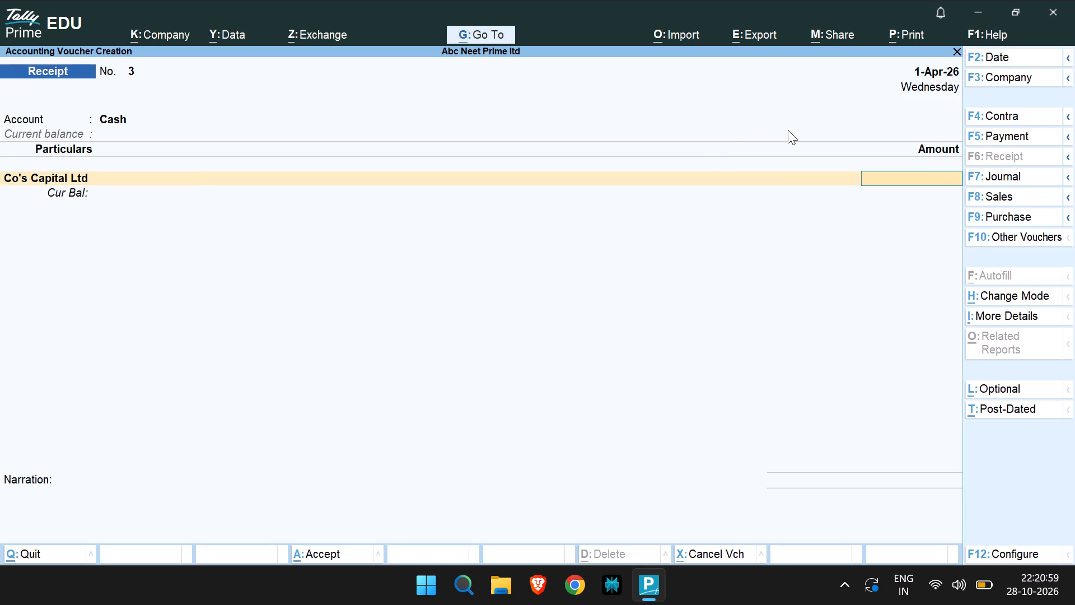
# Change the receipt voucher's account to Co's Capital Ac, keeping Co's Capital Ltd as the particulars.
pyautogui.press('BackSpace')
pyautogui.press('BackSpace')
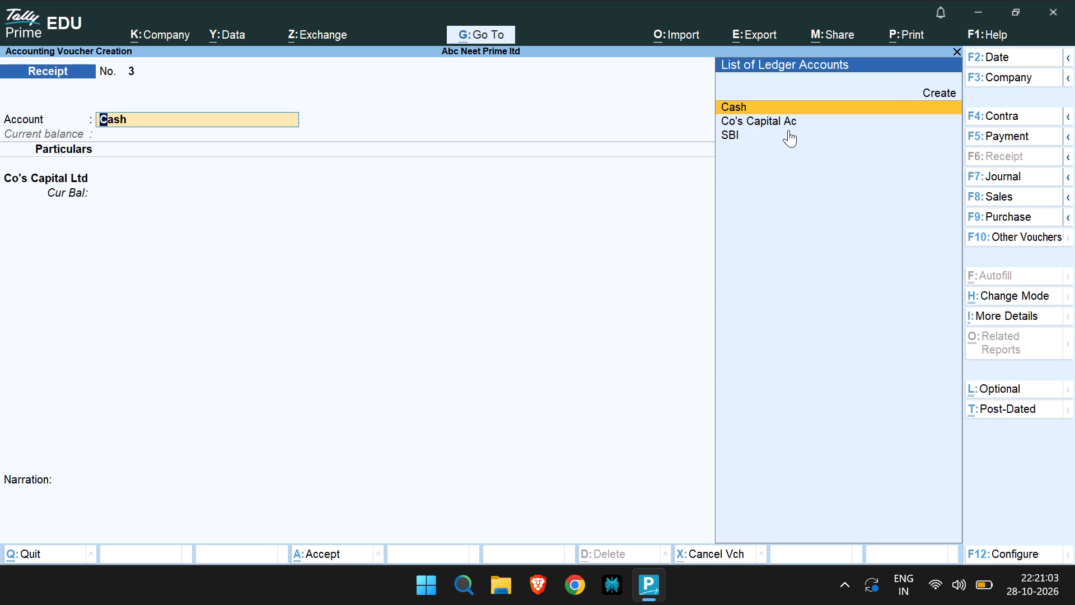
pyautogui.click(769, 120)
pyautogui.click(769, 120)
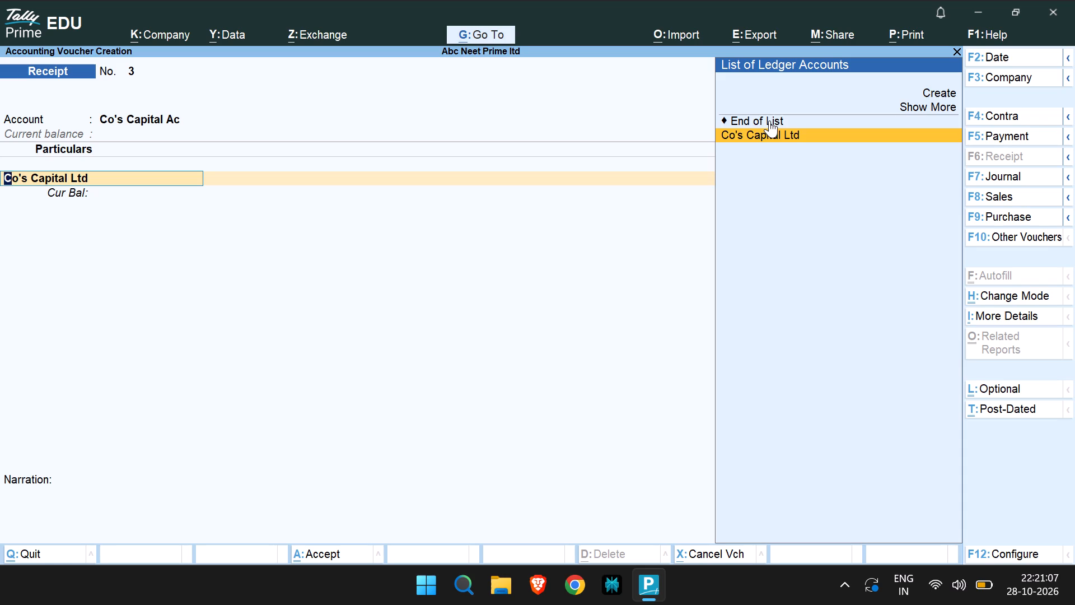
pyautogui.press('Return')
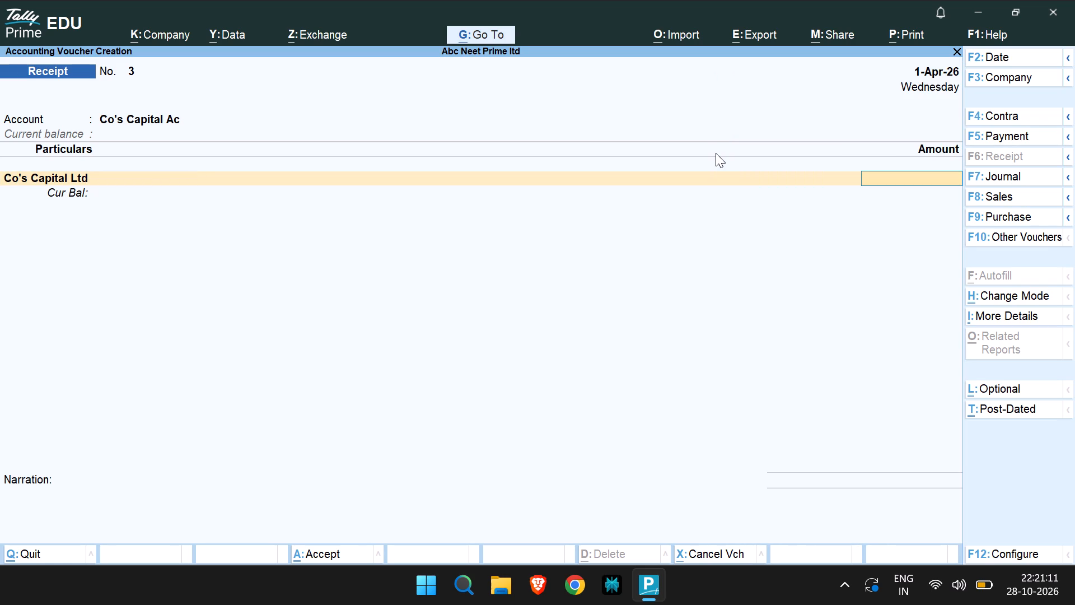
# Enter 6000000 as the amount for Co's Capital Ltd and proceed to the bank allocations for Co's Capital Ac.
pyautogui.press('6')
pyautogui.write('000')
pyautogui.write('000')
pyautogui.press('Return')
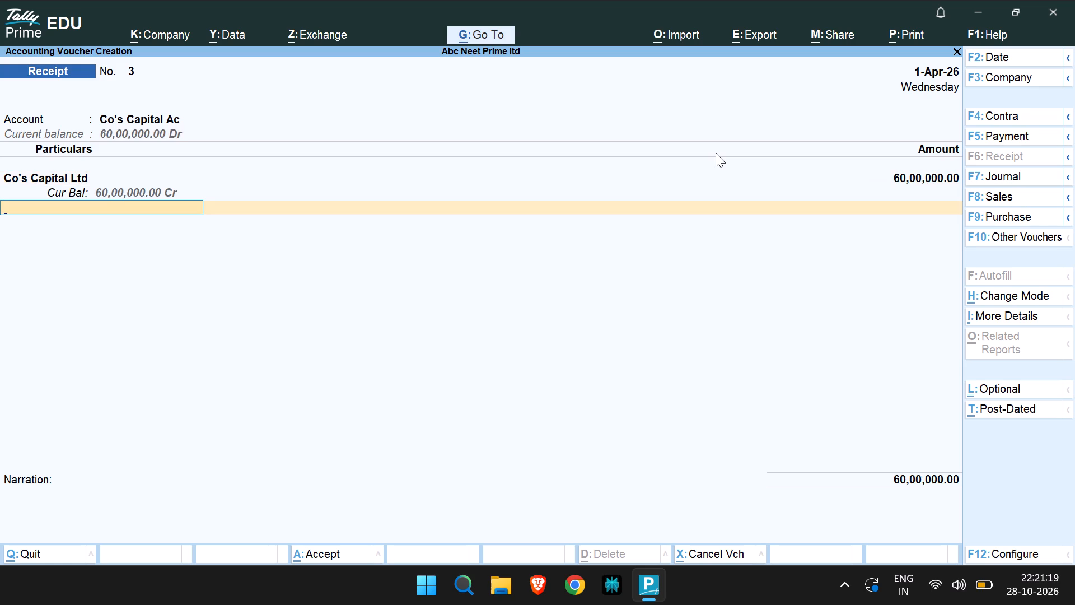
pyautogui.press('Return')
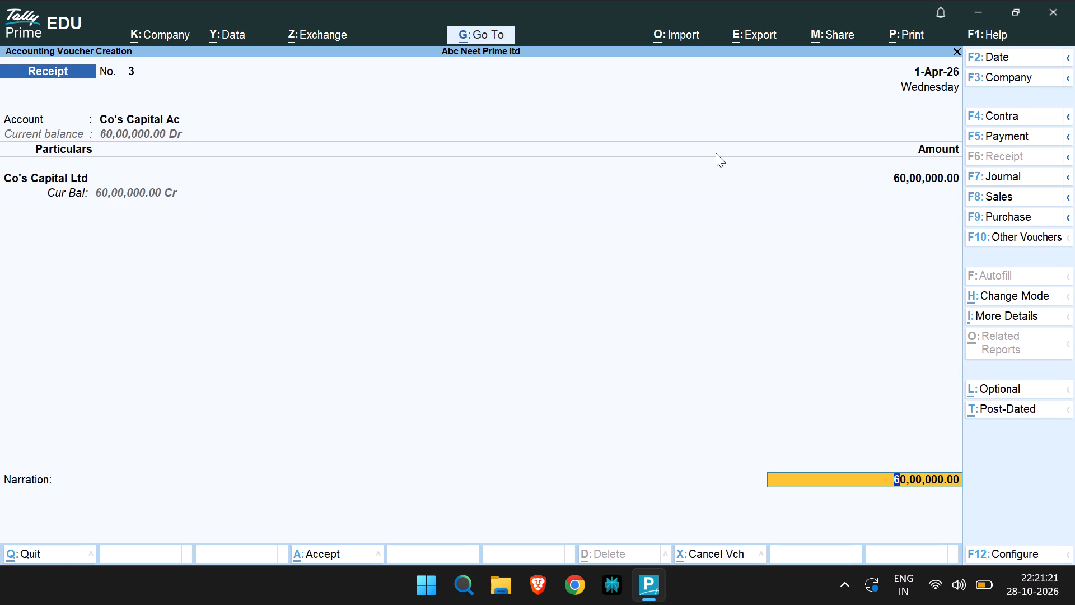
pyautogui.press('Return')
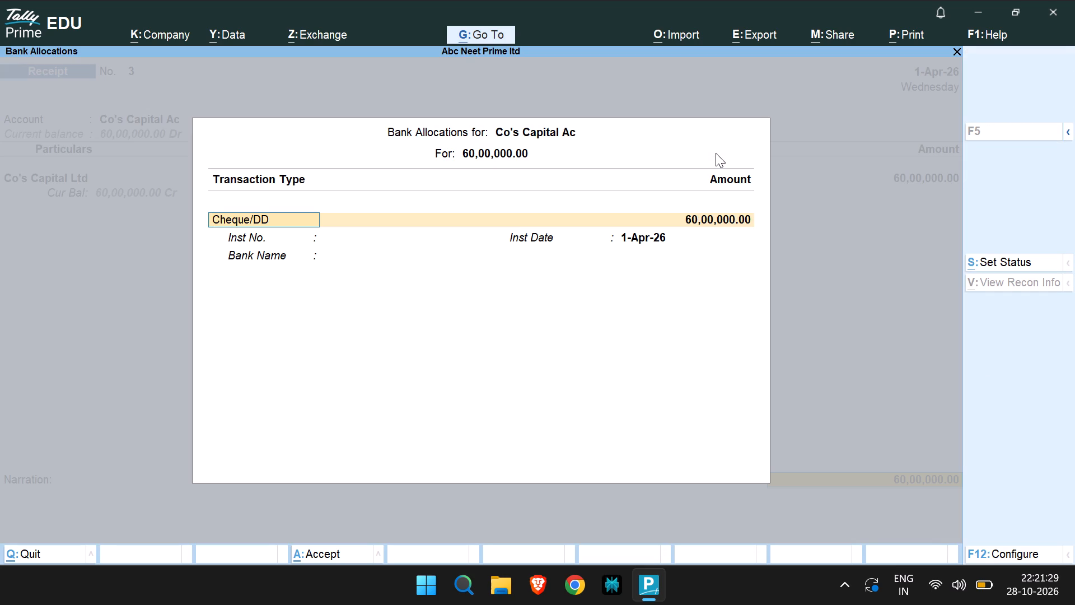
# Accept the Cheque/DD bank allocation for Co's Capital Ac dated 1-Apr-26, leaving the instrument number and bank name blank.
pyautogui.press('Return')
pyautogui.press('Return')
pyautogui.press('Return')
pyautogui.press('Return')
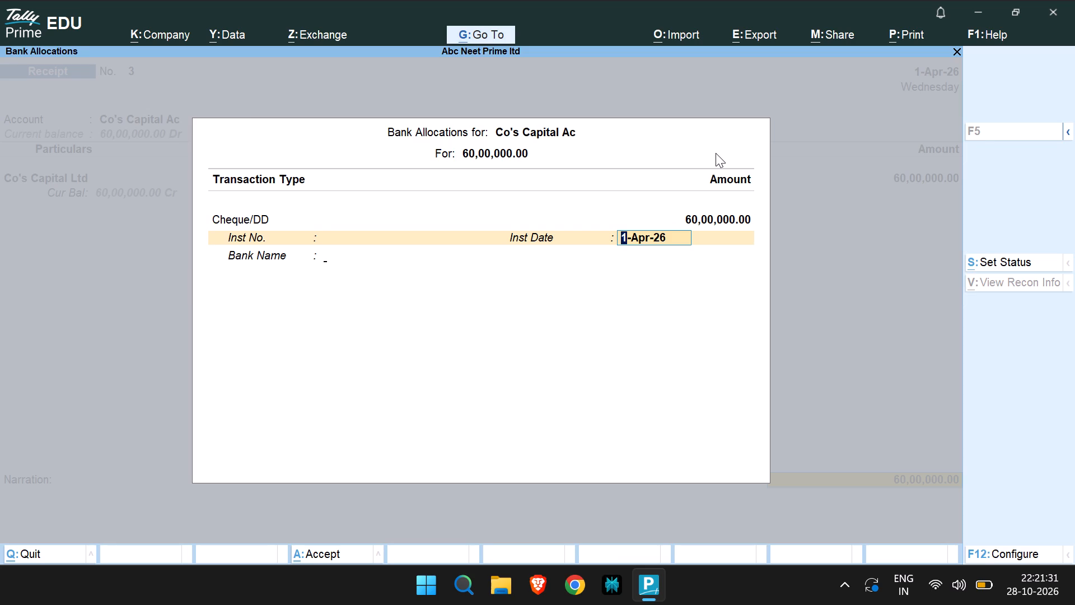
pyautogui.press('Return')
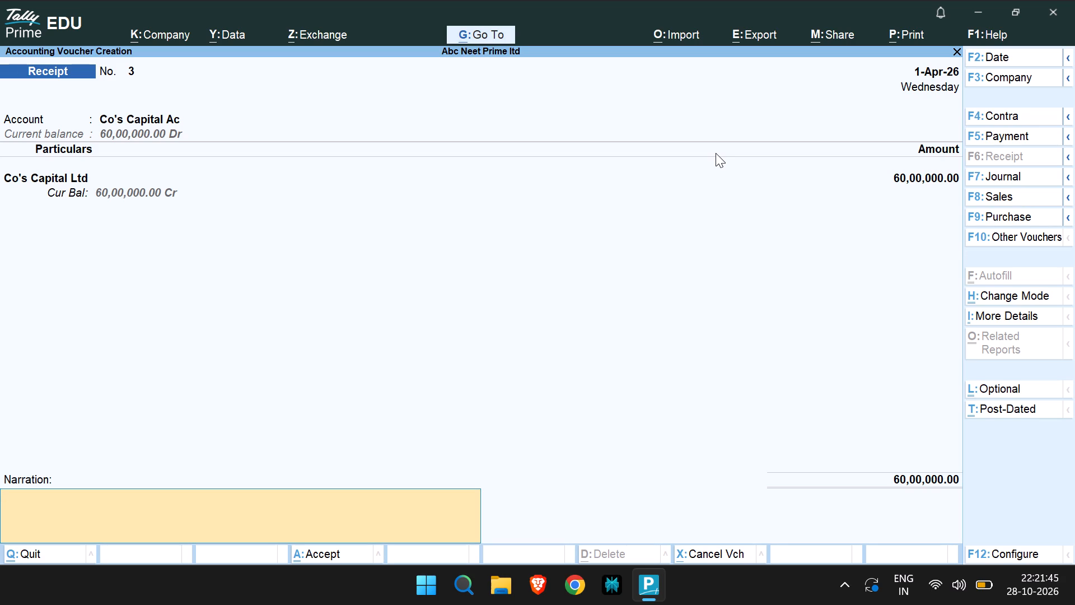
# Enter the receipt voucher's narration as "being cash brought into business initial capital ac".
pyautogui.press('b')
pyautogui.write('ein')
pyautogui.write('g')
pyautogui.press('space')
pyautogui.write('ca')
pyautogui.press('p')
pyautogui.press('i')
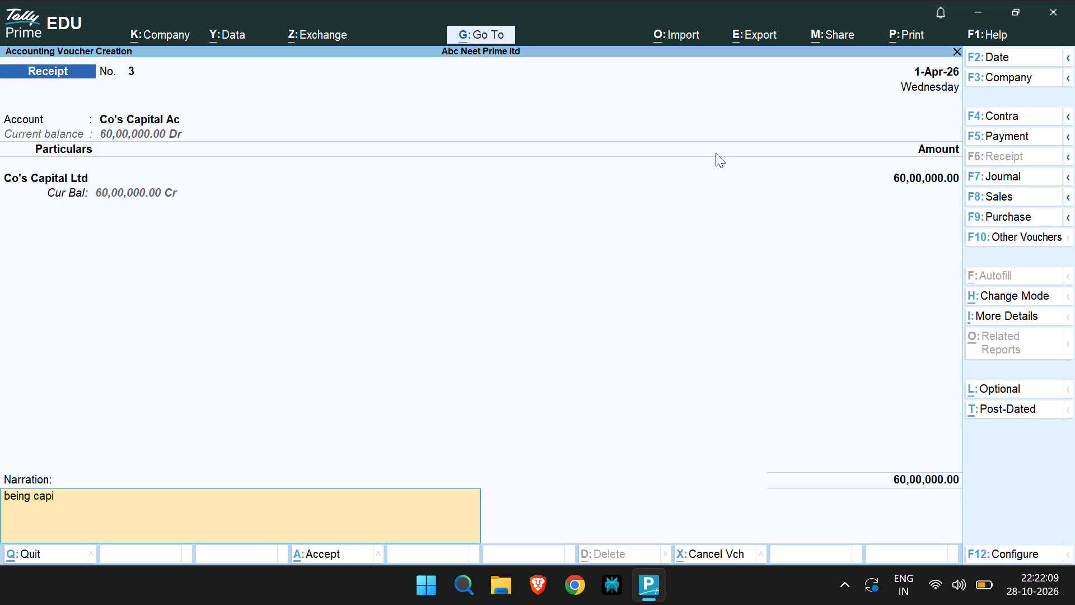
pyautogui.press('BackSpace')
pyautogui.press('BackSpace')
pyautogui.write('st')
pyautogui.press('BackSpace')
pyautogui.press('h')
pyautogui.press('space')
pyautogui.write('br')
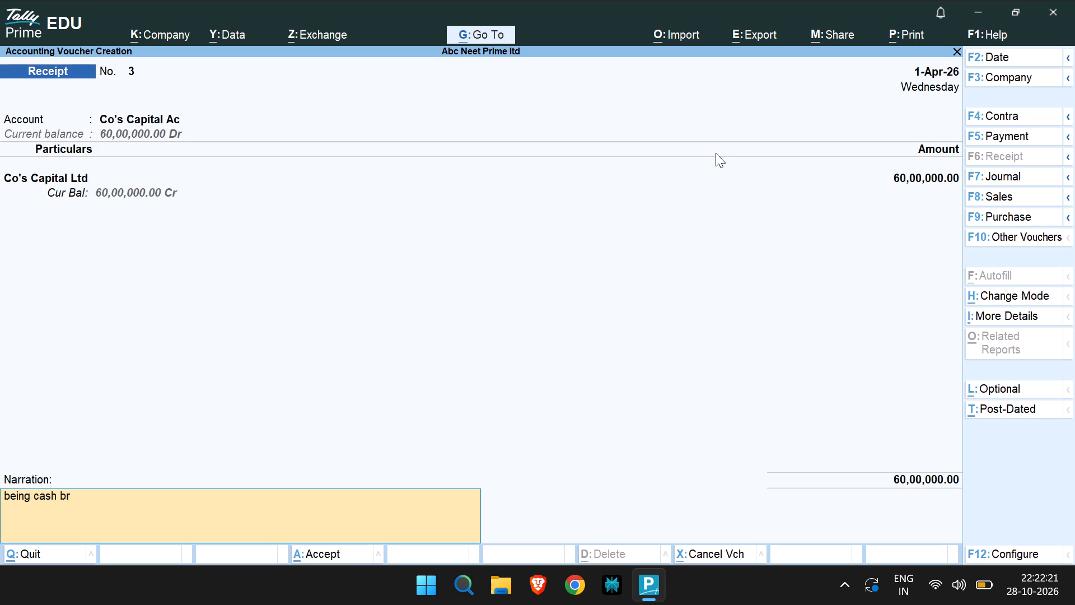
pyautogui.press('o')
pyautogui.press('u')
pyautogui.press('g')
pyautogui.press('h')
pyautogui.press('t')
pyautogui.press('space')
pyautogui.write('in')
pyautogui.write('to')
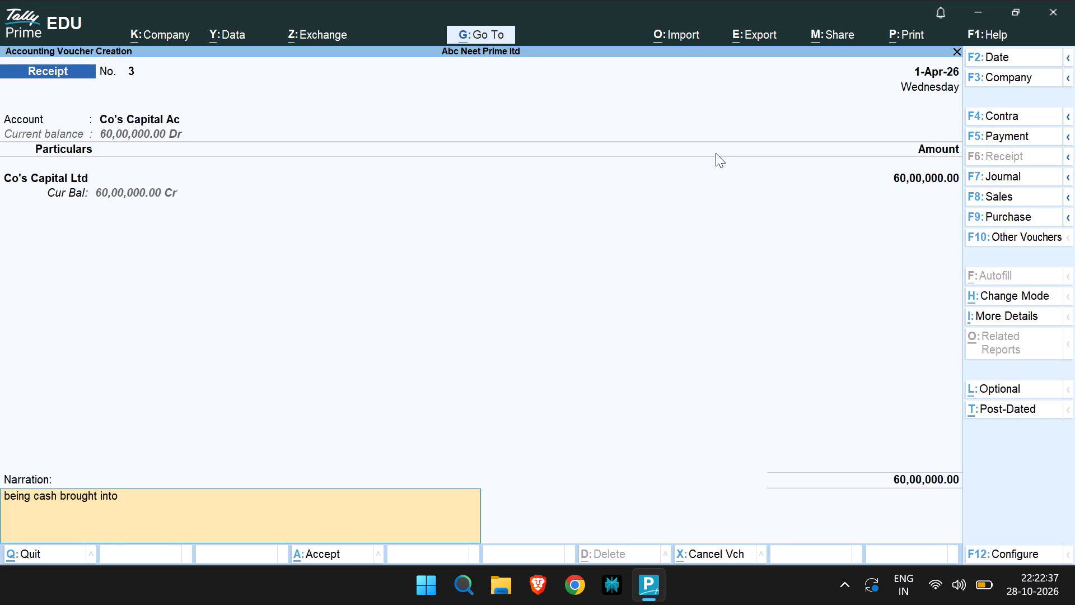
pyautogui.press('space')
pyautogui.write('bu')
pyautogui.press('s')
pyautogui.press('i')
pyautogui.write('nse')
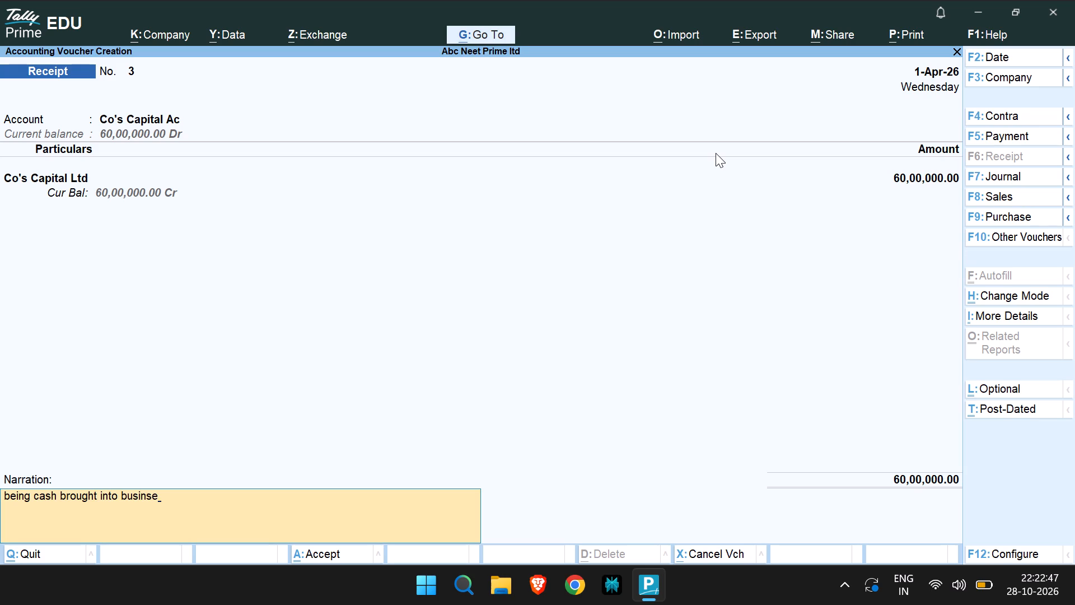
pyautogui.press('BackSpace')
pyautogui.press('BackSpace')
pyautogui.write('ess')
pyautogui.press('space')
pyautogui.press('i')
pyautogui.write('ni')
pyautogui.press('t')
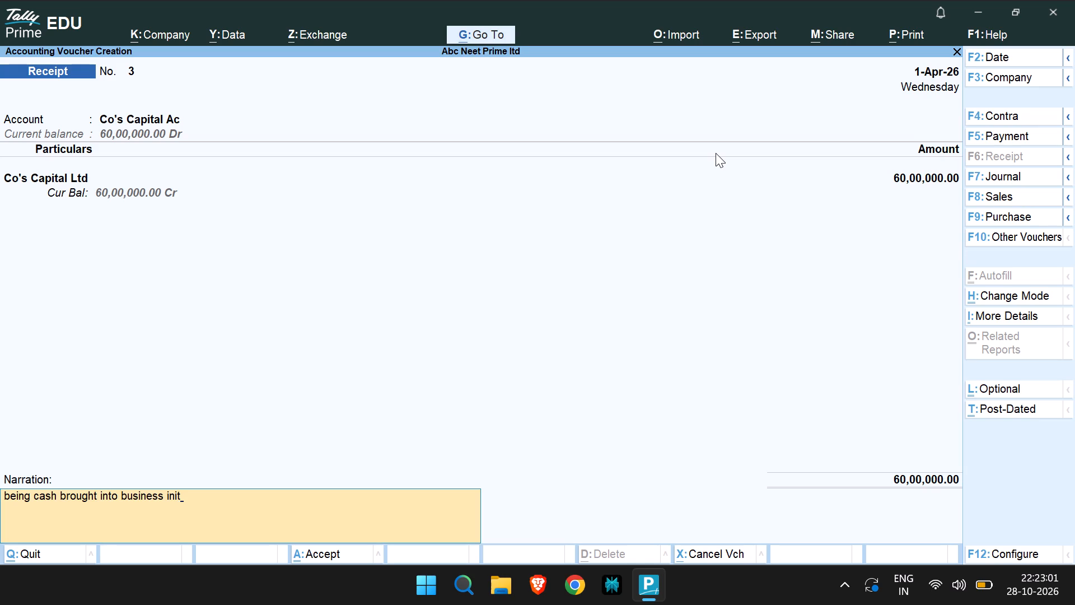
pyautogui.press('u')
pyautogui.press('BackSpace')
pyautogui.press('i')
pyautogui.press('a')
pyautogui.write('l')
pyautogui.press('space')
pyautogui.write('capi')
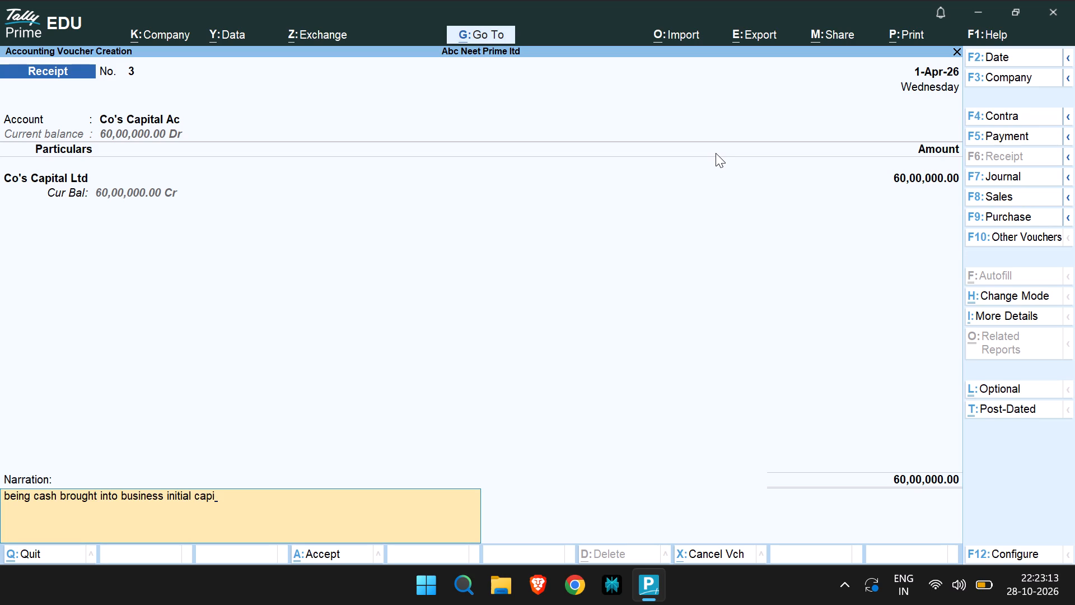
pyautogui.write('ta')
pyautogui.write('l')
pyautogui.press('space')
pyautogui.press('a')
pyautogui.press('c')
# Accept and save the narrated 60,00,000 receipt voucher for Co's Capital Ac.
pyautogui.doubleClick(197, 494)
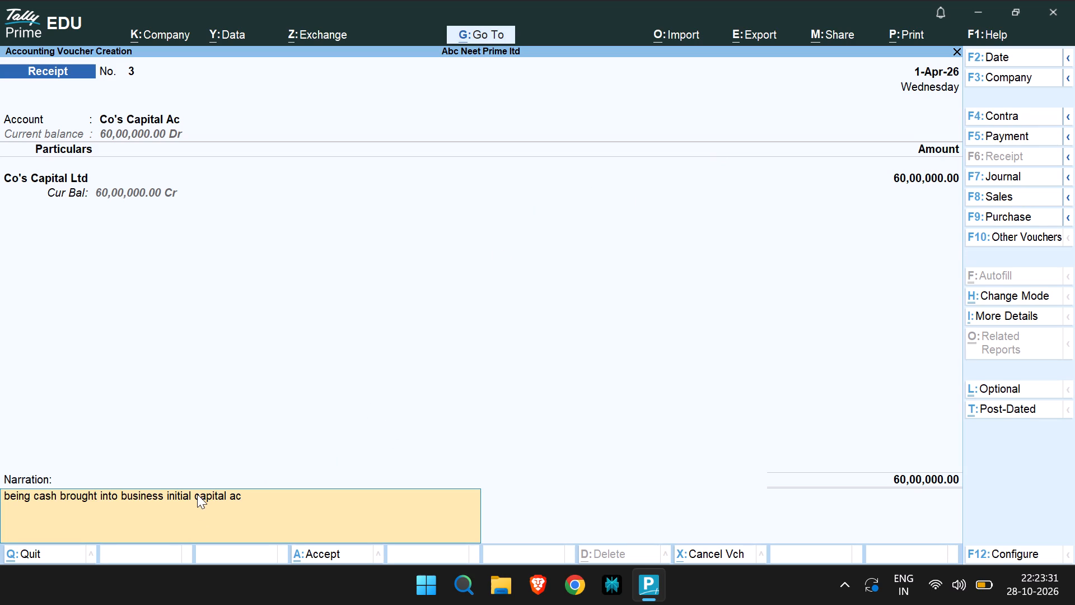
pyautogui.doubleClick(203, 491)
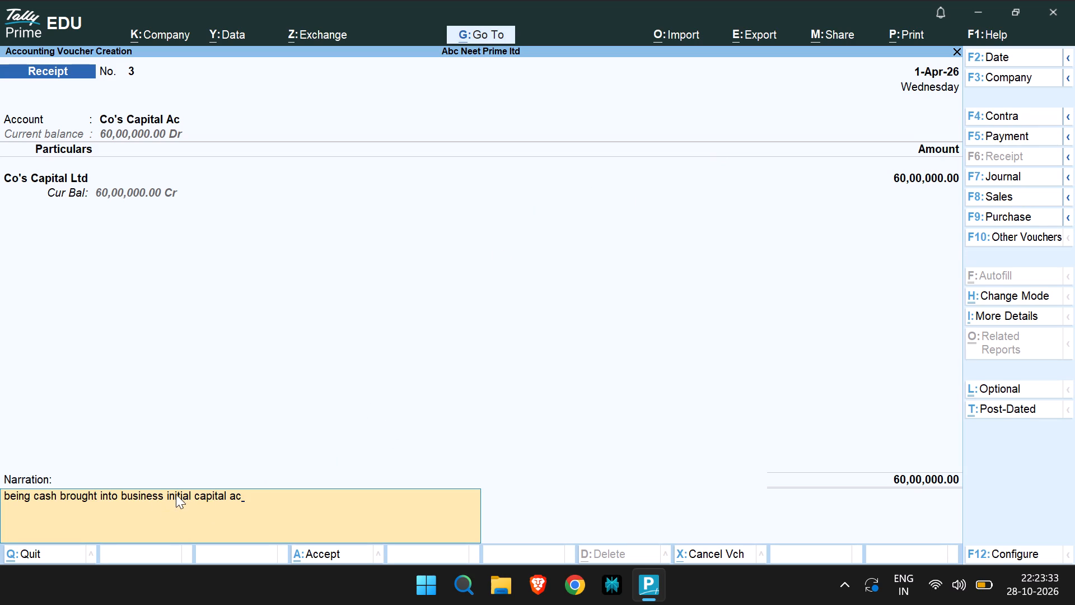
pyautogui.click(177, 494)
pyautogui.press('Return')
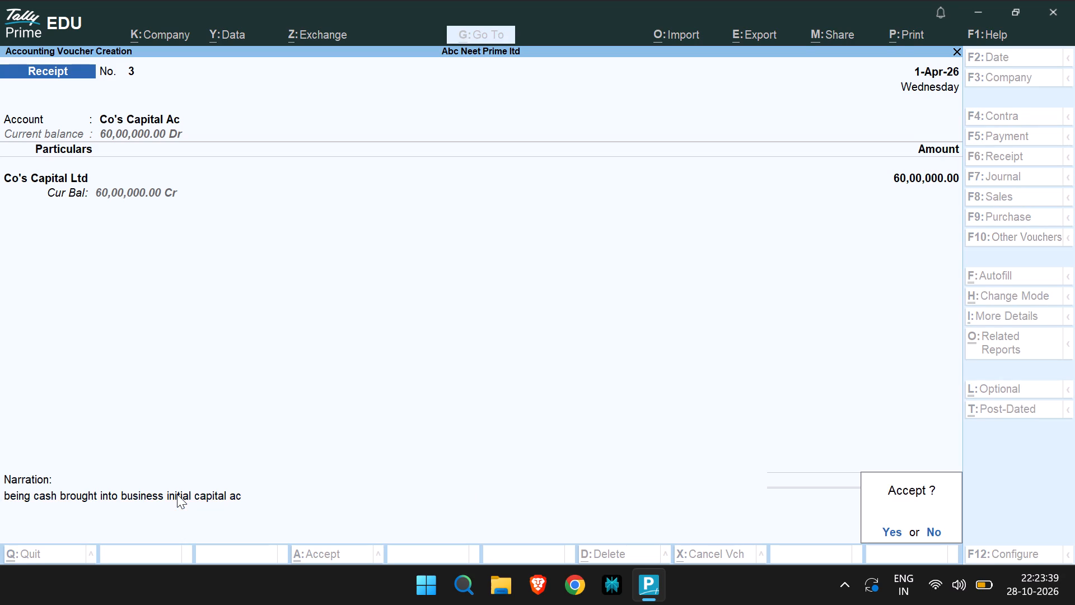
pyautogui.press('Return')
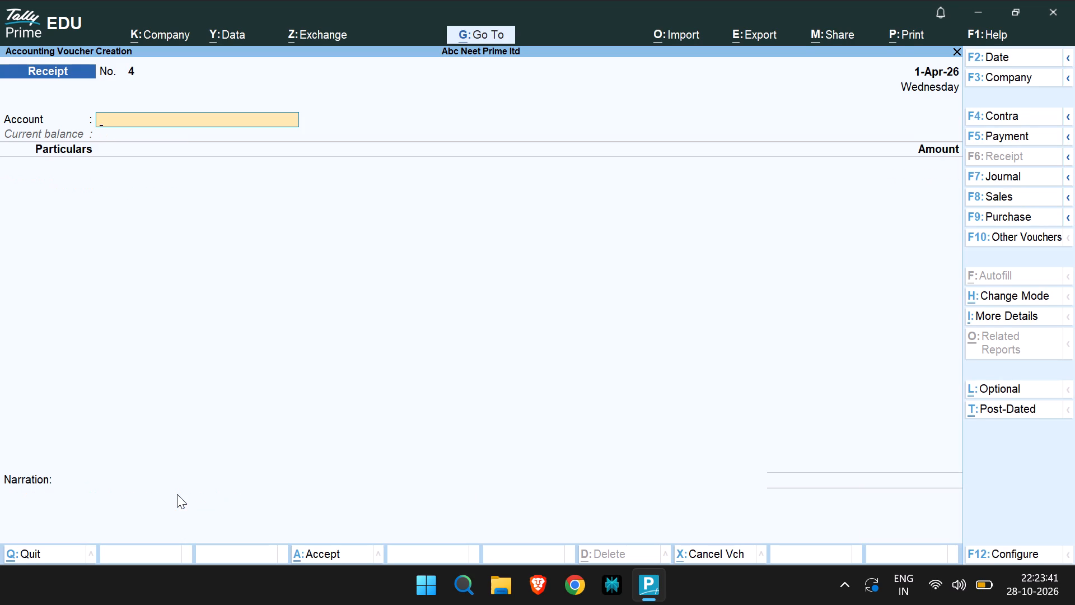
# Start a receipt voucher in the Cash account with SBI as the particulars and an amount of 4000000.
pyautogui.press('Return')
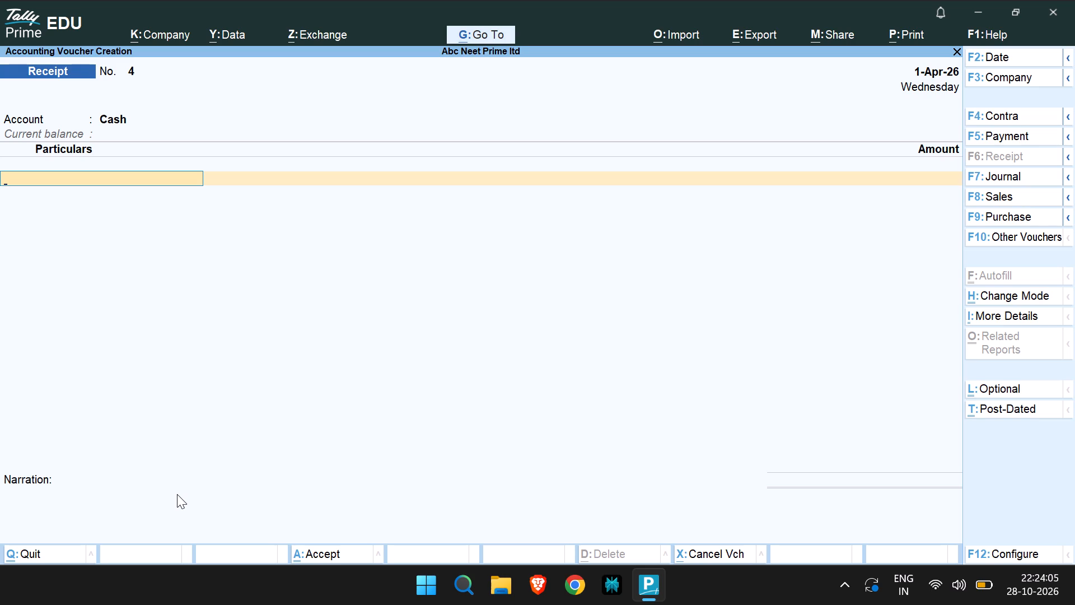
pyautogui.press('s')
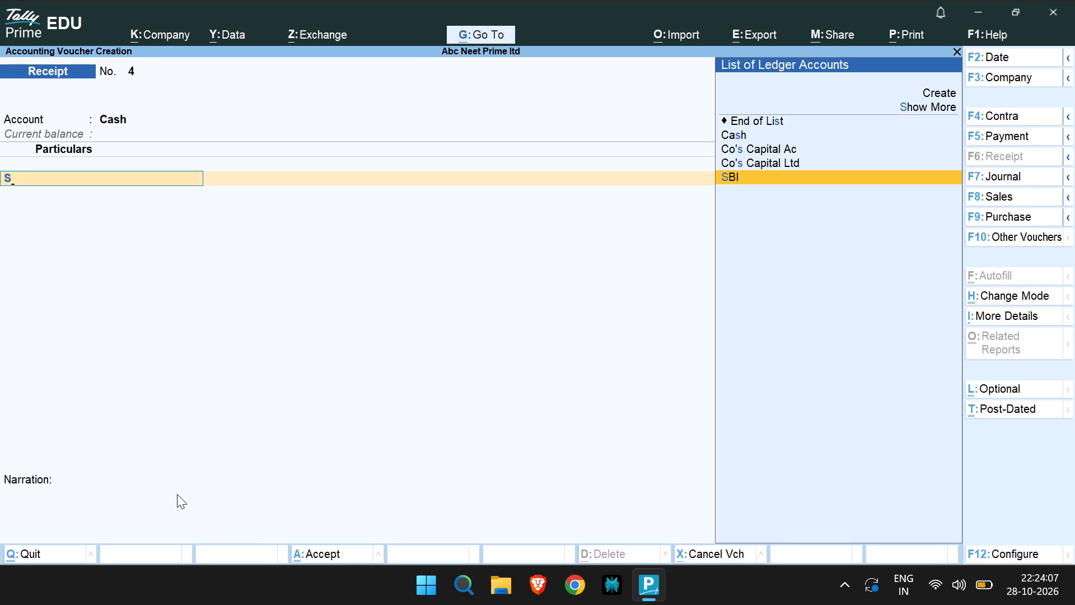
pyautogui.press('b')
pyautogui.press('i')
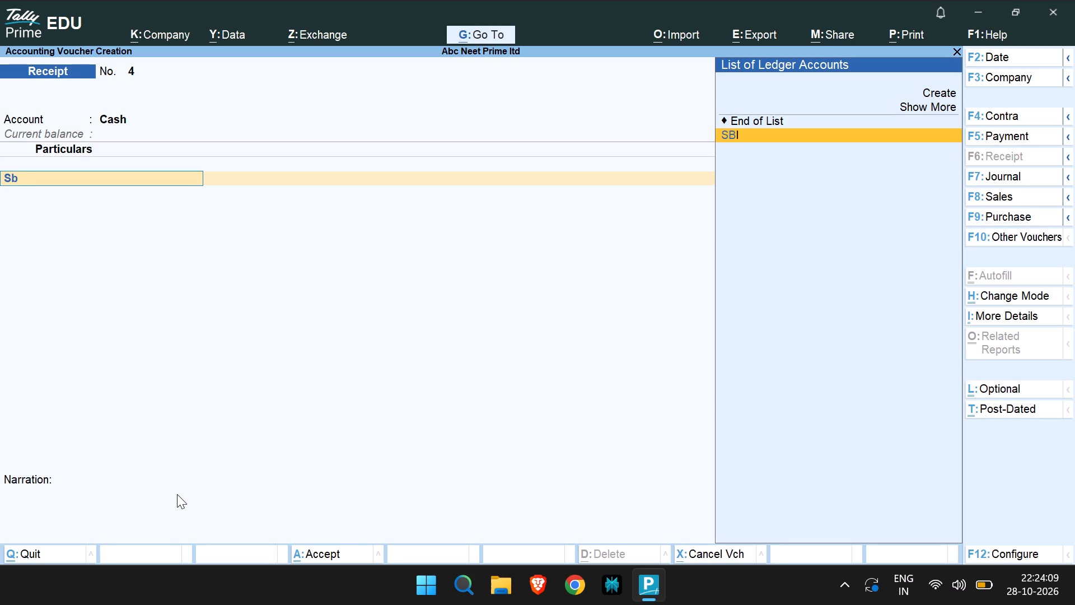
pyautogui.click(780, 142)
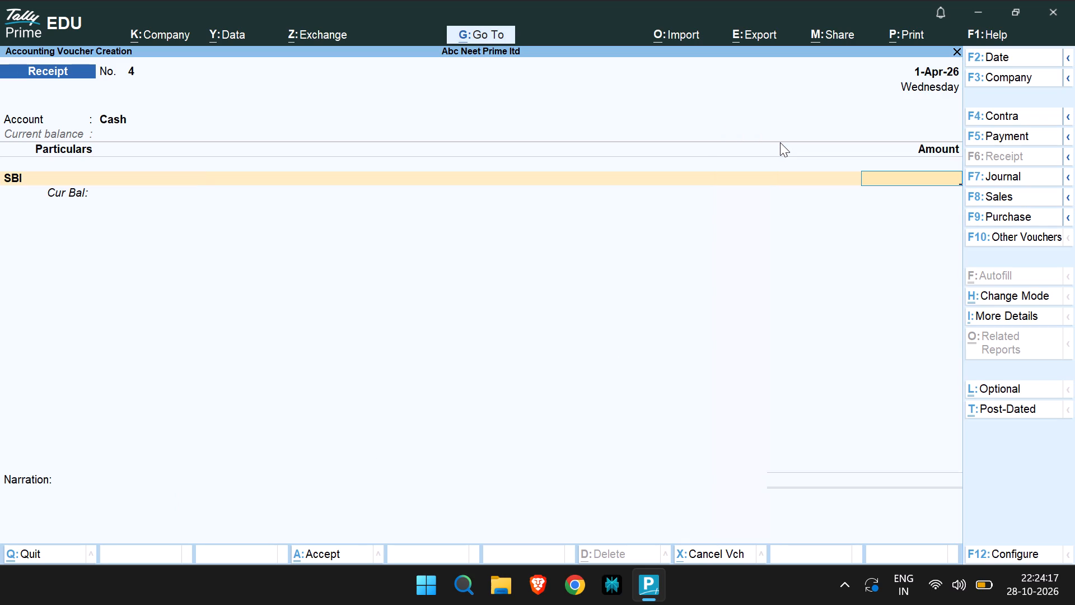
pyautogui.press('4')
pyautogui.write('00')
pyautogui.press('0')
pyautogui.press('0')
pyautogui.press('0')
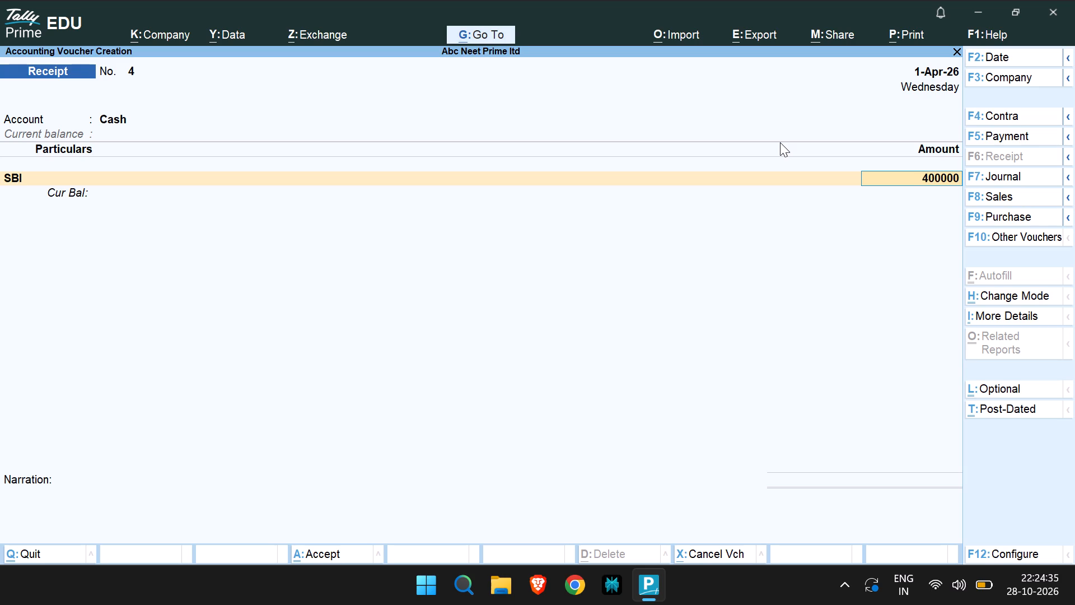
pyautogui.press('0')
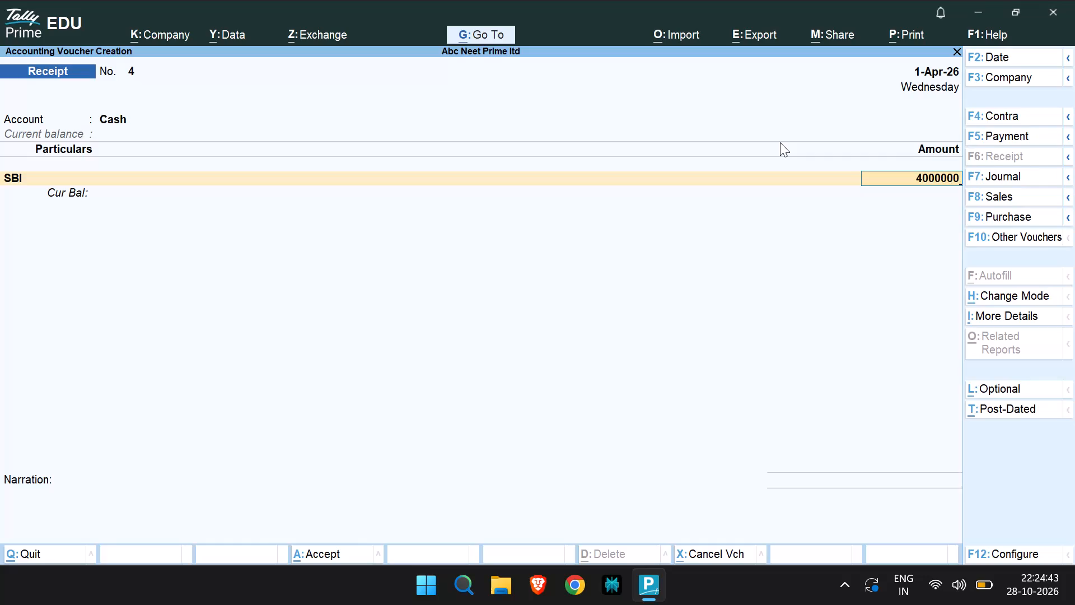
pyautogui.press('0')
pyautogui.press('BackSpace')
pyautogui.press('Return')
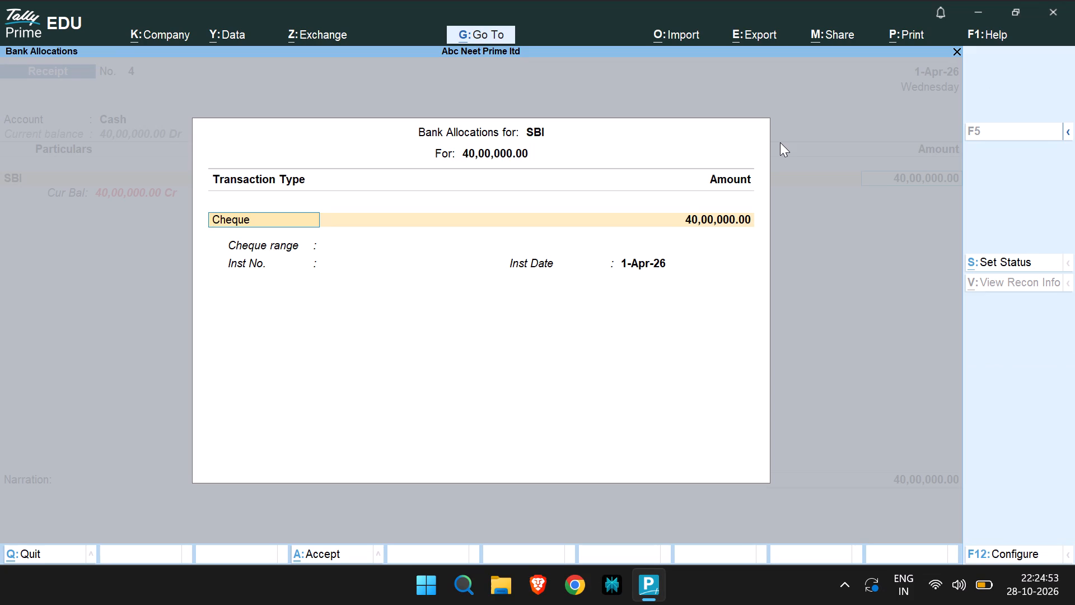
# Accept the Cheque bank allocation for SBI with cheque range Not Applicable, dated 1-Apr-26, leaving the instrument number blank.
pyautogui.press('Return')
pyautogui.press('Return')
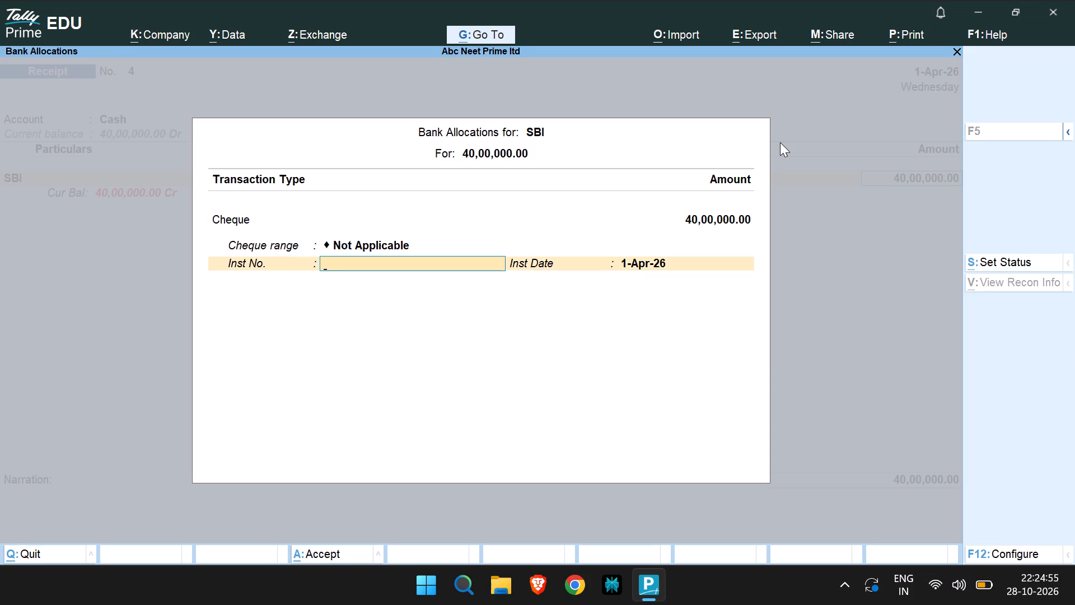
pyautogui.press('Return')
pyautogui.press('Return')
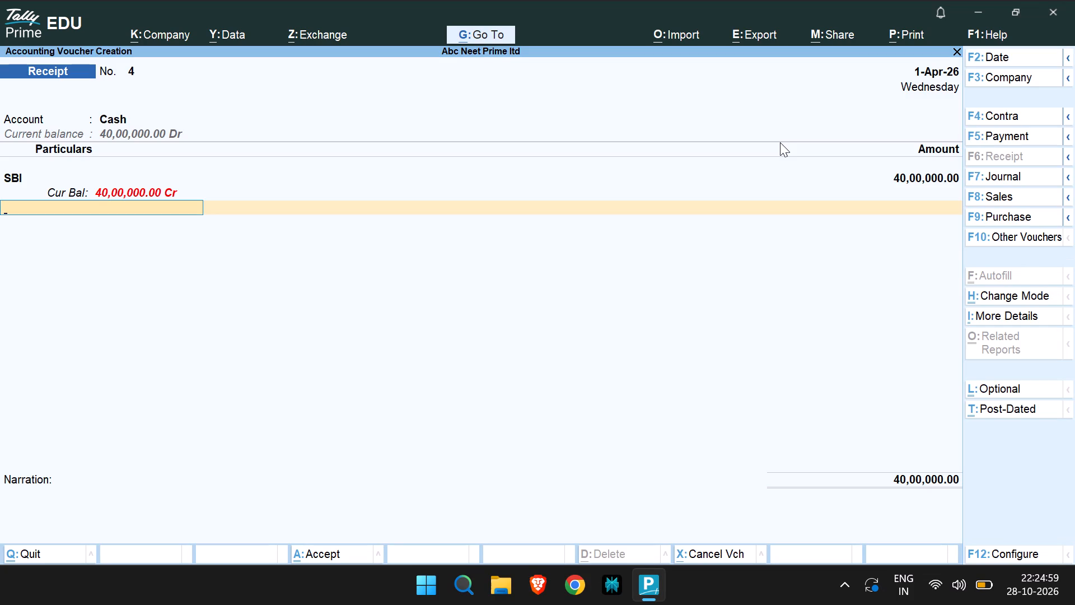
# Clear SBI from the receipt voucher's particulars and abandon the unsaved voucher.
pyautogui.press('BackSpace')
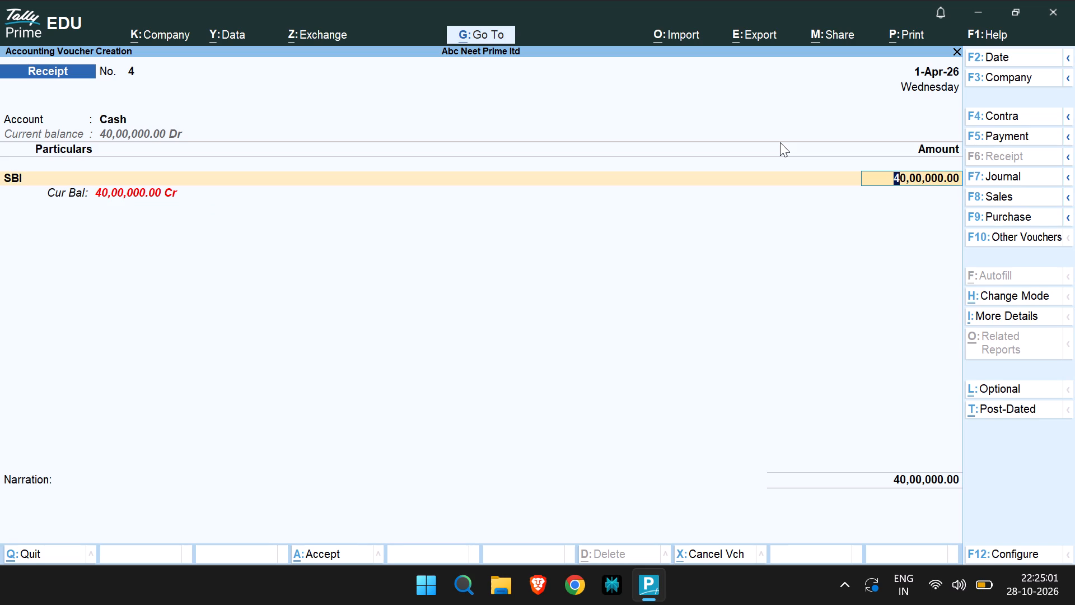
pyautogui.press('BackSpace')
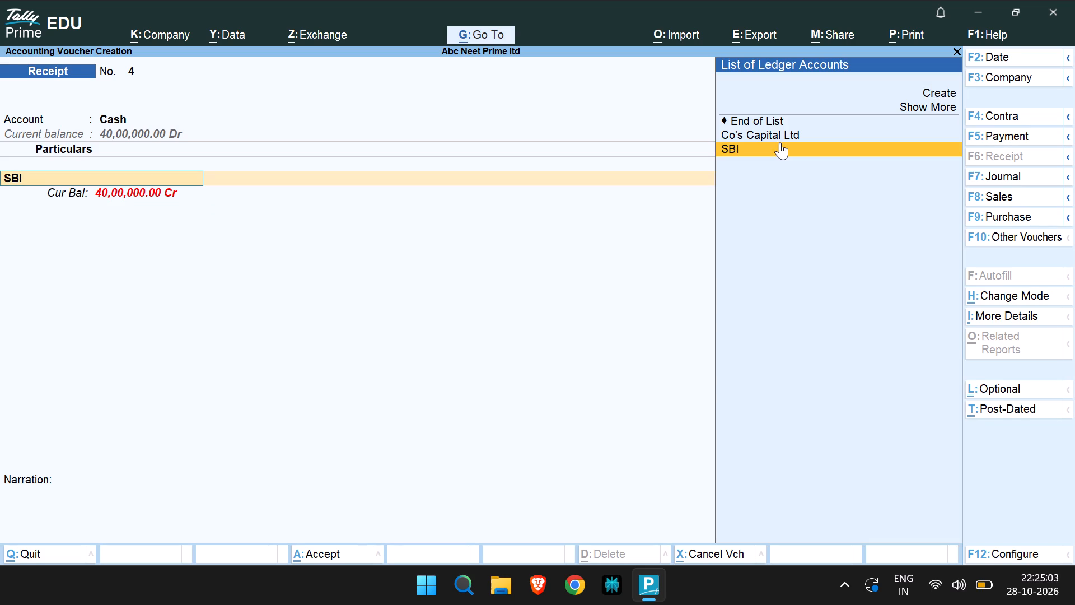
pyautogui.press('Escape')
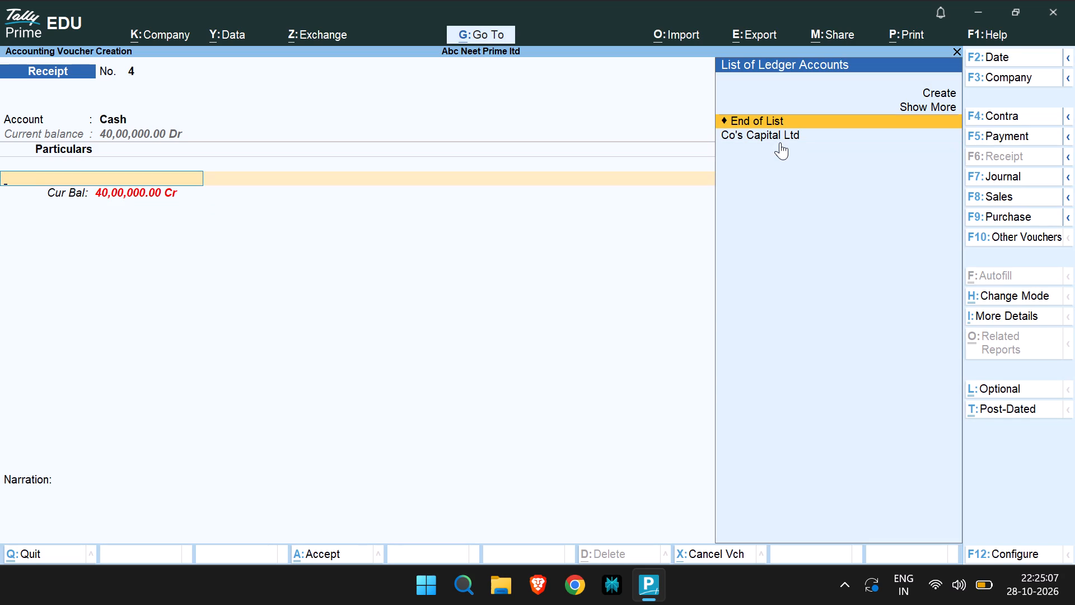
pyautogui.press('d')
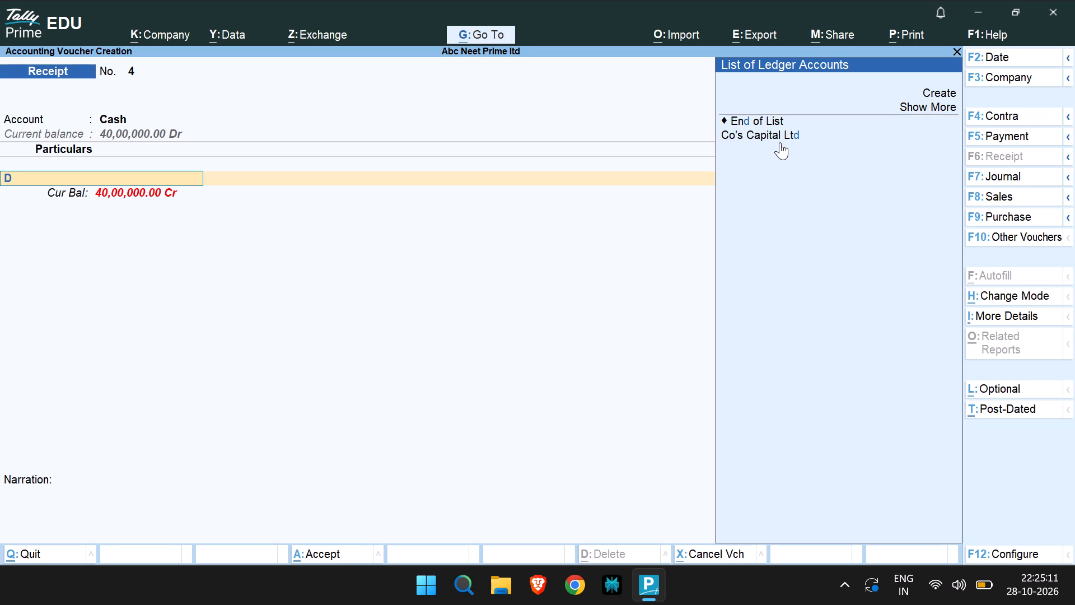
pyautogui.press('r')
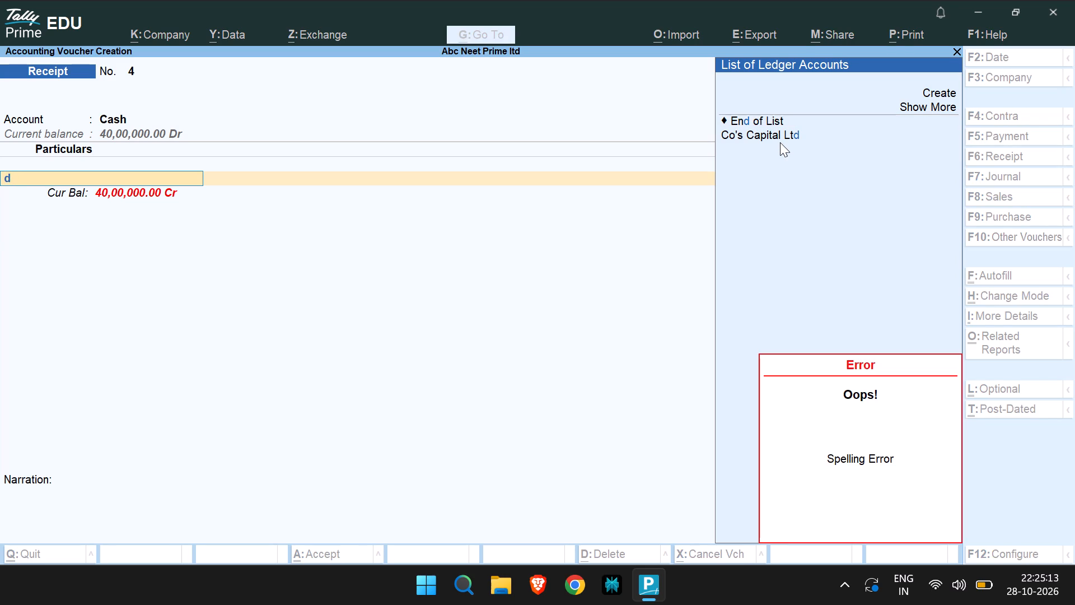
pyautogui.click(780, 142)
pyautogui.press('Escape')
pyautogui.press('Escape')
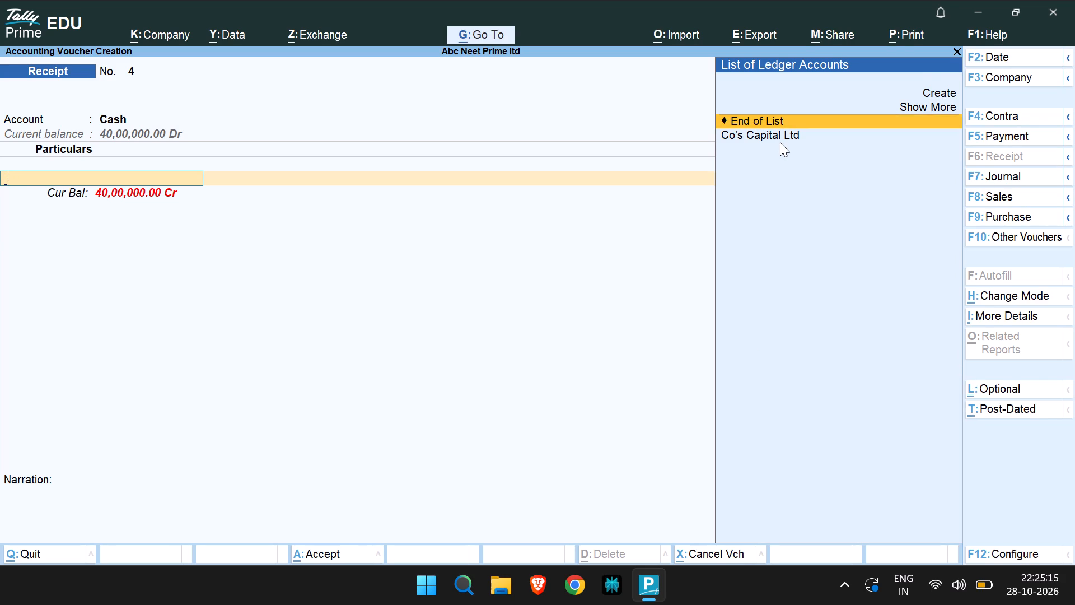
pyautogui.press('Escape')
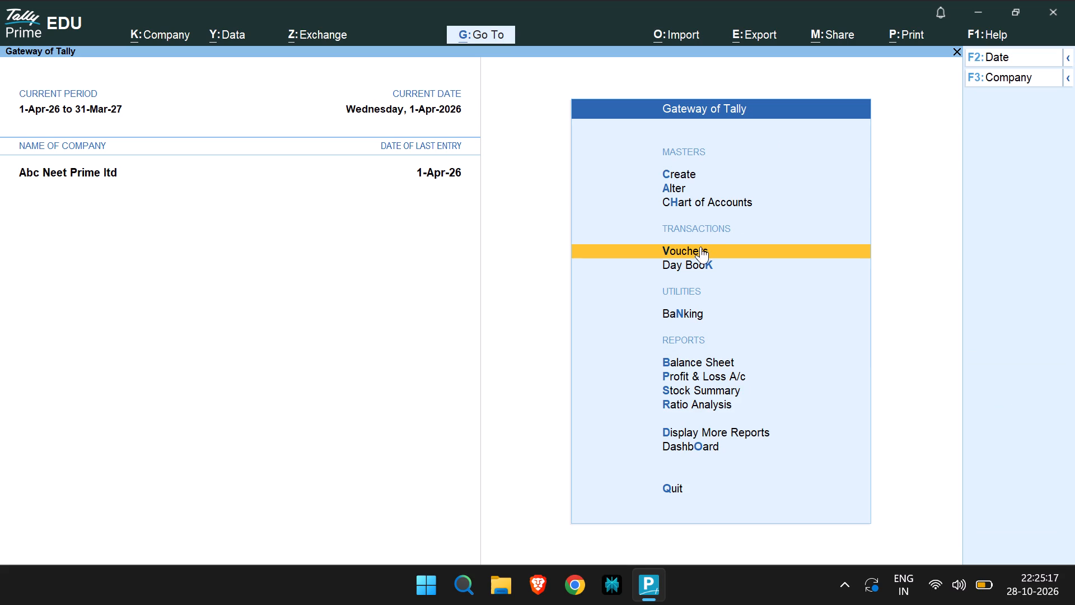
# Start a contra voucher with Cash as the account and switch it to Double Entry mode.
pyautogui.click(700, 249)
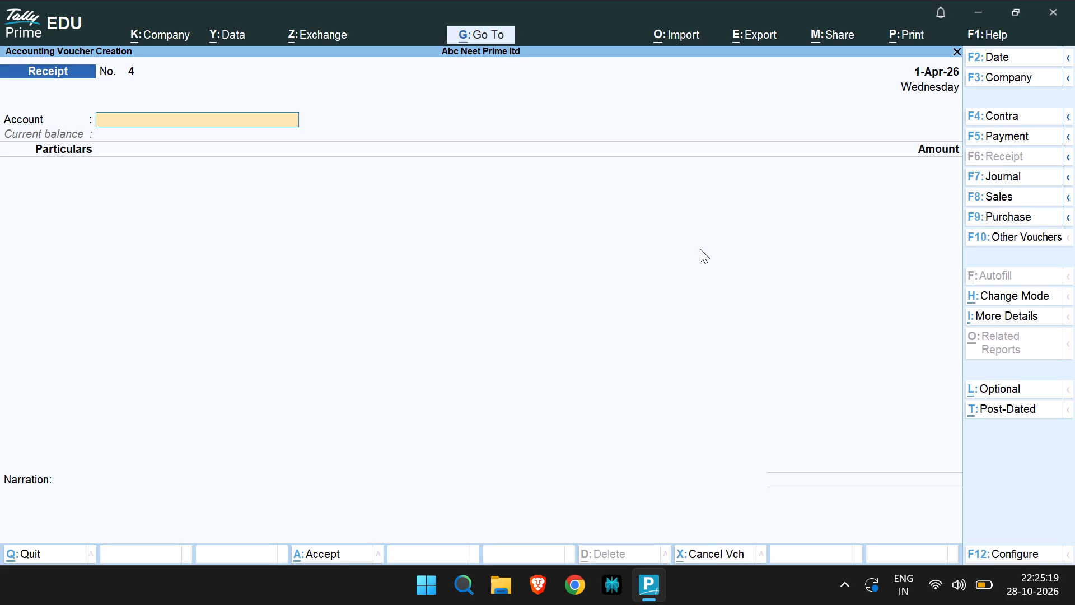
pyautogui.press('Return')
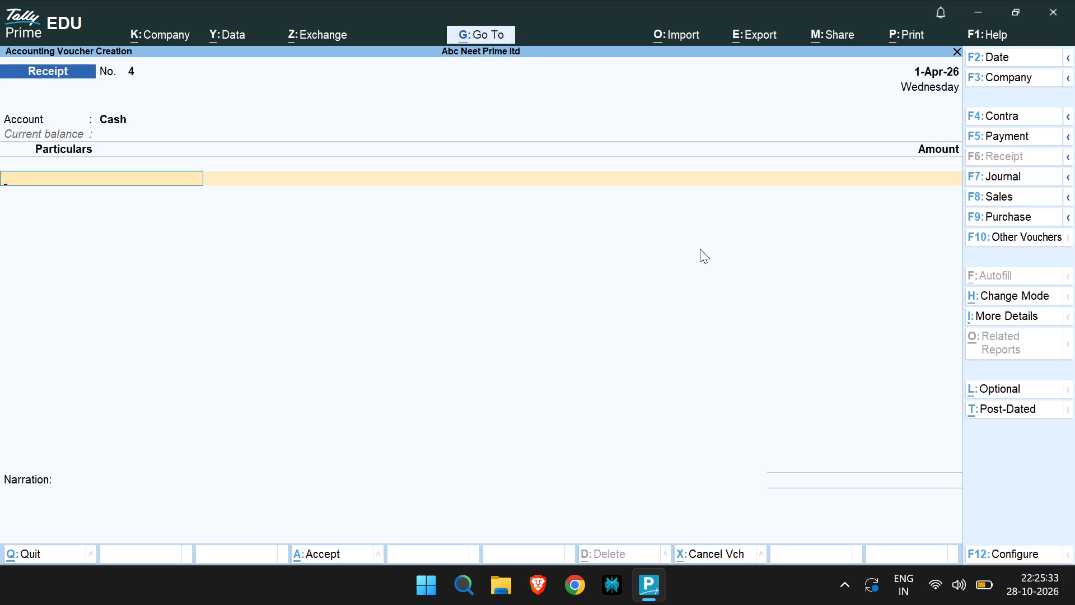
pyautogui.click(989, 115)
pyautogui.press('Return')
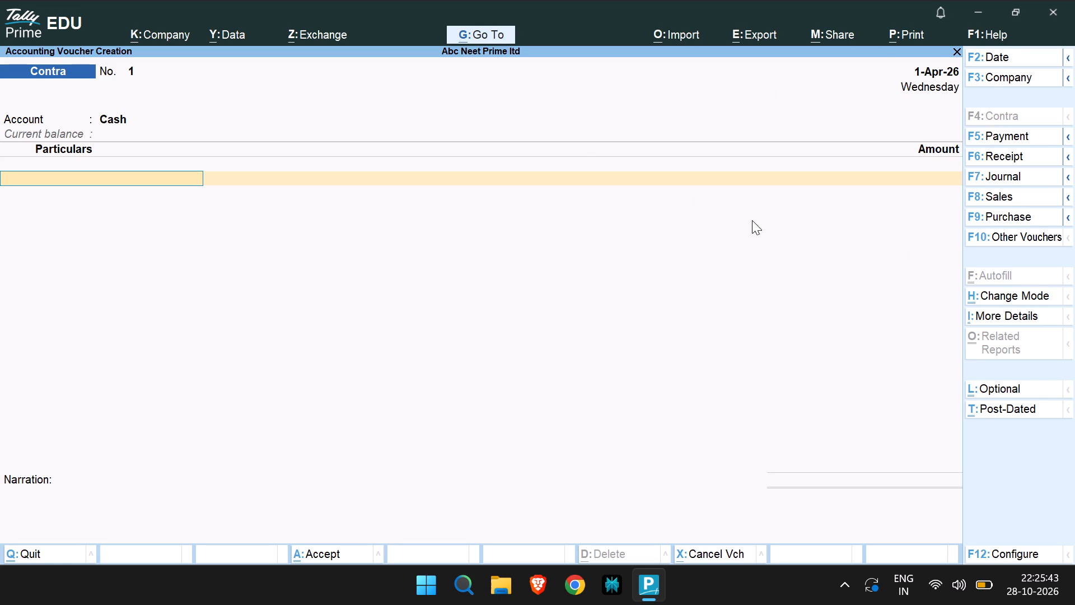
pyautogui.click(1013, 293)
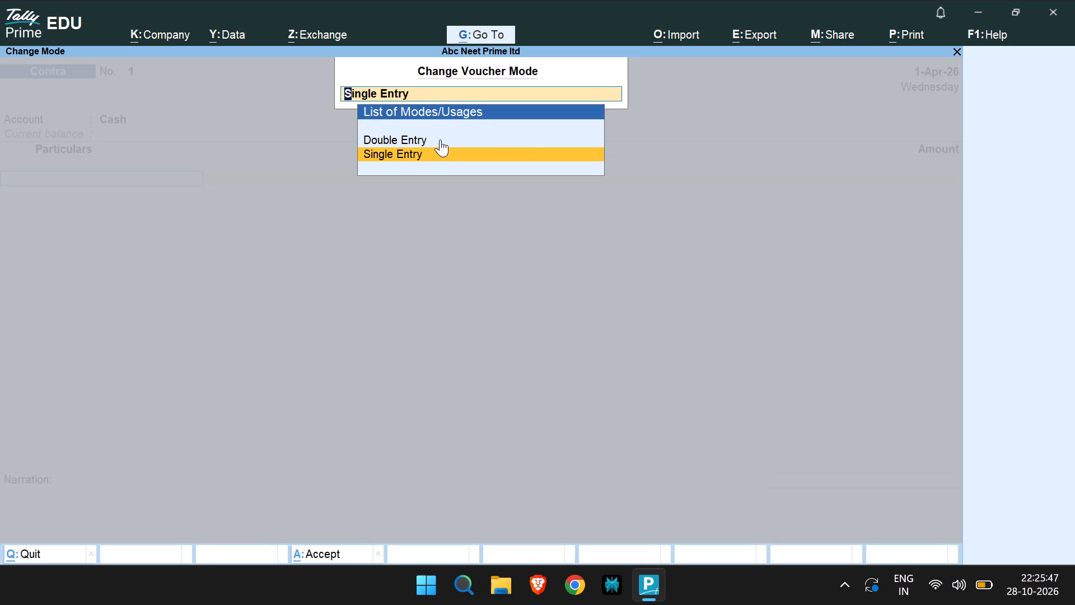
pyautogui.click(440, 139)
pyautogui.click(440, 139)
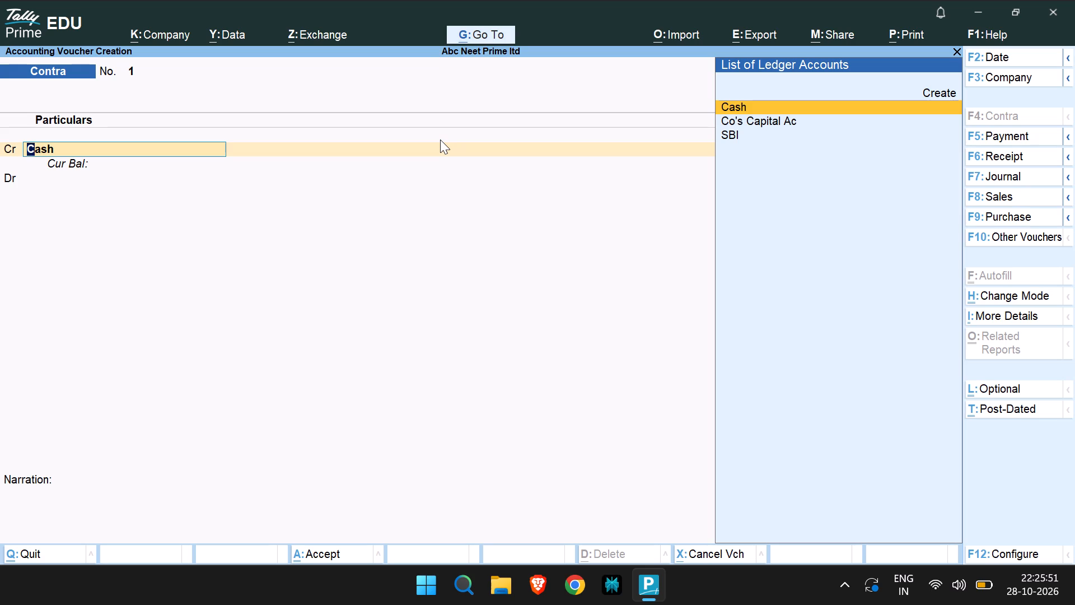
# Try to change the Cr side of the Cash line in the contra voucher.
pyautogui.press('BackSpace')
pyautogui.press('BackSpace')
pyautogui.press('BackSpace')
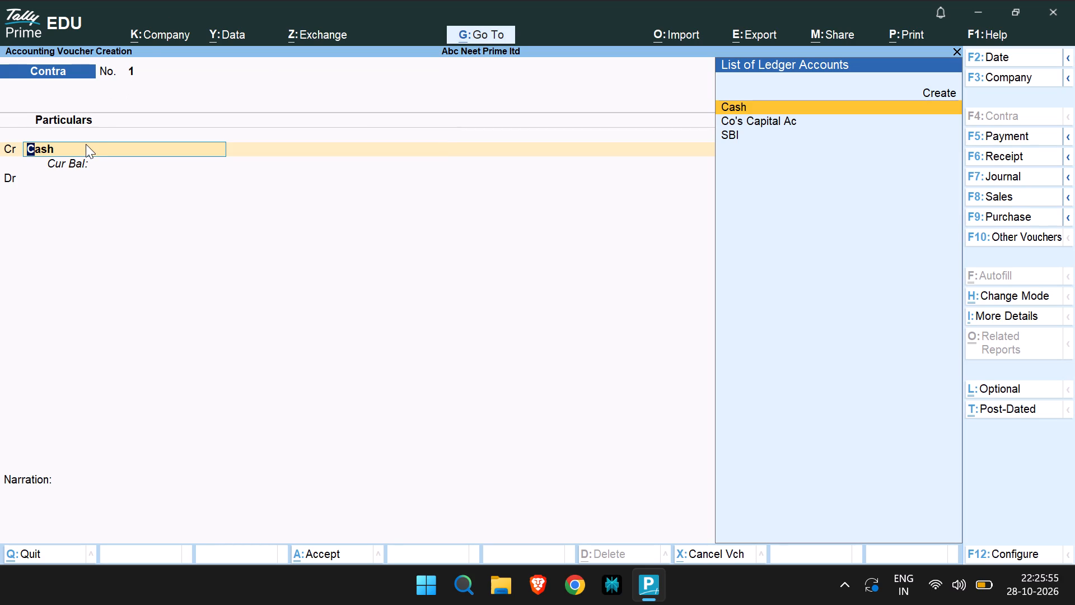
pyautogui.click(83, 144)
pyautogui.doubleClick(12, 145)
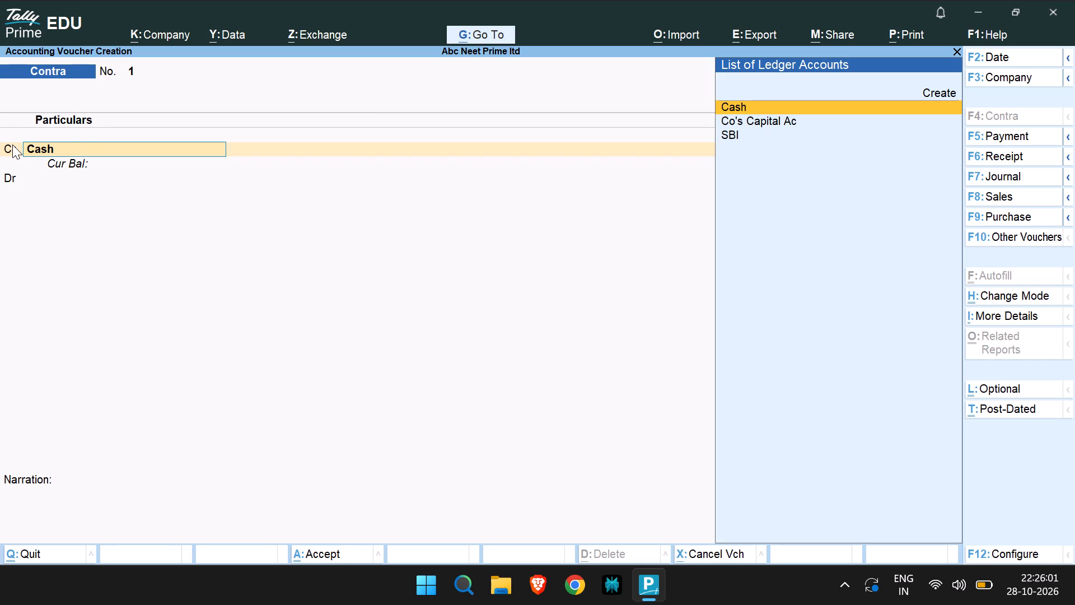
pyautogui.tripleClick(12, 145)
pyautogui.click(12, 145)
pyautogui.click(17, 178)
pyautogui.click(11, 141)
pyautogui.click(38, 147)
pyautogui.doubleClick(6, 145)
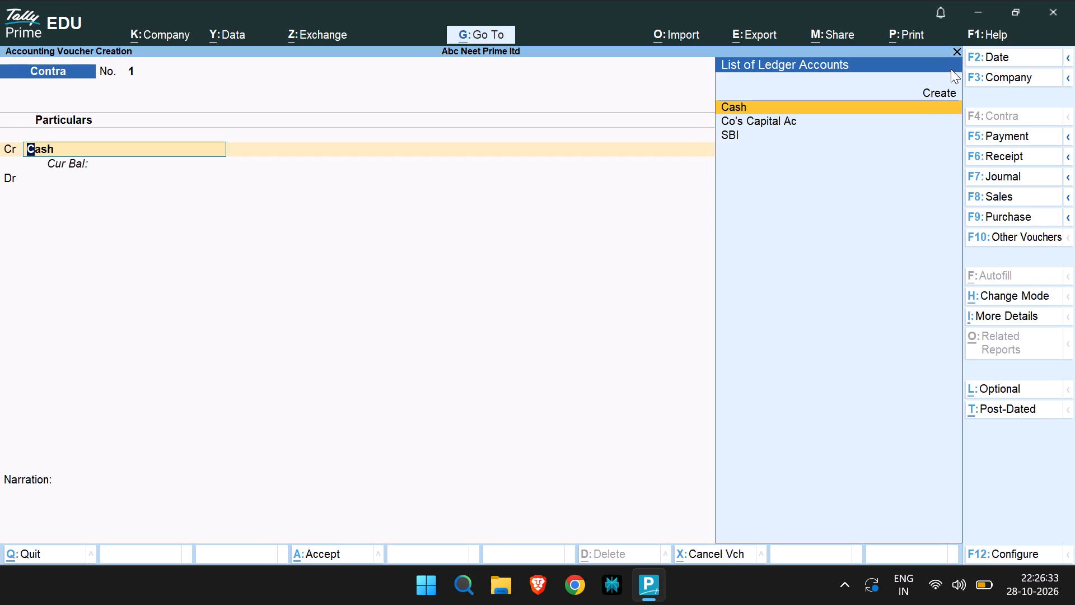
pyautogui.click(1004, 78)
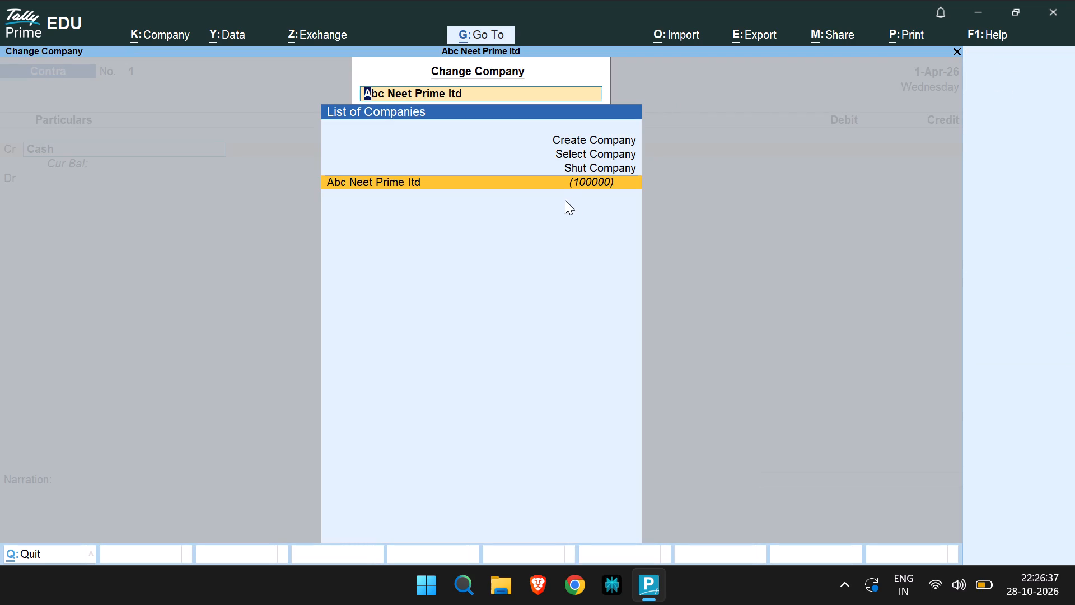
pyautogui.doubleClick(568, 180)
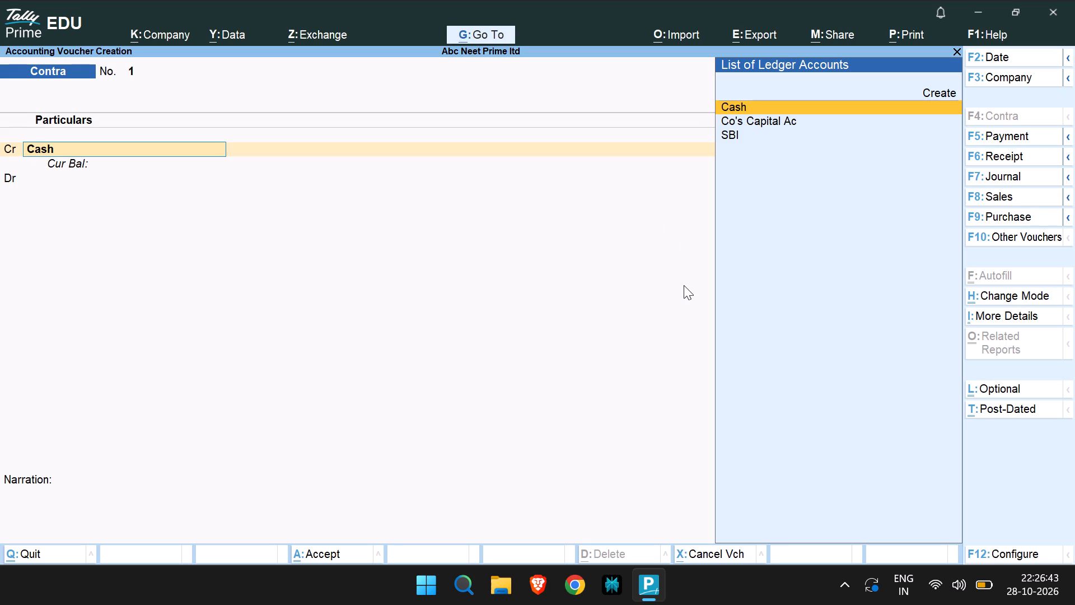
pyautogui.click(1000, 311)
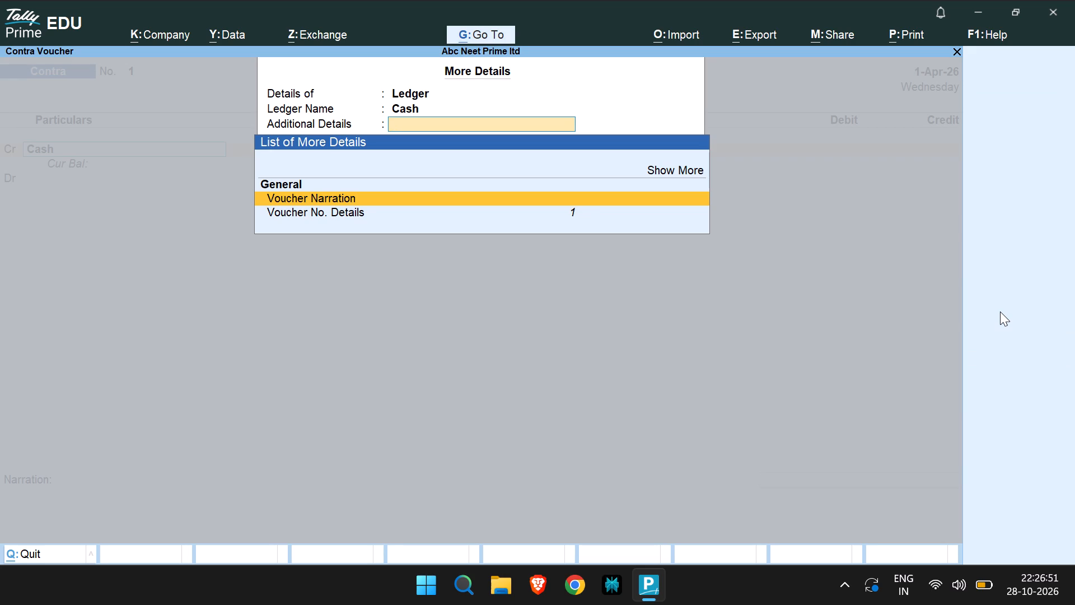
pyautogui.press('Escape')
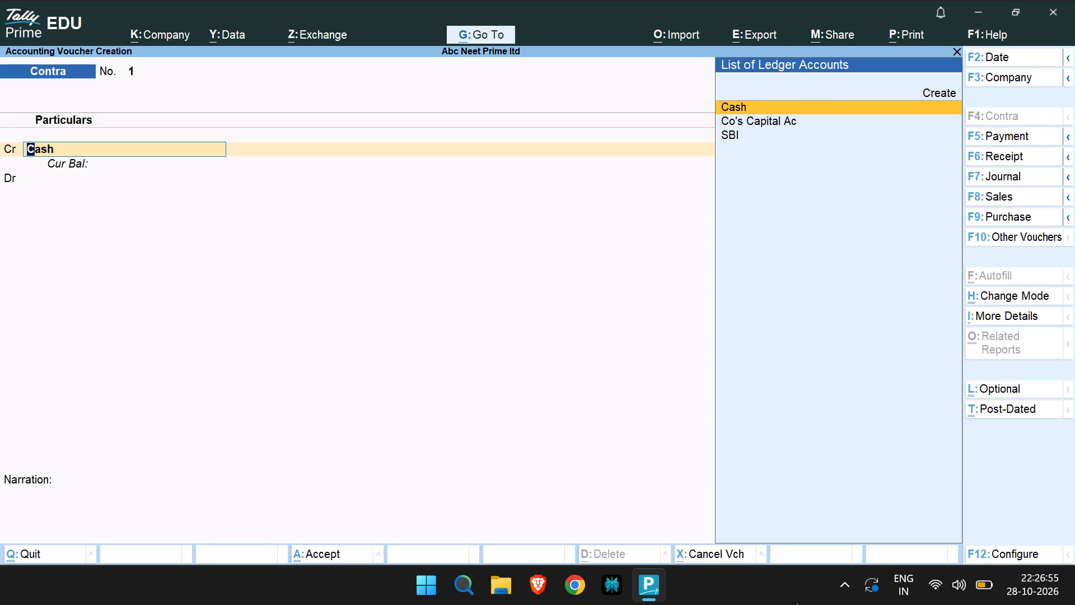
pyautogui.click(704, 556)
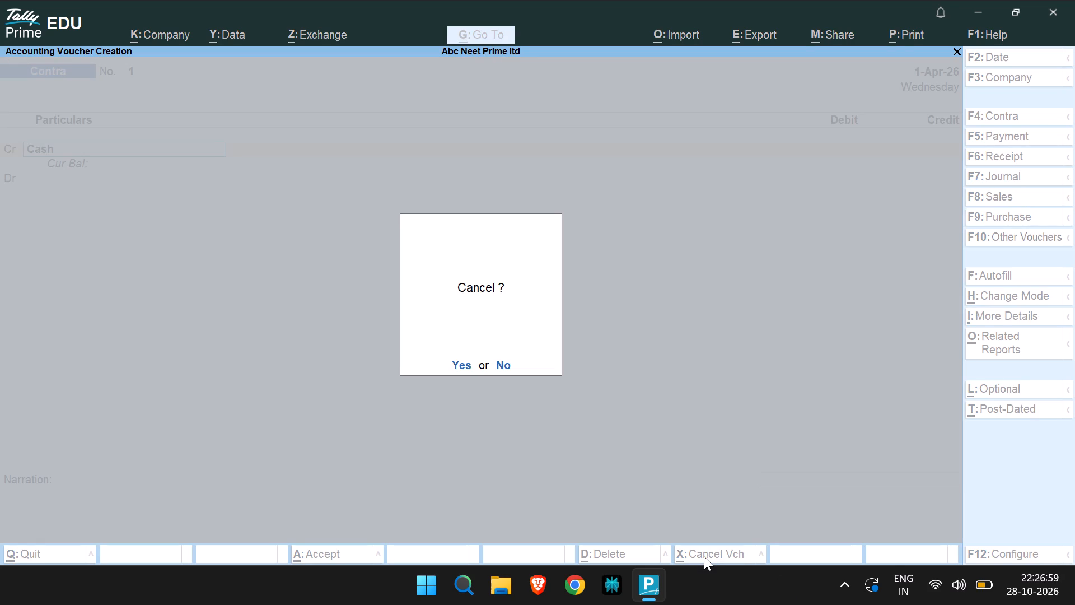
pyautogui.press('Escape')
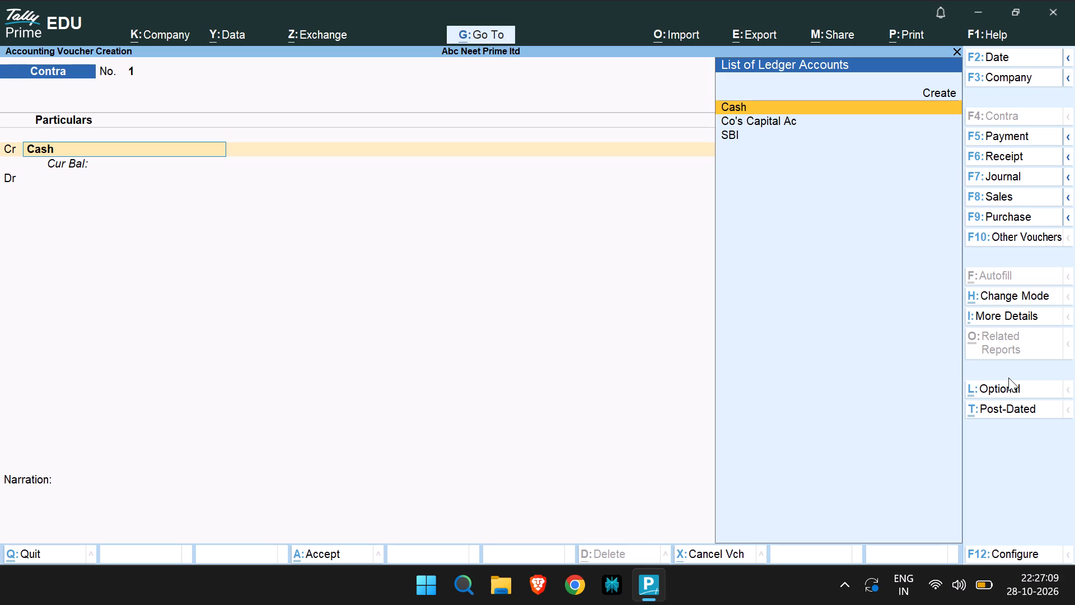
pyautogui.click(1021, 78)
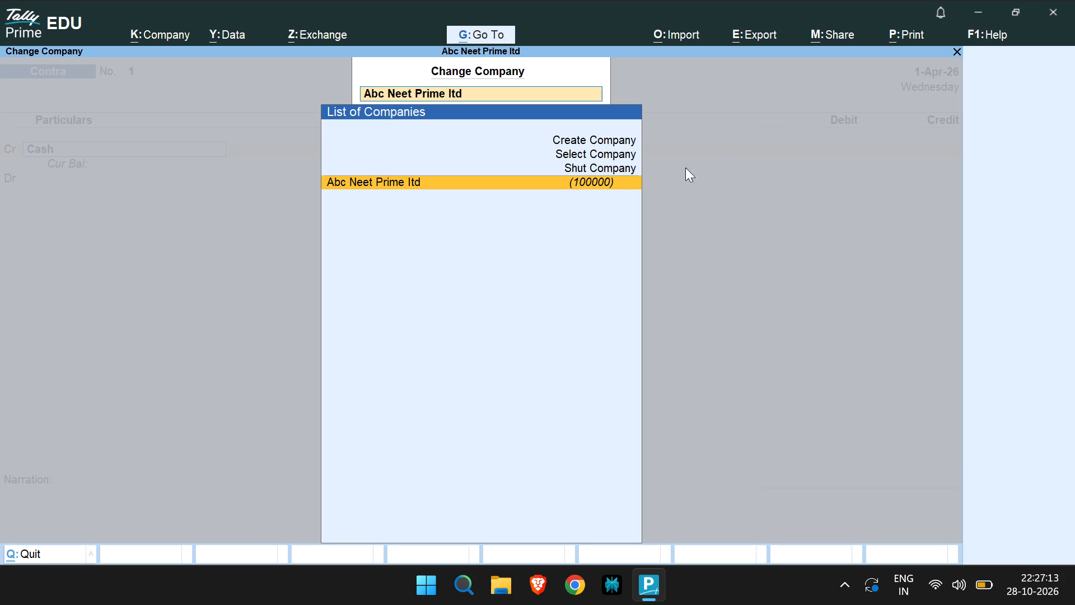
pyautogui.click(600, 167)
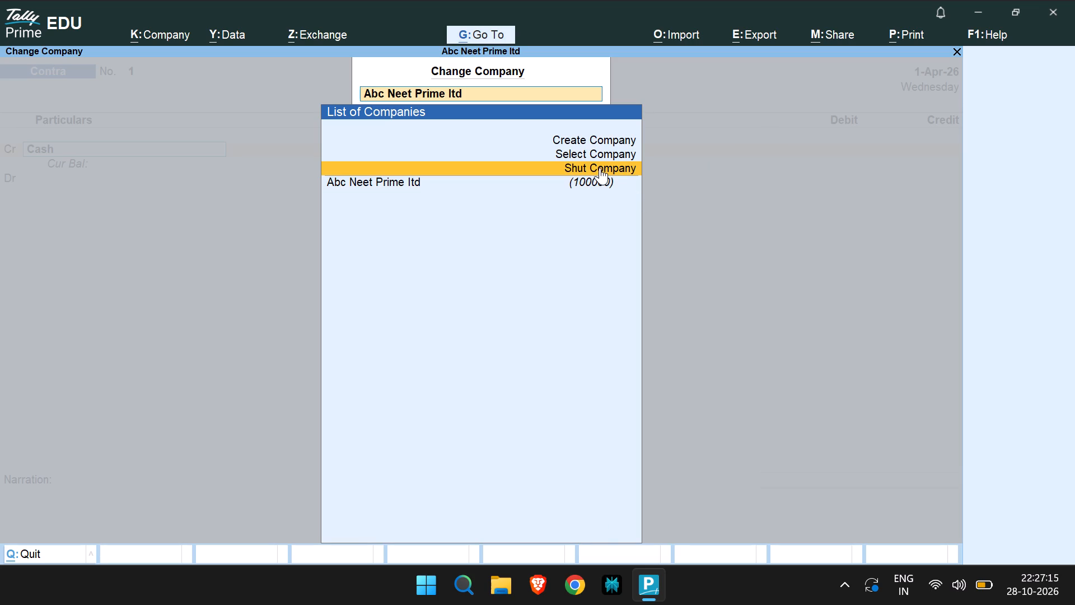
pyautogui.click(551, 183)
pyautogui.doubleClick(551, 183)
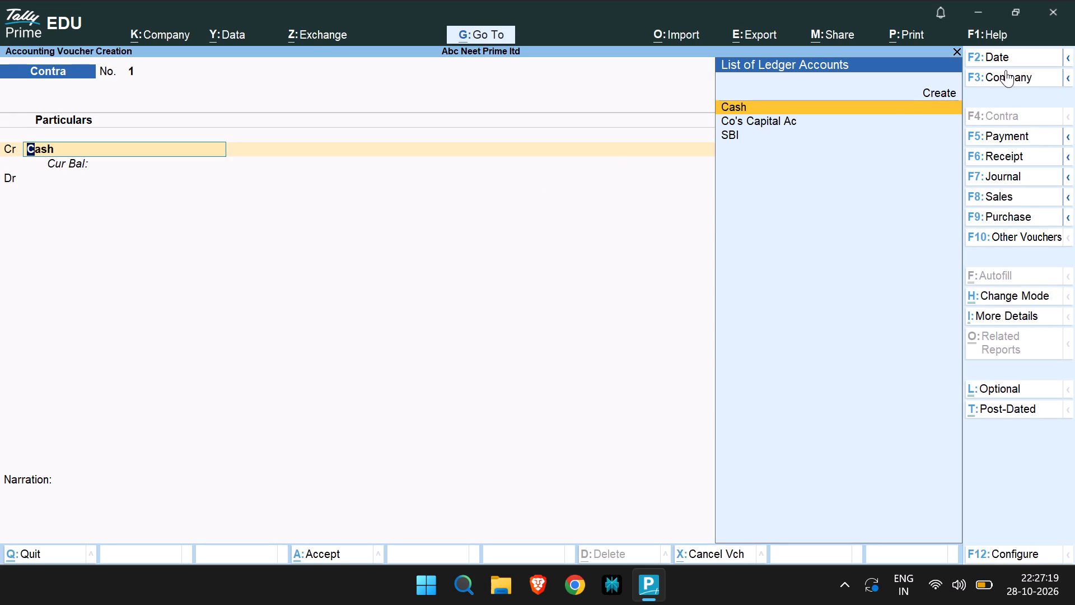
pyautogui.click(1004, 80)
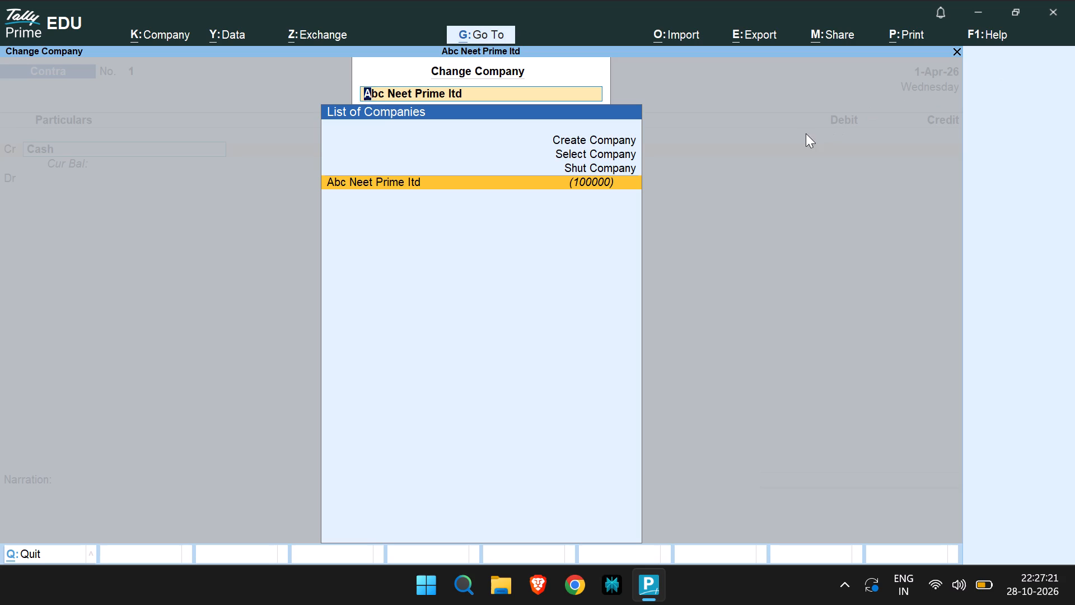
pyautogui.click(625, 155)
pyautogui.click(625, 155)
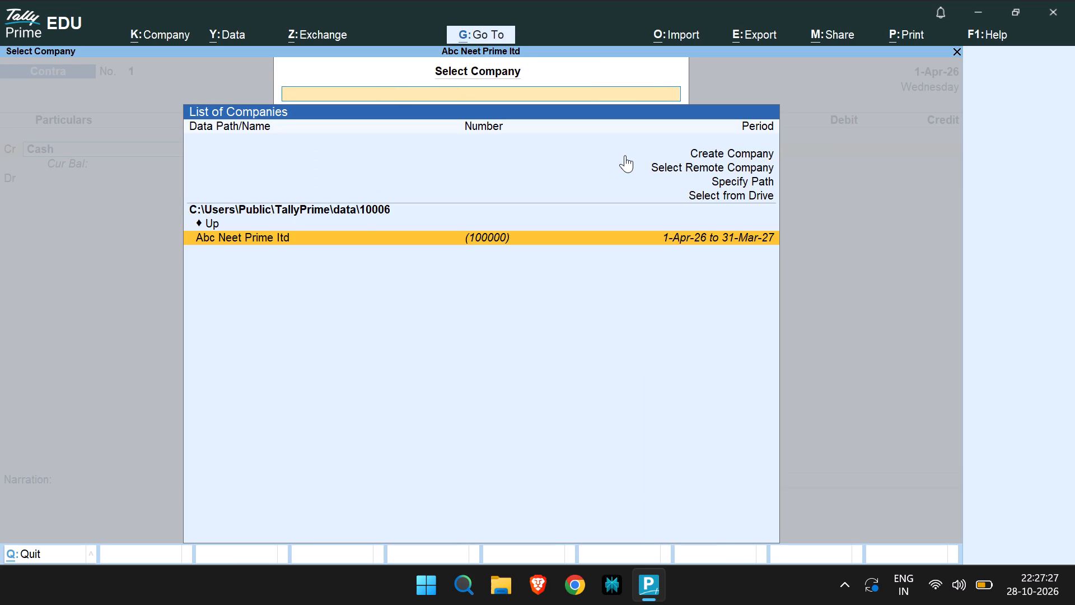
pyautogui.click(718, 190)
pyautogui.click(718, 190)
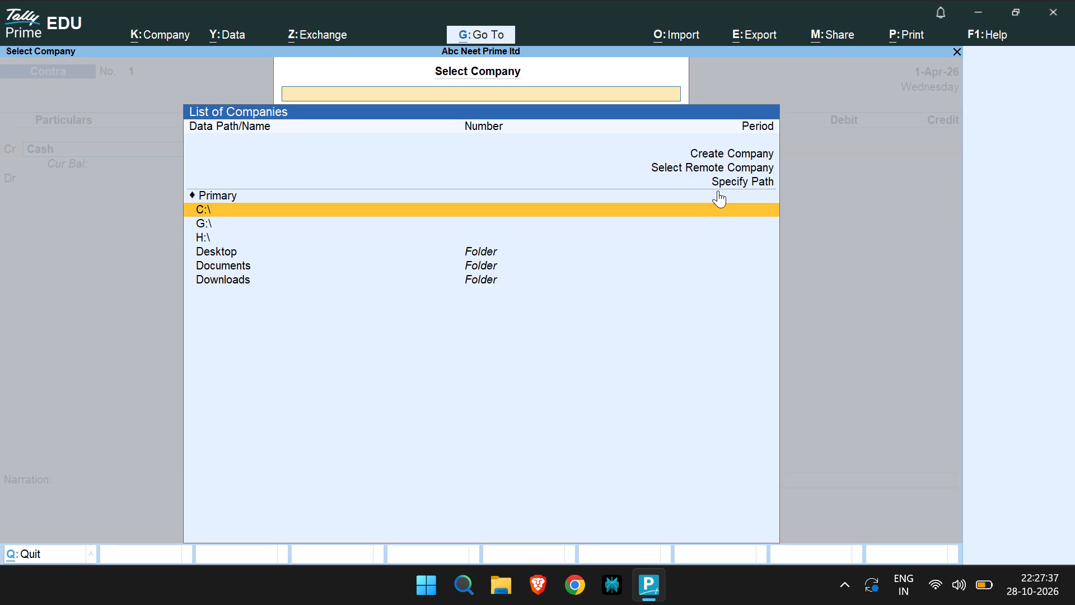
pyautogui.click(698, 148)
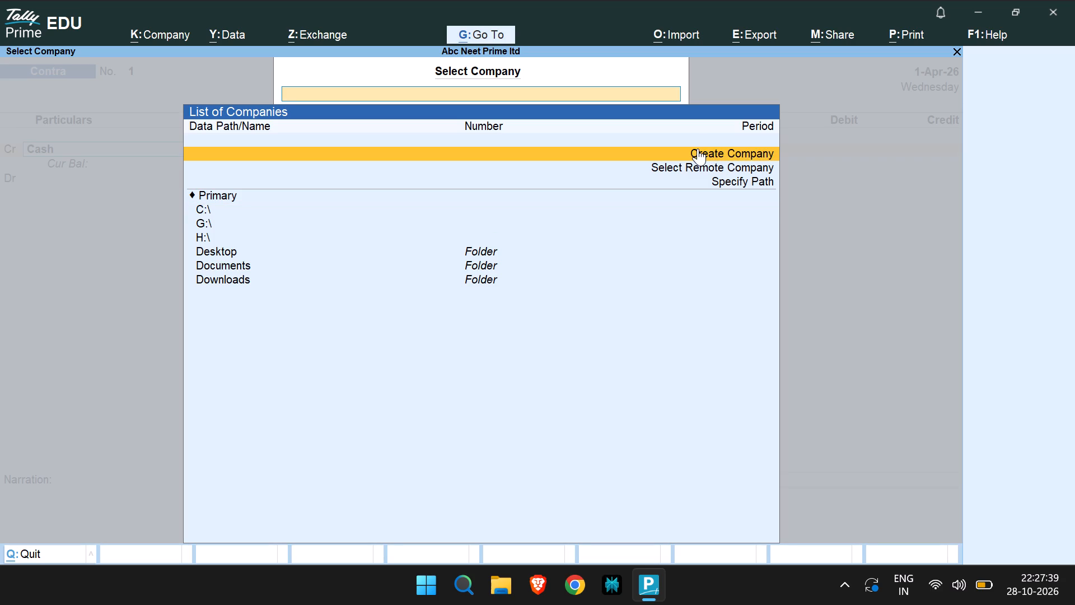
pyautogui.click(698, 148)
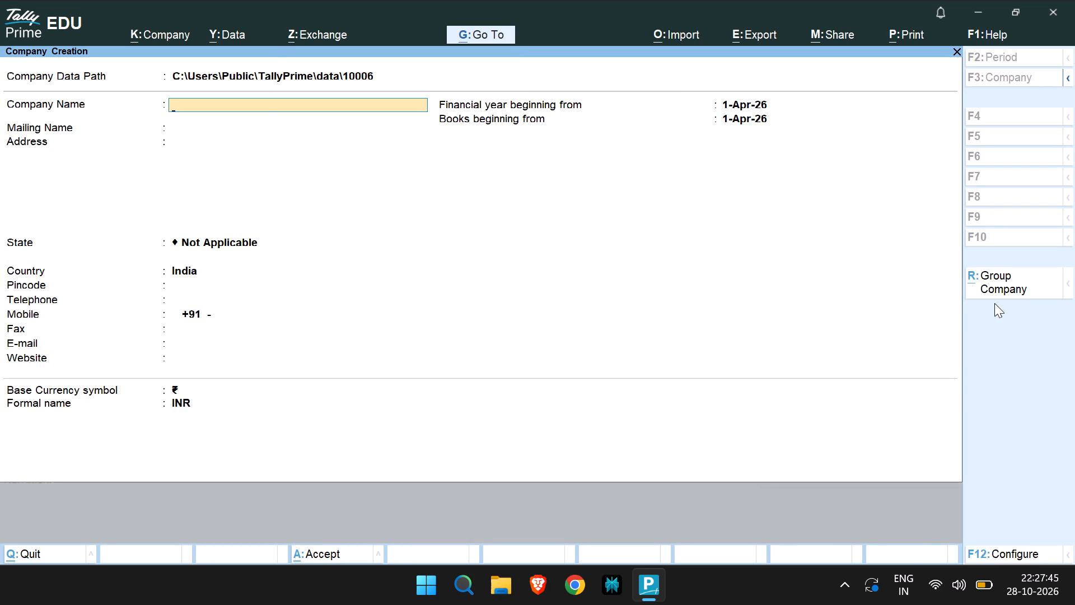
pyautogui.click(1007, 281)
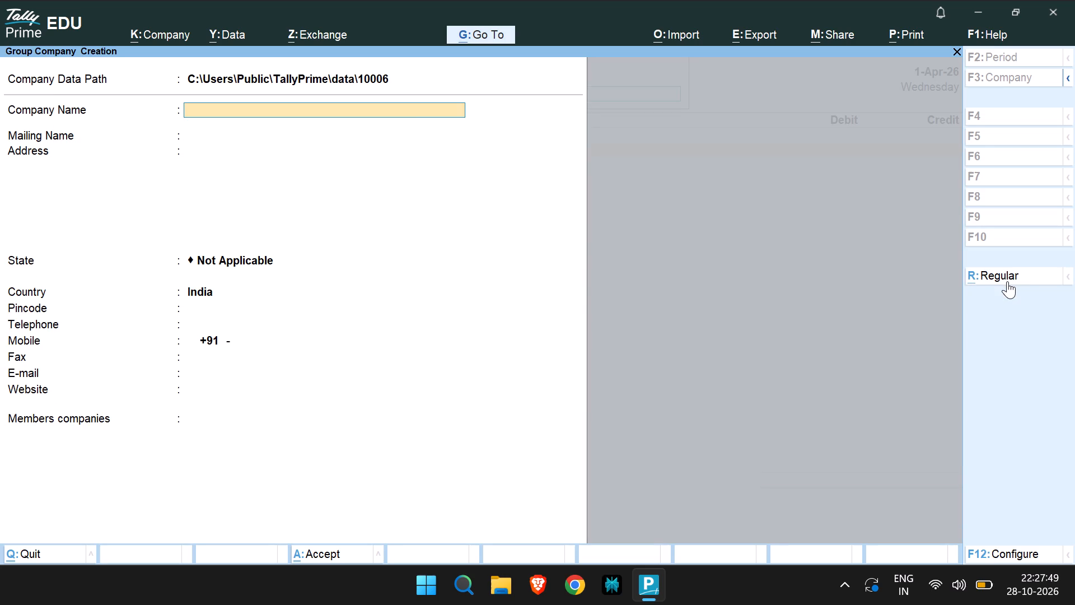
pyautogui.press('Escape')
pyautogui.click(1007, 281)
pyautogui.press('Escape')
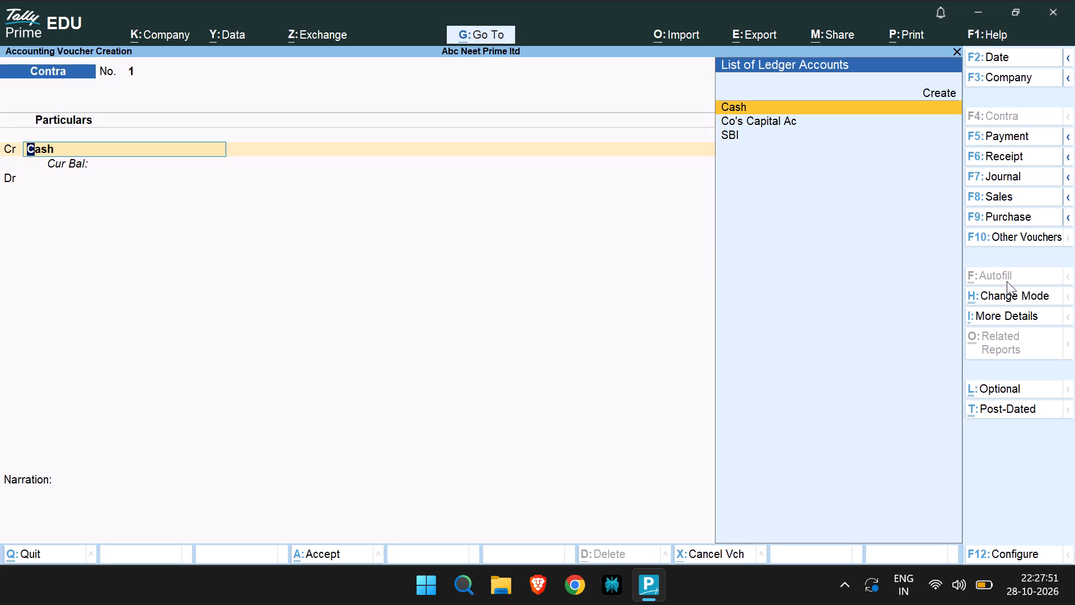
# Clear Cash from the contra voucher's credit line and quit the unsaved voucher.
pyautogui.press('Escape')
pyautogui.click(1007, 281)
pyautogui.press('Escape')
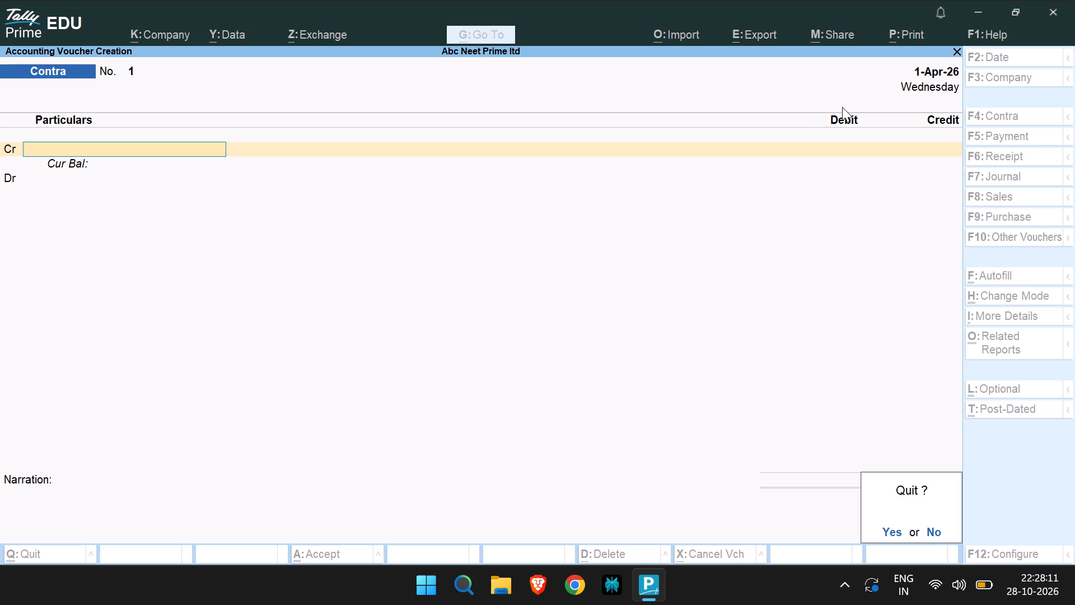
pyautogui.click(995, 79)
pyautogui.click(6, 180)
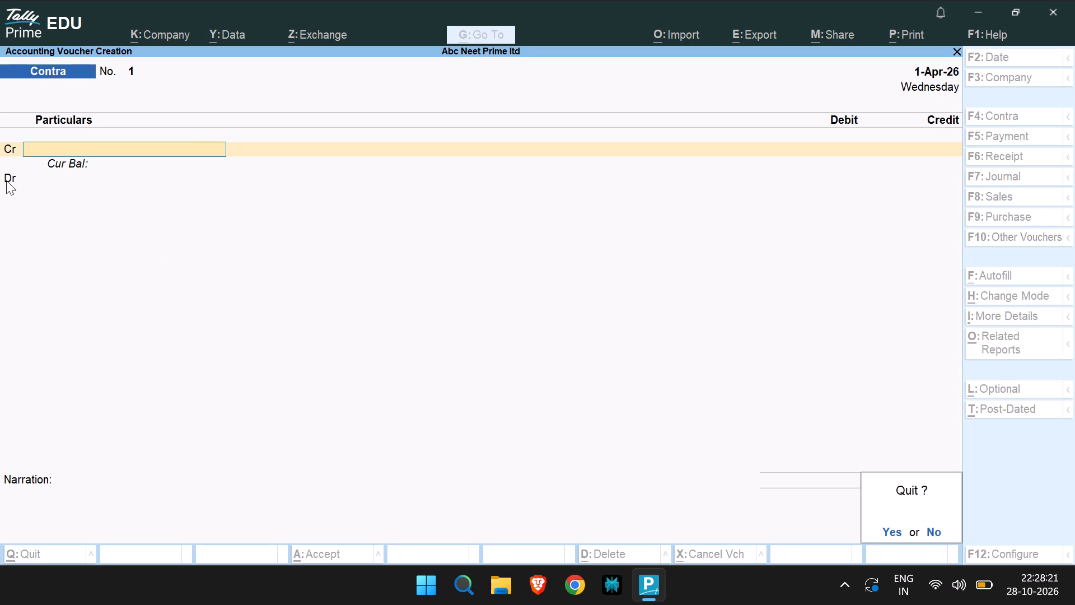
pyautogui.tripleClick(6, 180)
pyautogui.click(888, 531)
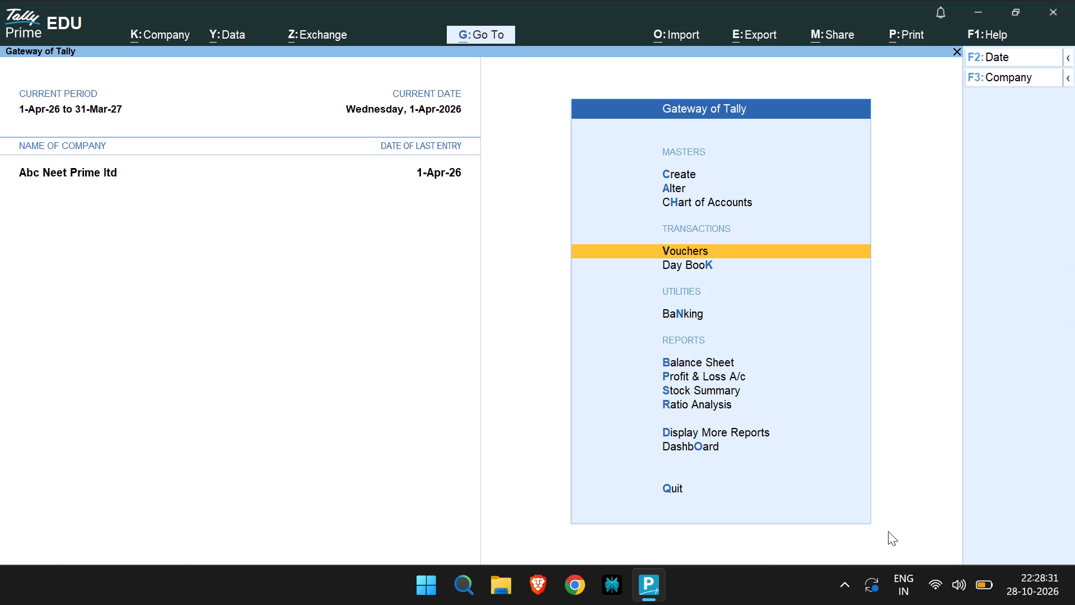
# Start a new voucher with Co's Capital Ac on the Cr line and change its type to Receipt.
pyautogui.click(733, 246)
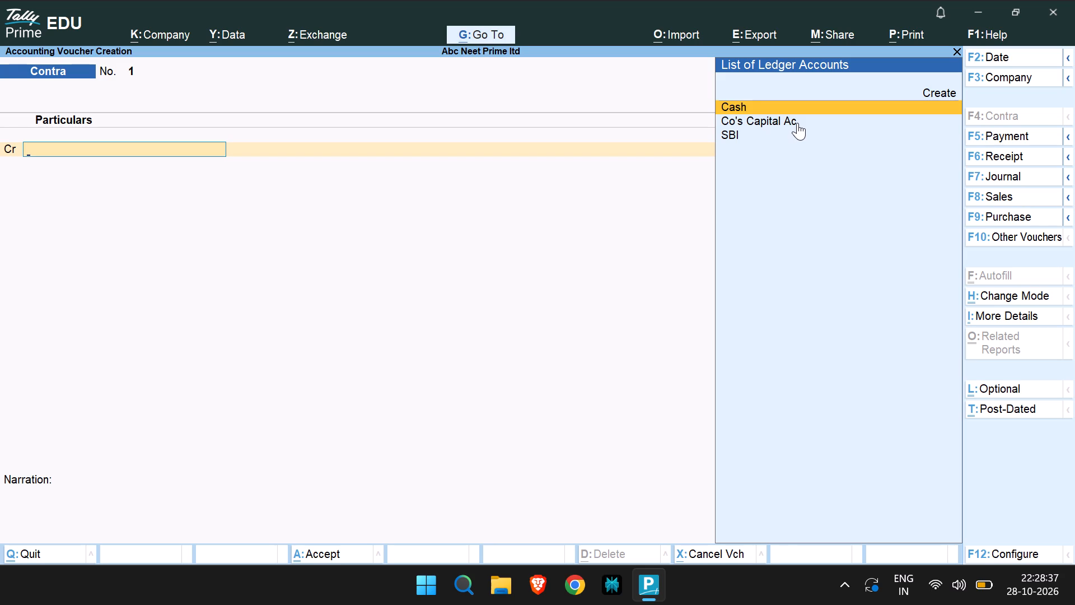
pyautogui.click(797, 123)
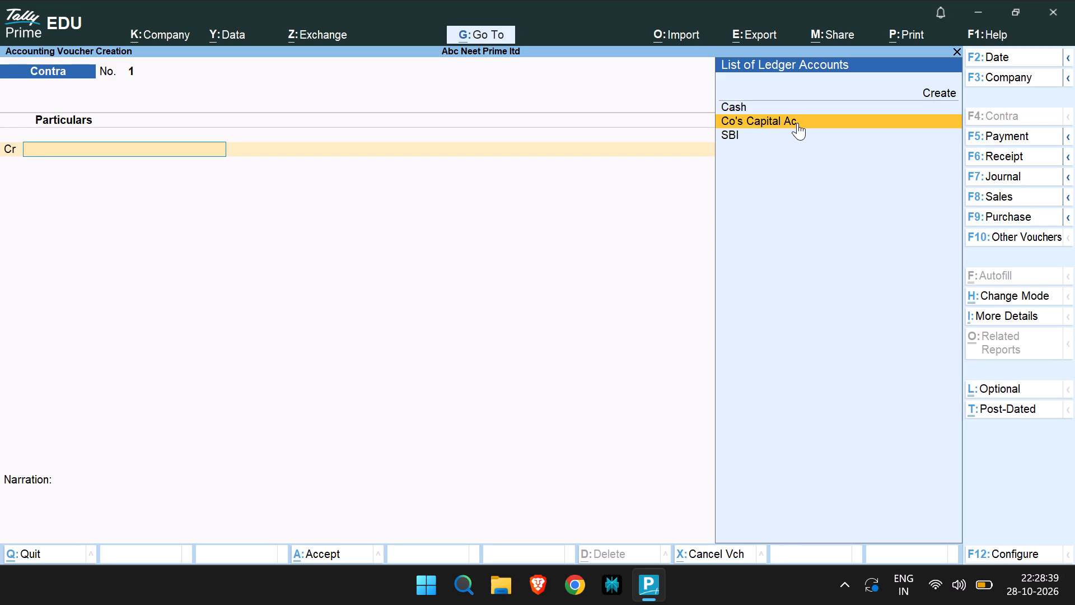
pyautogui.click(797, 123)
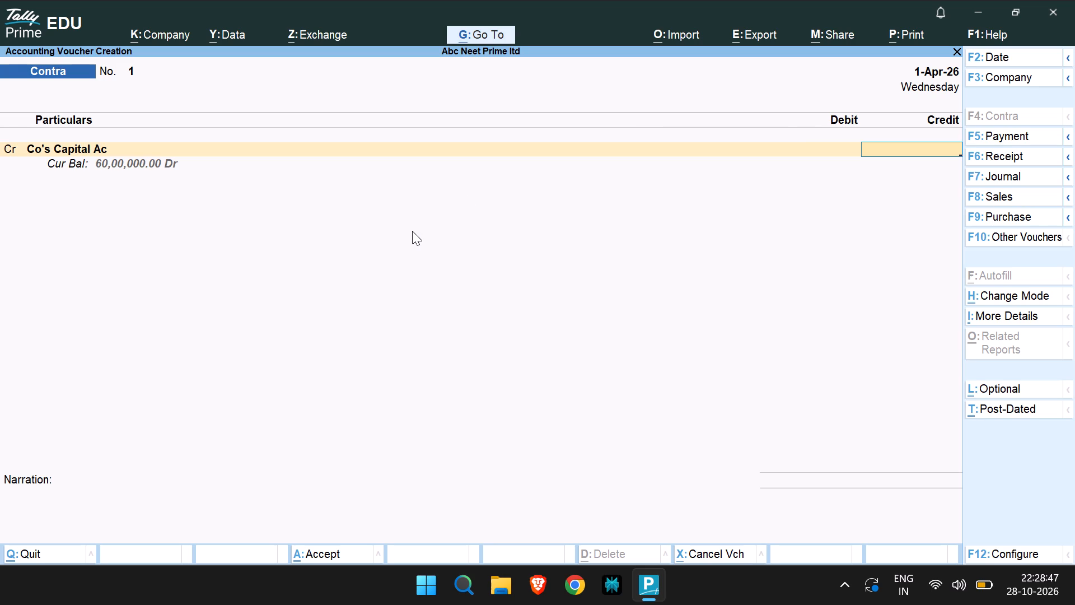
pyautogui.click(1009, 157)
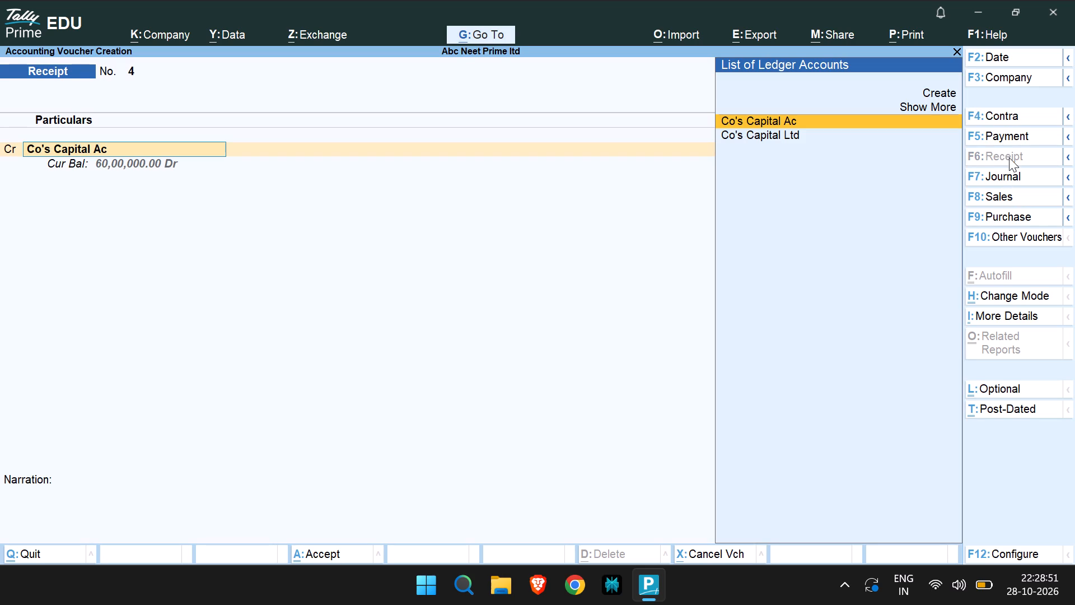
pyautogui.click(798, 125)
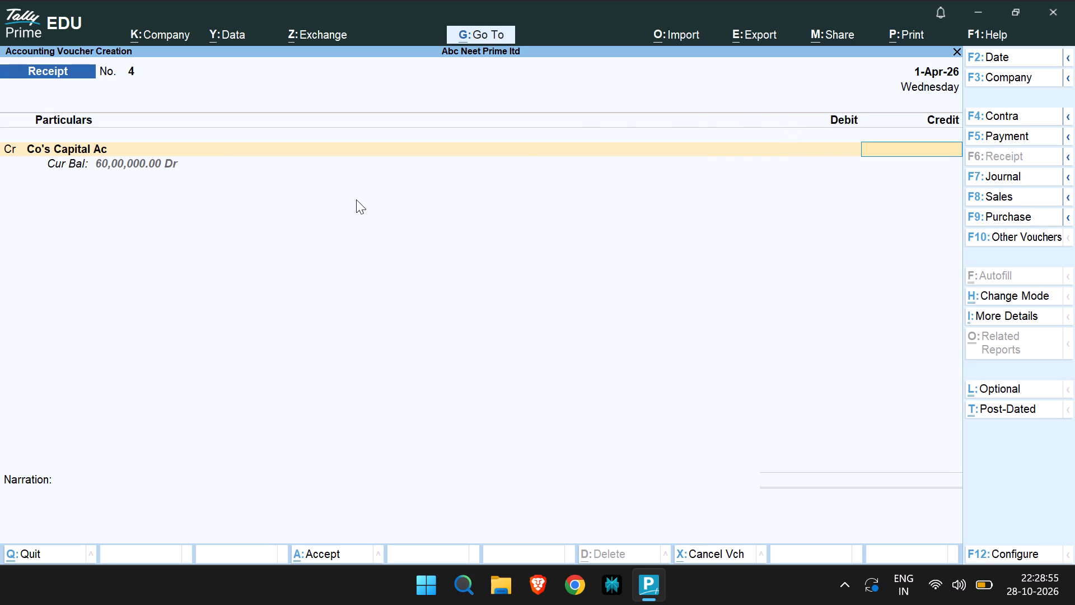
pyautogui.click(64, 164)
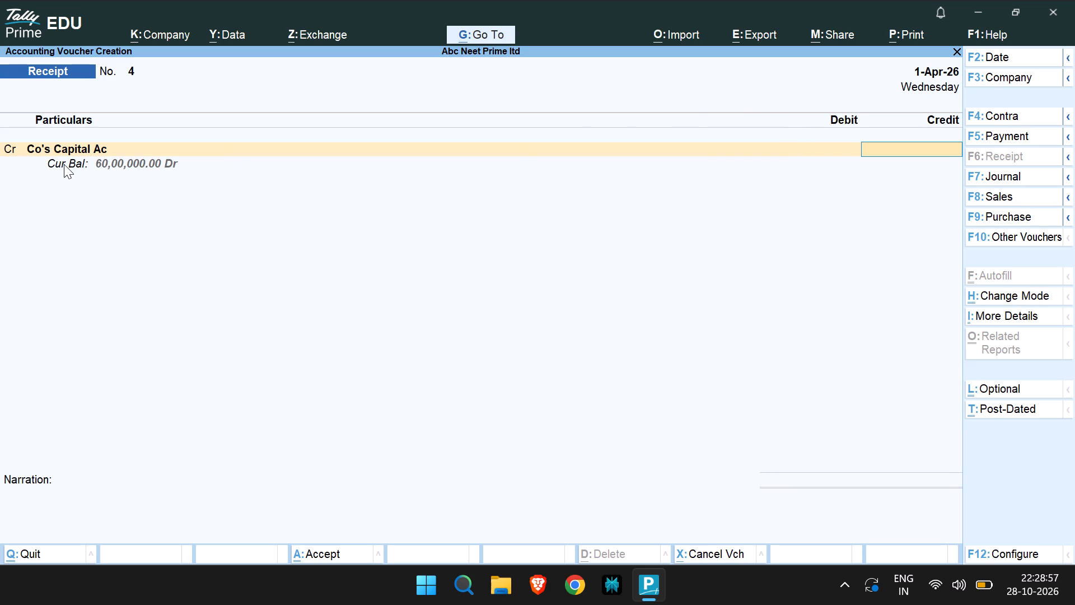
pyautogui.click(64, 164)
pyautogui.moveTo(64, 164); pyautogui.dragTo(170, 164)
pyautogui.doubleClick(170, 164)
# Examine the additional details available for the Co's Capital Ac ledger, including Supplier/Reference No. & Date and Voucher Narration, and close them without entries.
pyautogui.click(989, 314)
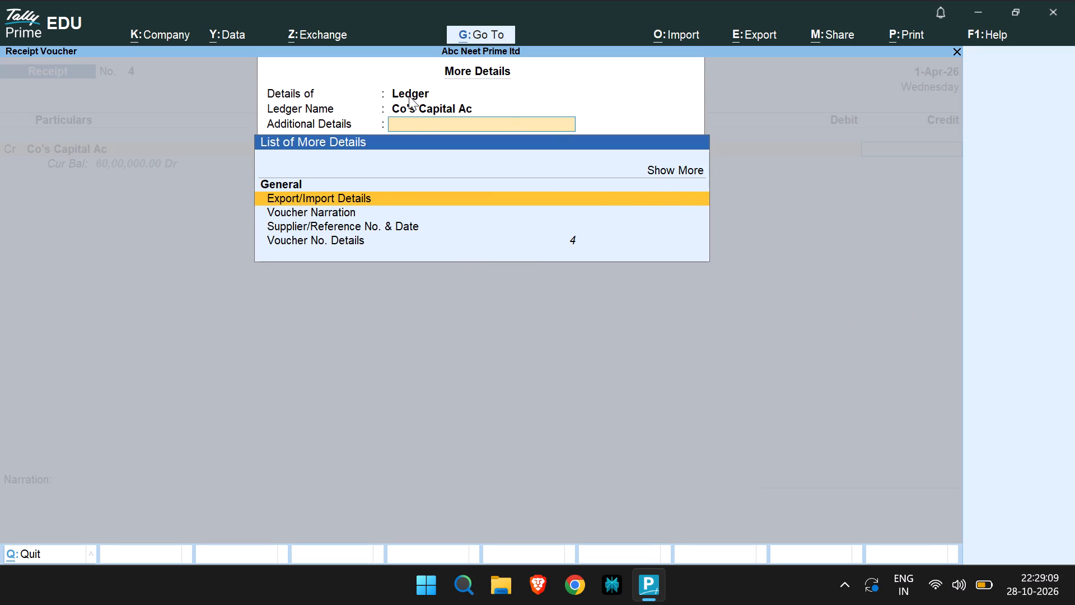
pyautogui.click(425, 110)
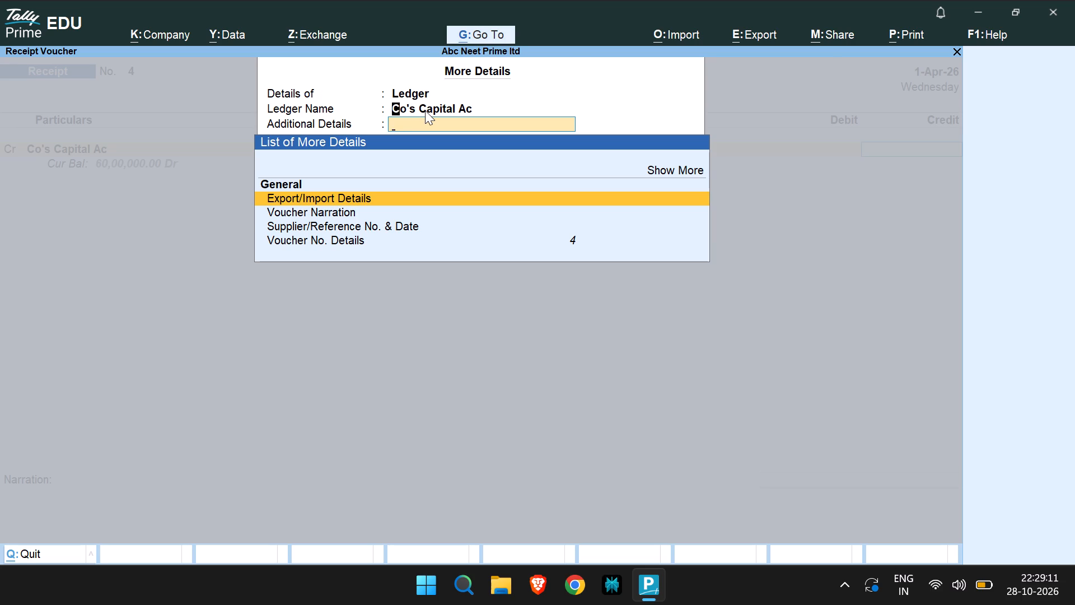
pyautogui.click(425, 110)
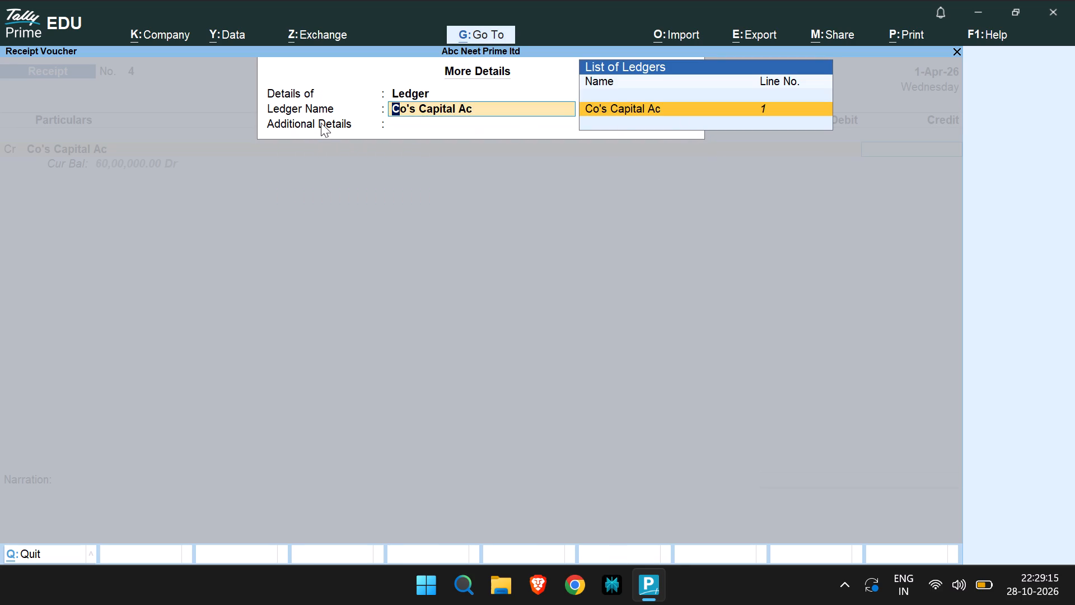
pyautogui.click(333, 92)
pyautogui.click(404, 100)
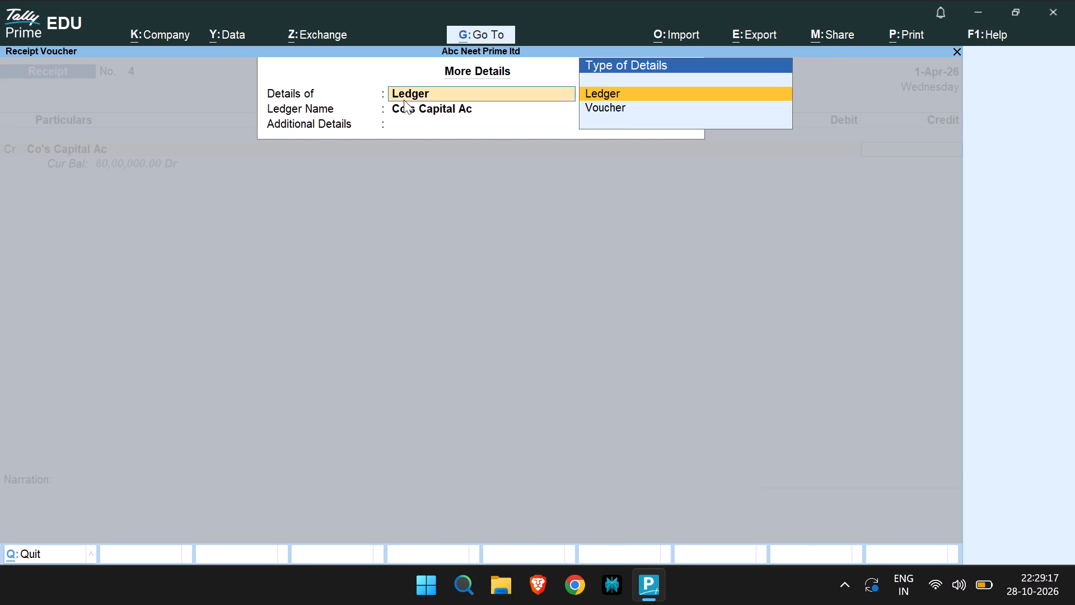
pyautogui.click(598, 90)
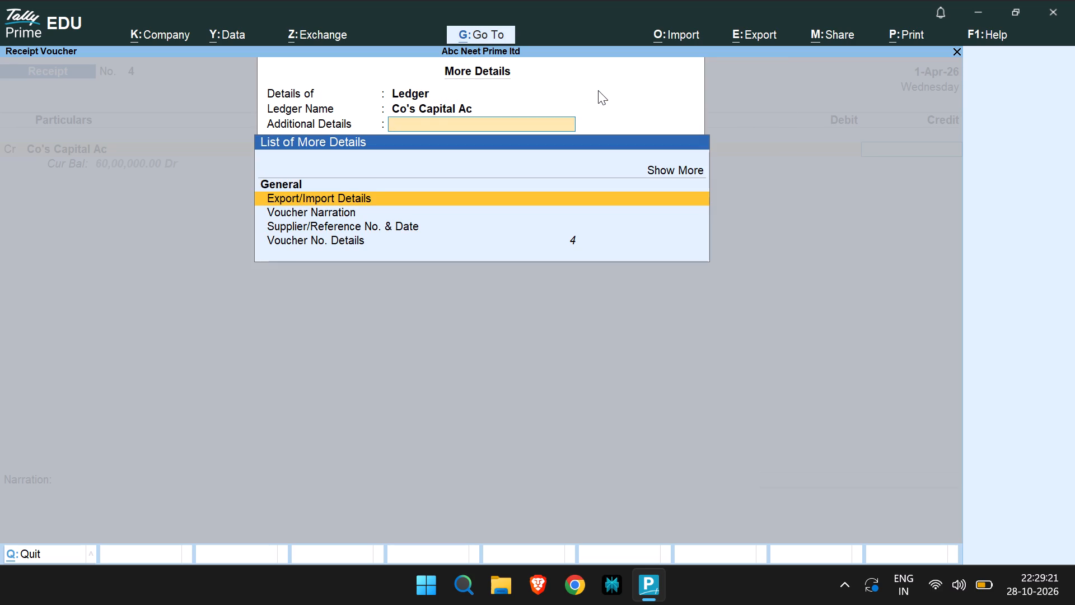
pyautogui.click(343, 236)
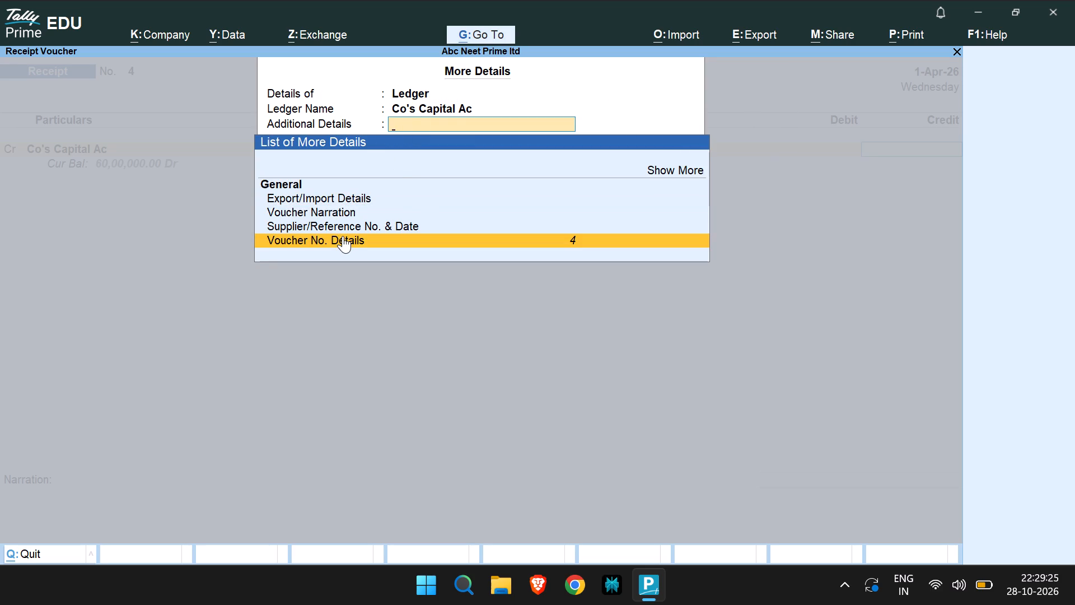
pyautogui.doubleClick(303, 335)
pyautogui.click(354, 229)
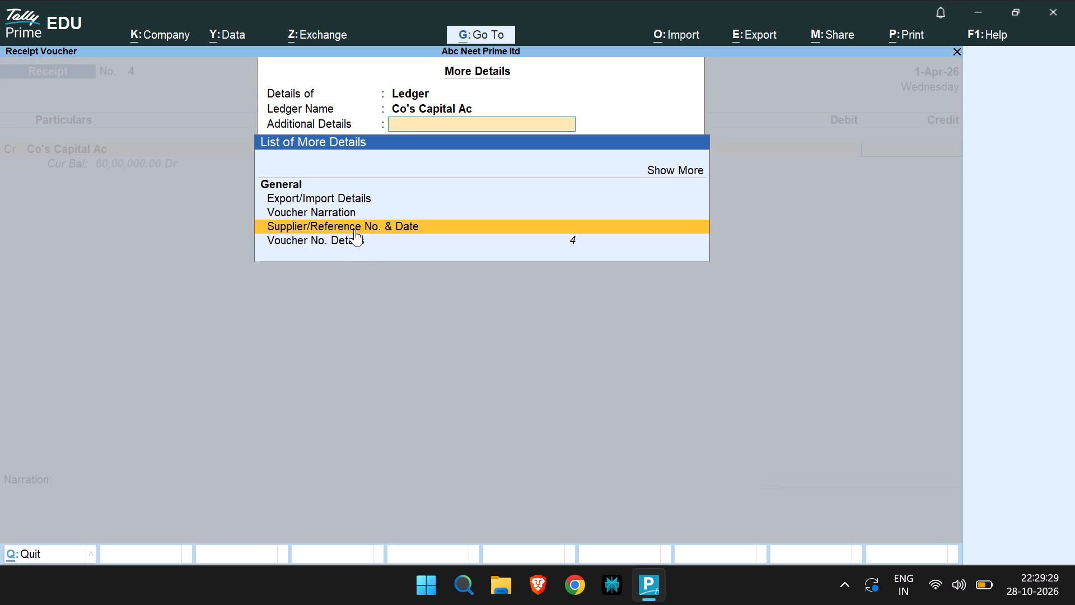
pyautogui.click(354, 229)
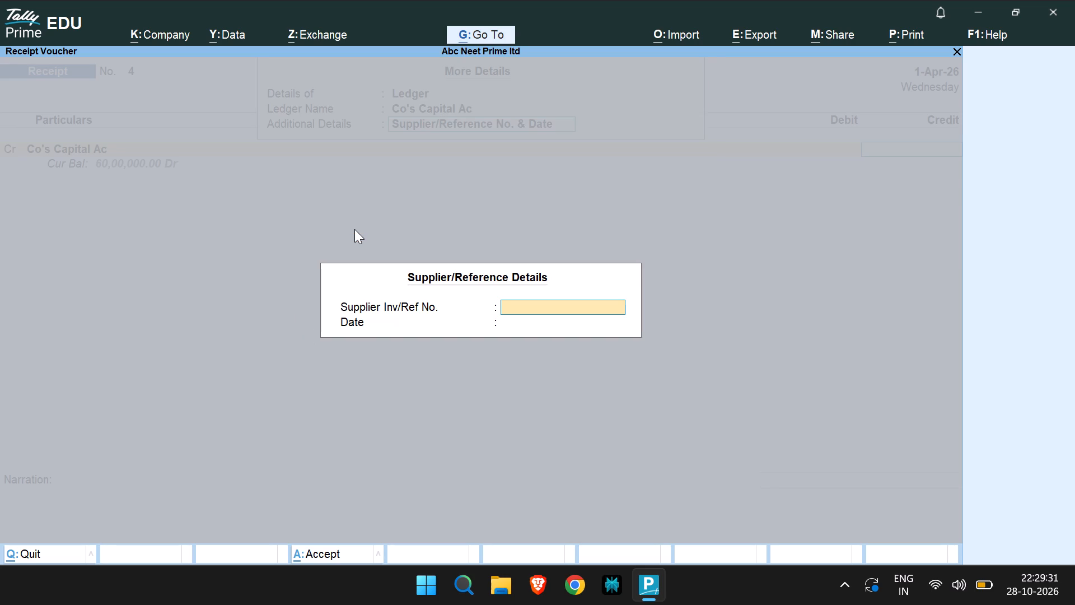
pyautogui.press('Escape')
pyautogui.press('Escape')
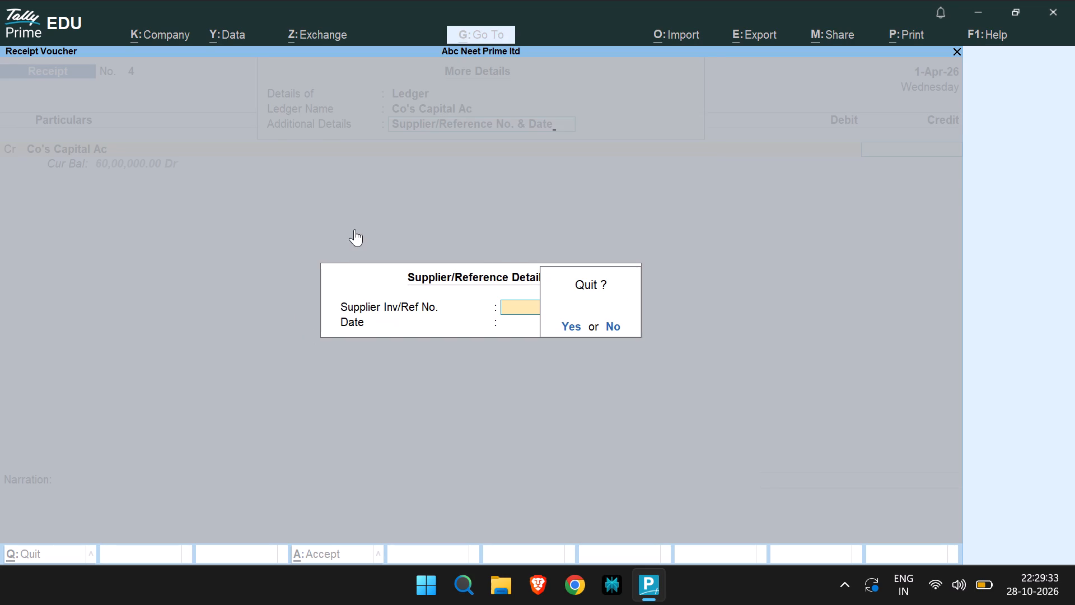
pyautogui.click(322, 207)
pyautogui.click(322, 207)
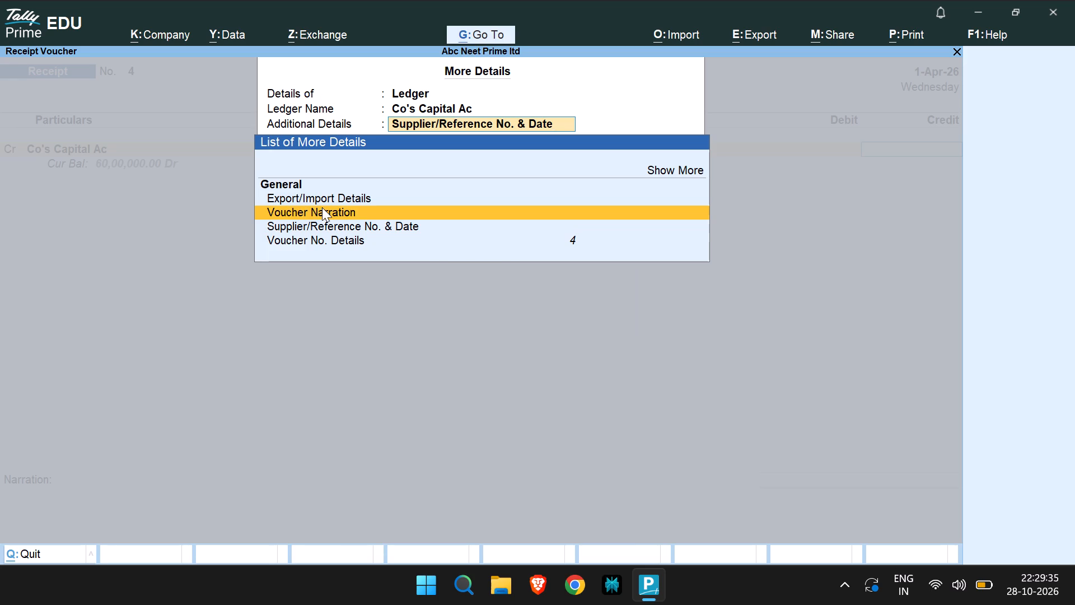
pyautogui.press('Escape')
pyautogui.press('Escape')
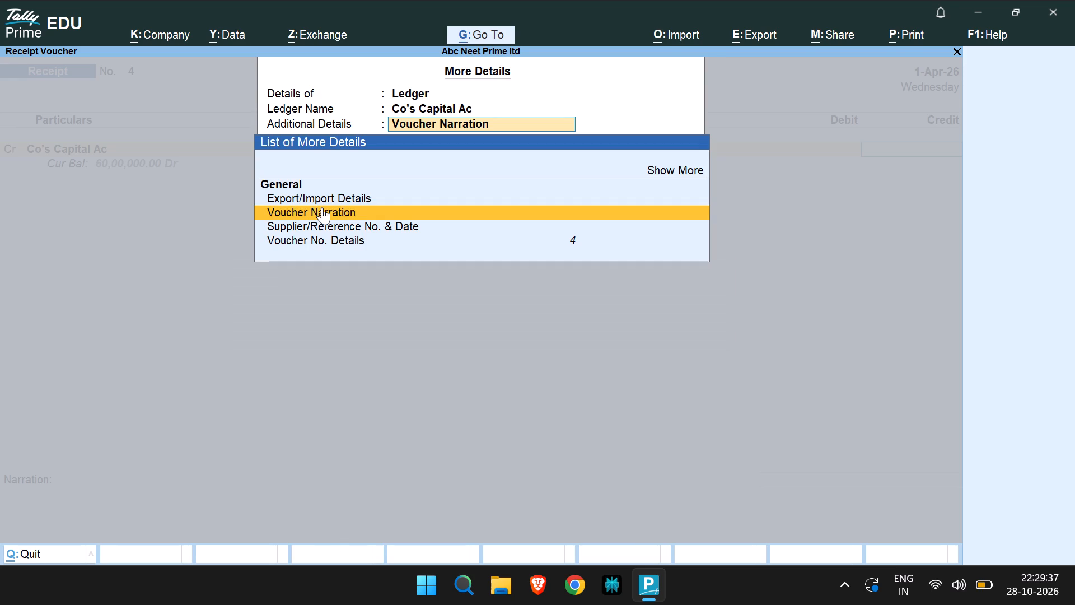
pyautogui.press('Escape')
pyautogui.press('Escape')
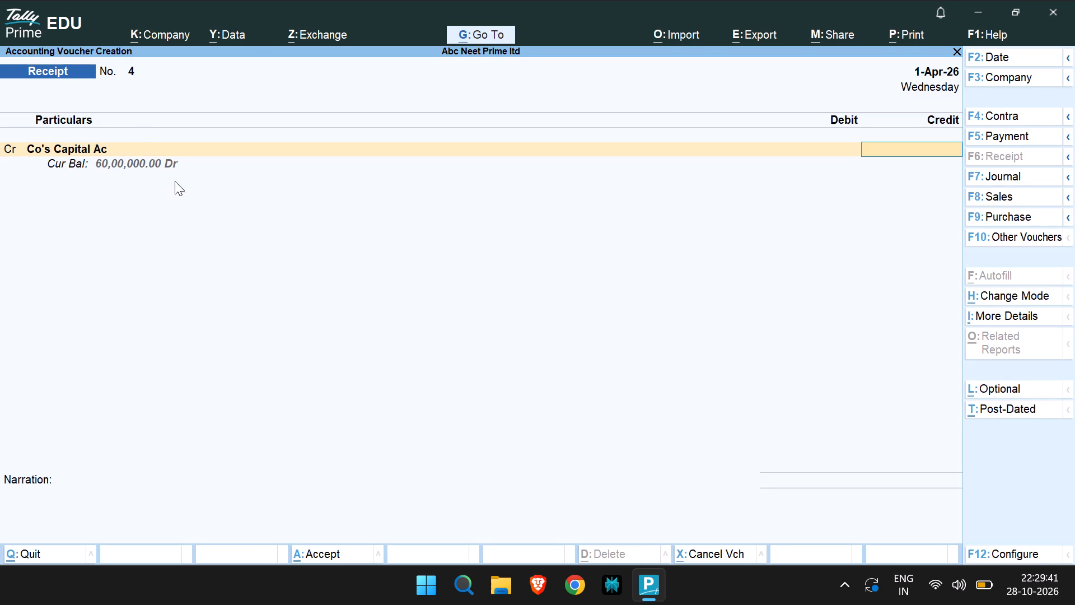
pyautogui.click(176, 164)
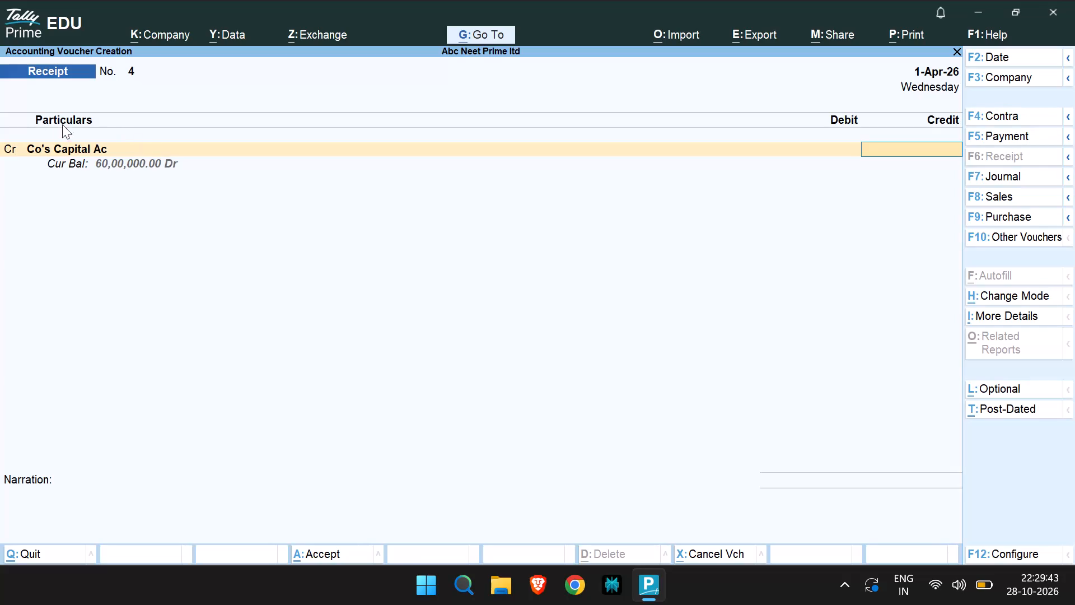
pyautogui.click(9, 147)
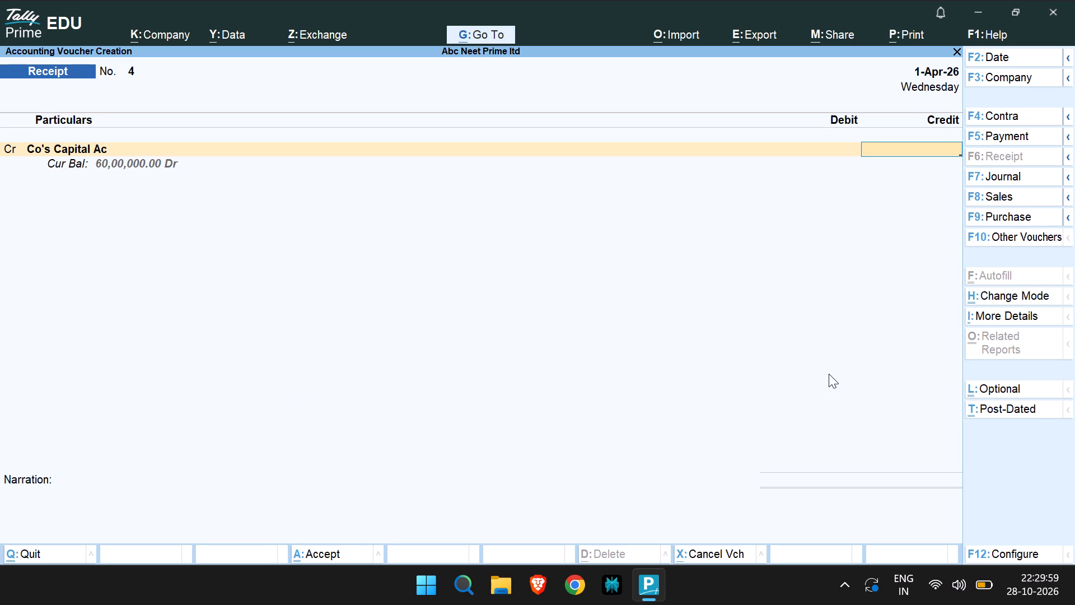
# Set the voucher configuration option "Use Cr/Dr instead of To/By during voucher entry" to No and accept the configuration.
pyautogui.click(1015, 559)
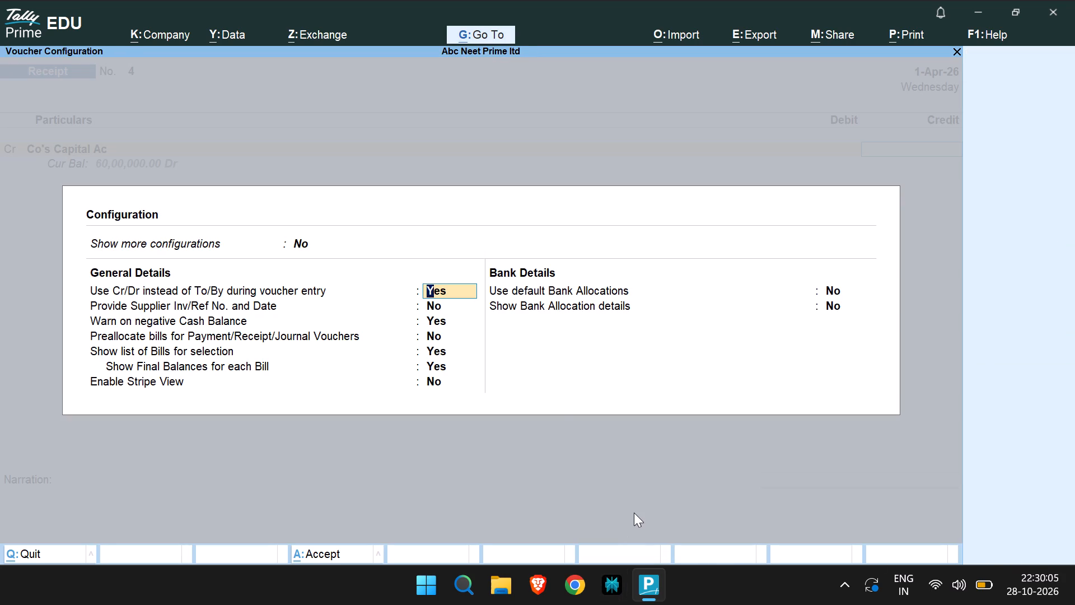
pyautogui.click(438, 296)
pyautogui.moveTo(448, 378); pyautogui.dragTo(408, 399)
pyautogui.moveTo(408, 399); pyautogui.dragTo(268, 355)
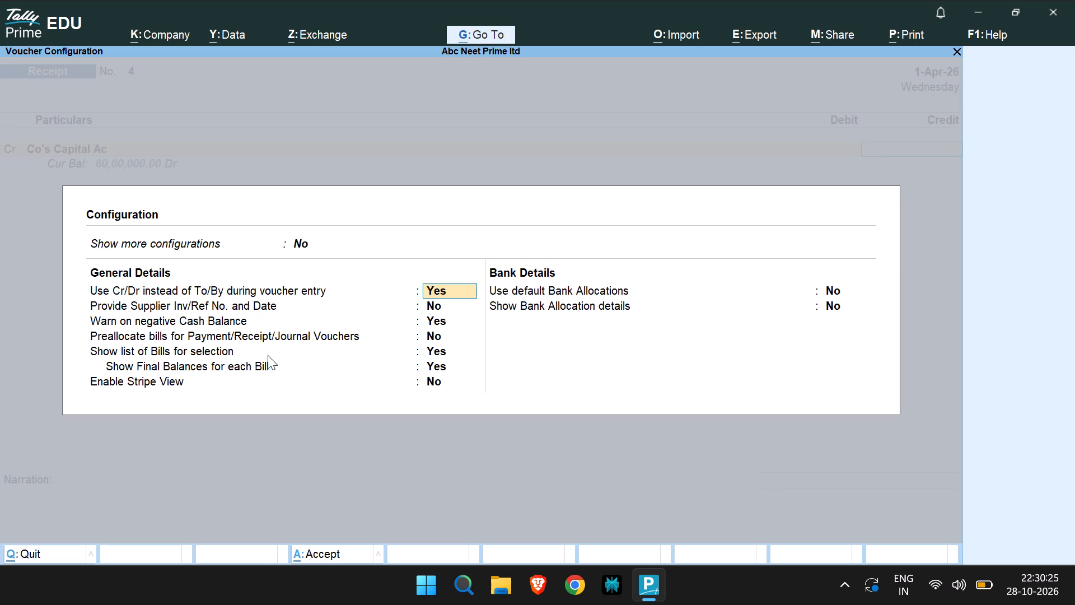
pyautogui.moveTo(268, 355); pyautogui.dragTo(414, 337)
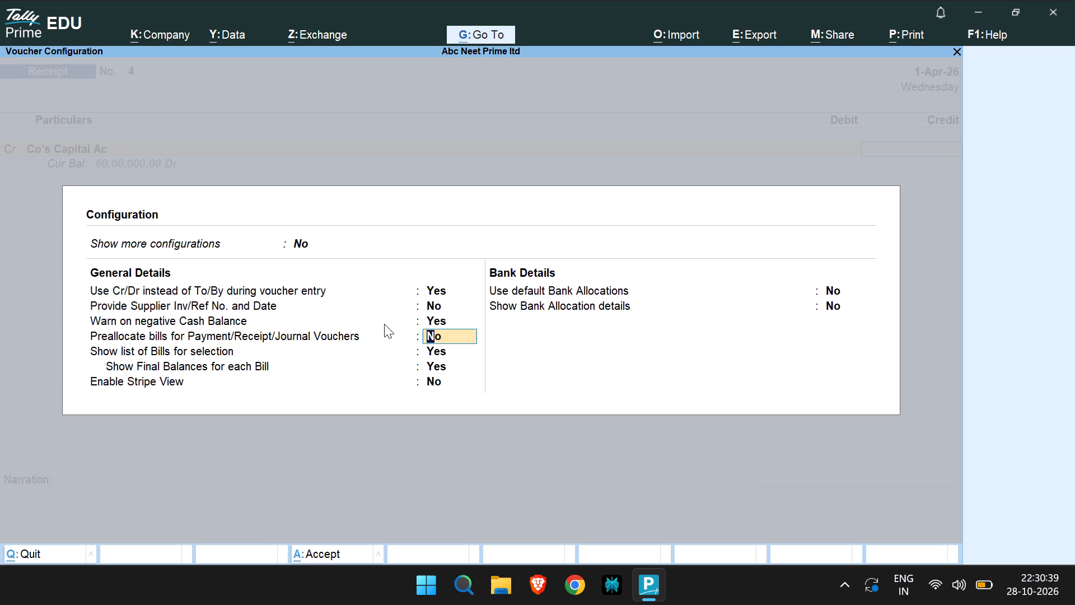
pyautogui.click(429, 307)
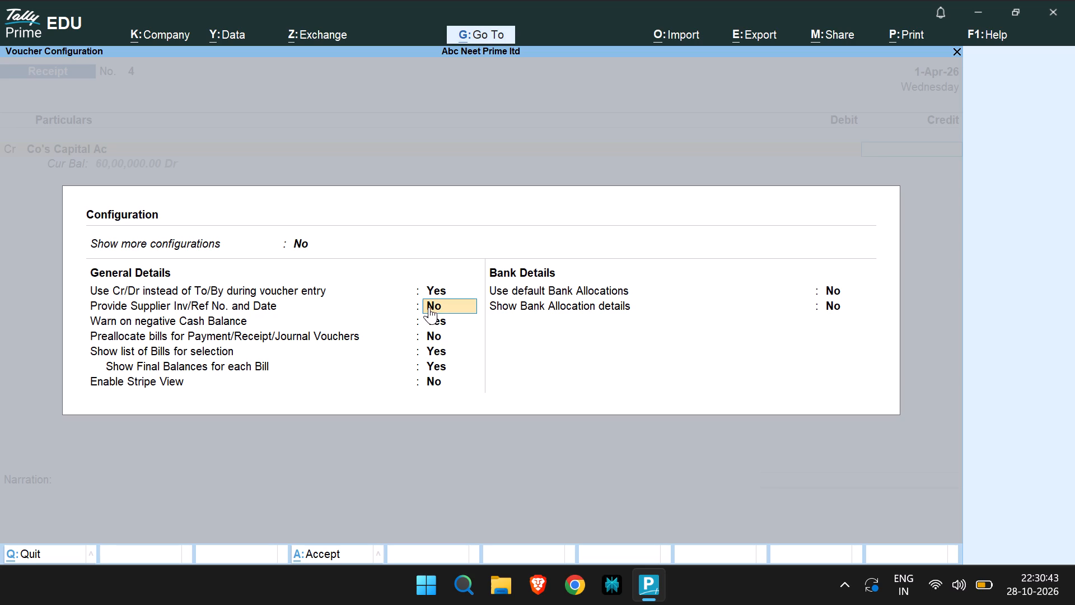
pyautogui.click(429, 307)
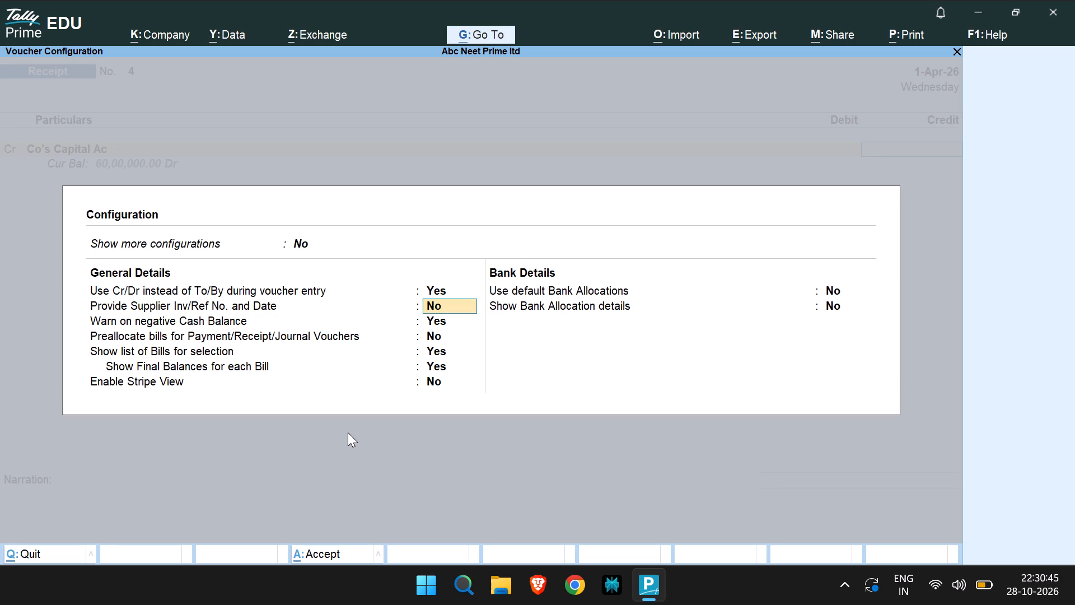
pyautogui.click(348, 432)
pyautogui.click(448, 292)
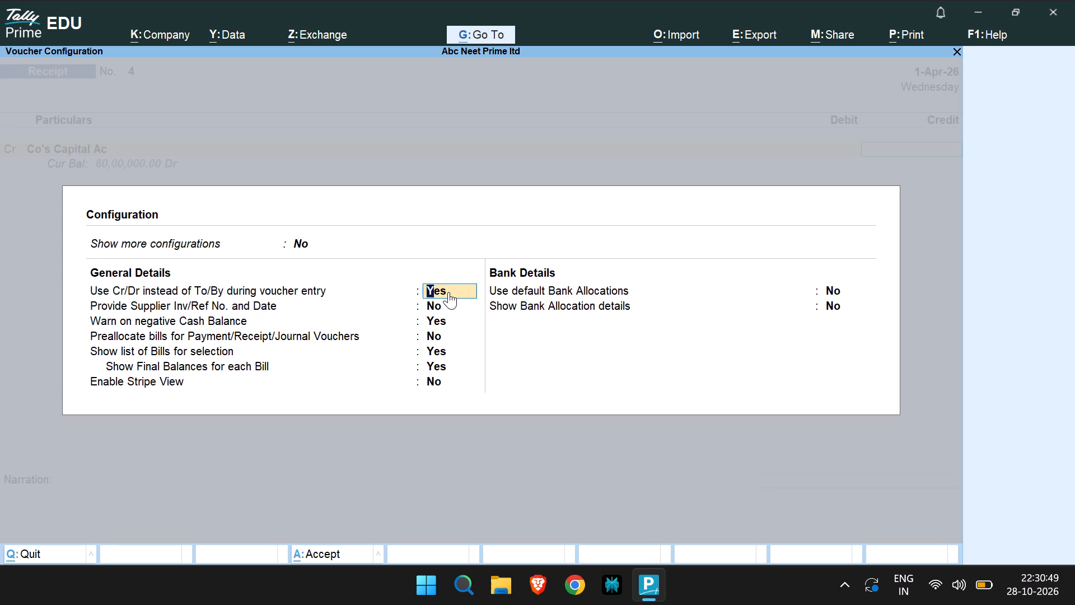
pyautogui.write('no')
pyautogui.press('Return')
pyautogui.press('Return')
pyautogui.press('Return')
pyautogui.press('Return')
pyautogui.press('Return')
pyautogui.press('Return')
pyautogui.press('Return')
pyautogui.press('Return')
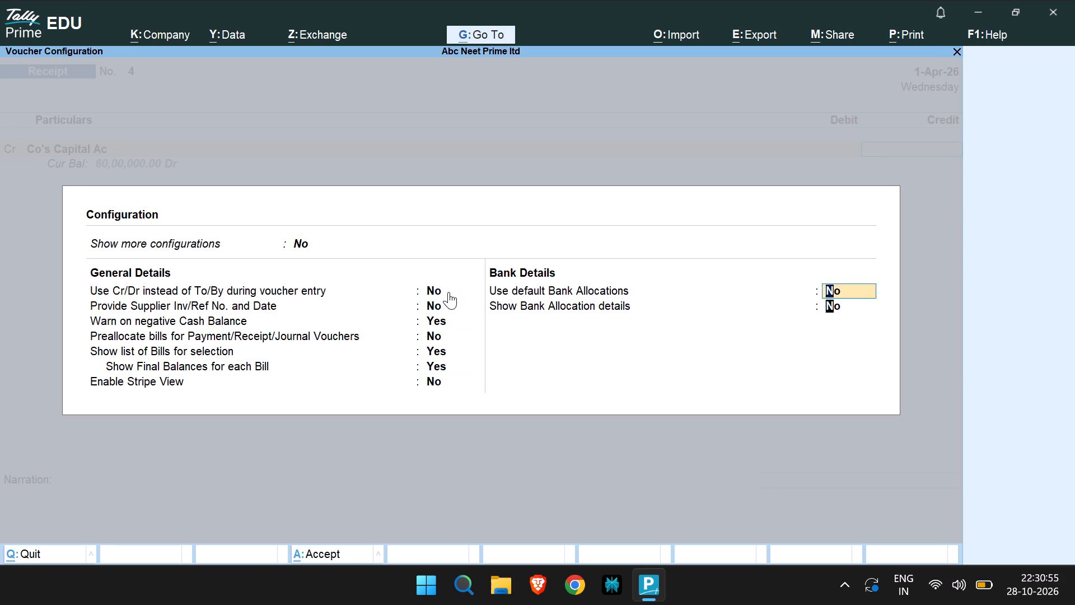
pyautogui.press('Return')
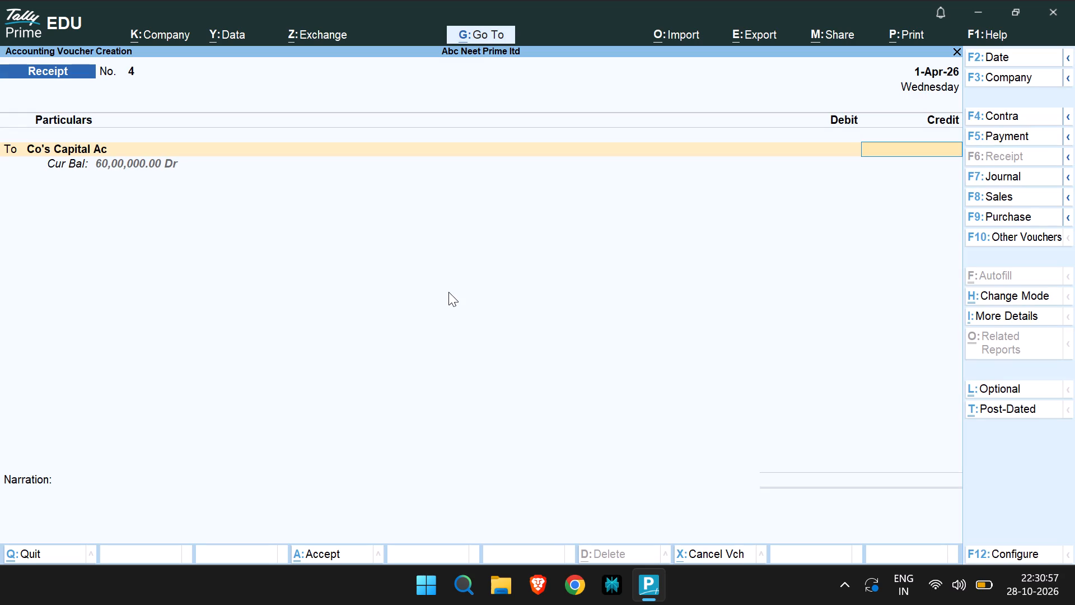
pyautogui.click(116, 141)
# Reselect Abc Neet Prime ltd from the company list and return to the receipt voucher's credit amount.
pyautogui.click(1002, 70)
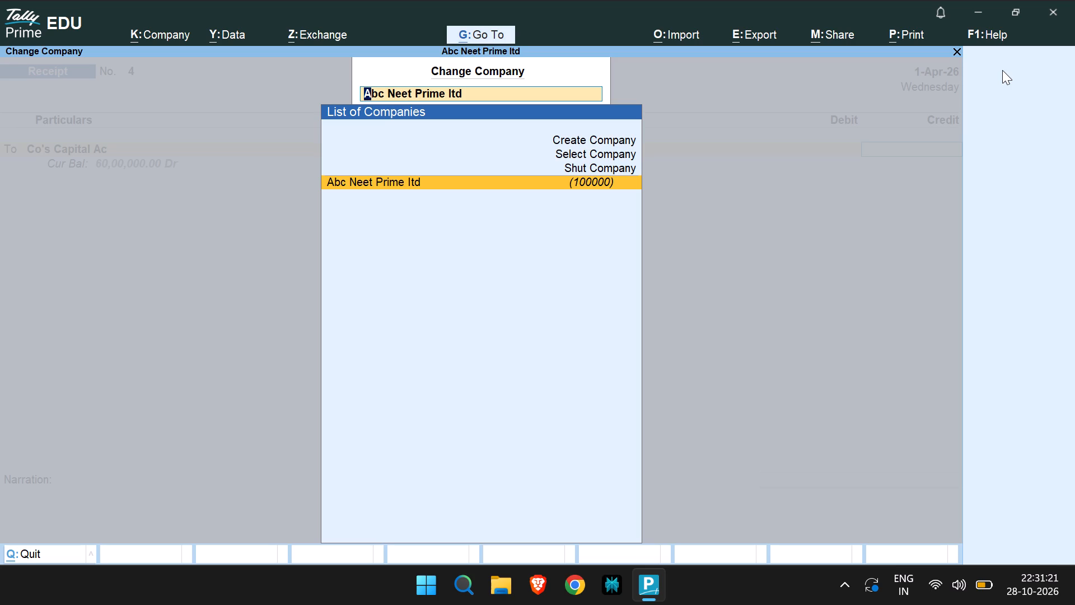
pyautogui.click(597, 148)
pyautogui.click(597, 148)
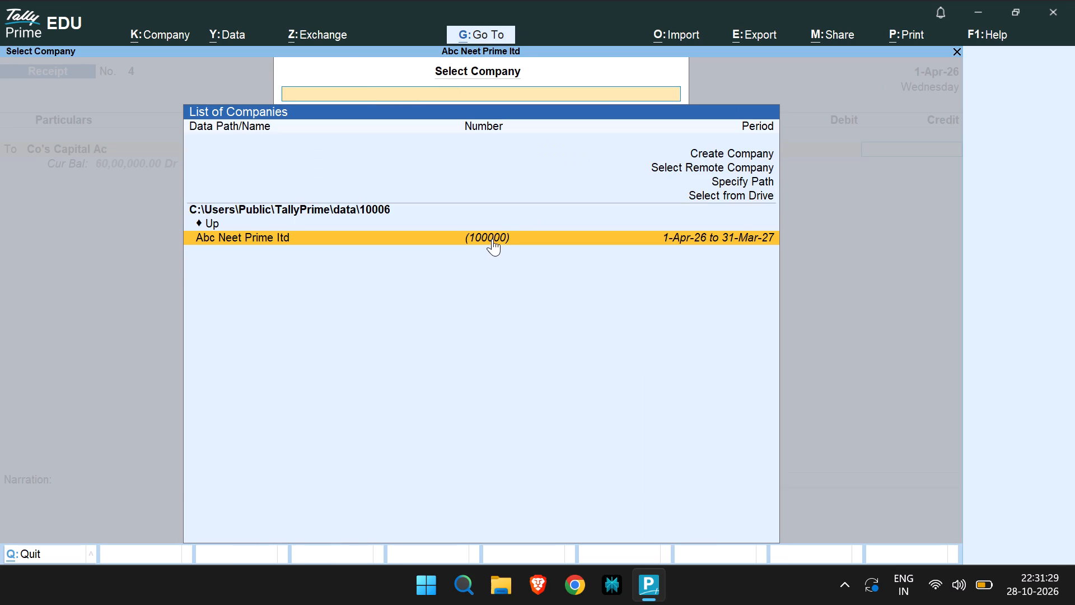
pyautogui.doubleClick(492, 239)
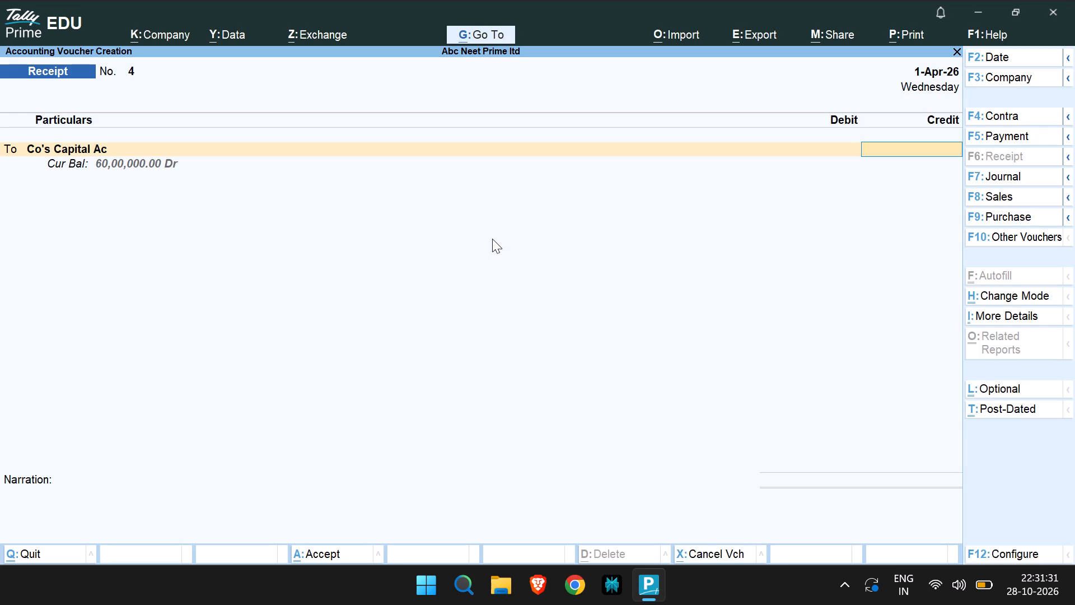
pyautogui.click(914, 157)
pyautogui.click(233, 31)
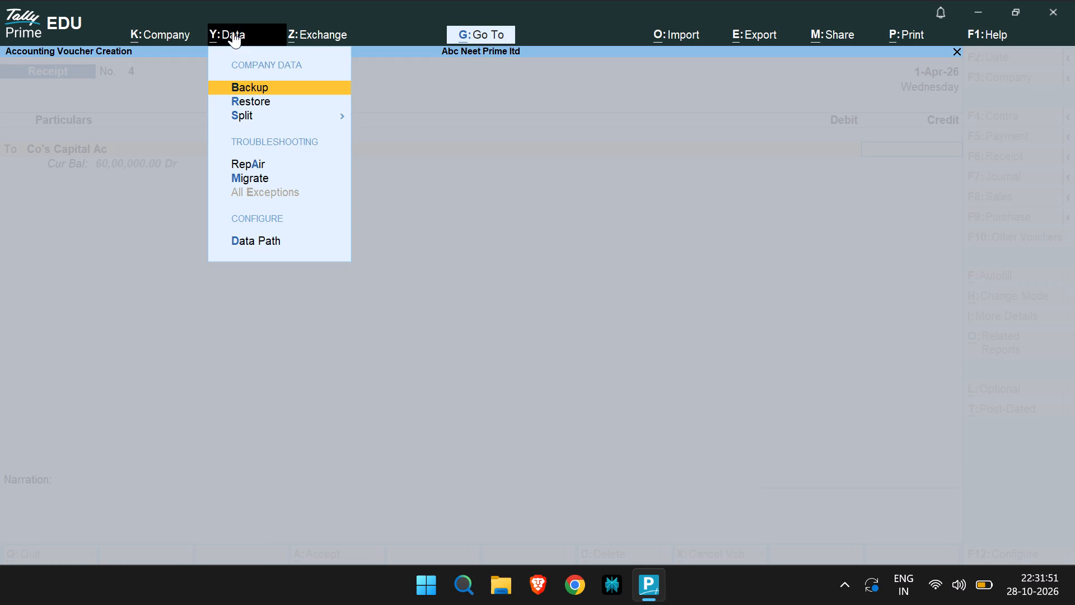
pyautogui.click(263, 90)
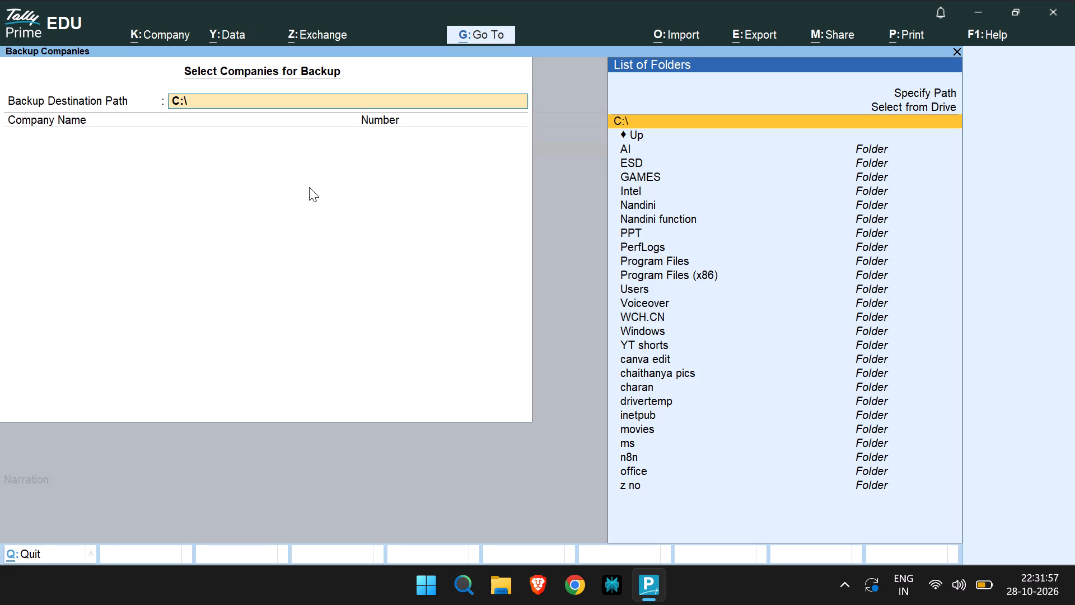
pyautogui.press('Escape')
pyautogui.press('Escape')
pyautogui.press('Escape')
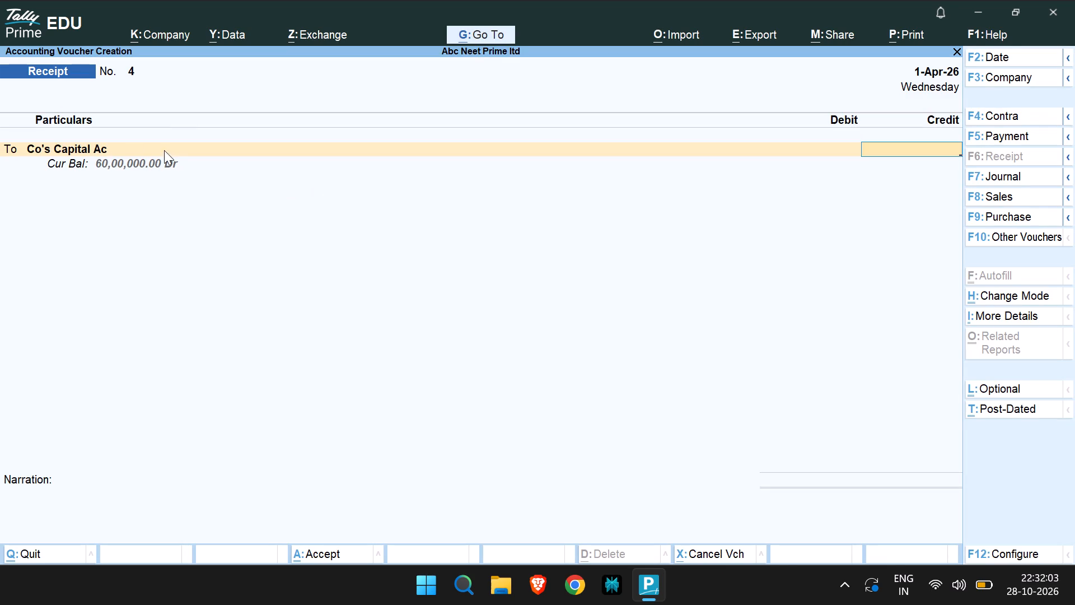
# Set the voucher configuration option "Use Cr/Dr instead of To/By during voucher entry" to Yes and accept the configuration.
pyautogui.click(1030, 551)
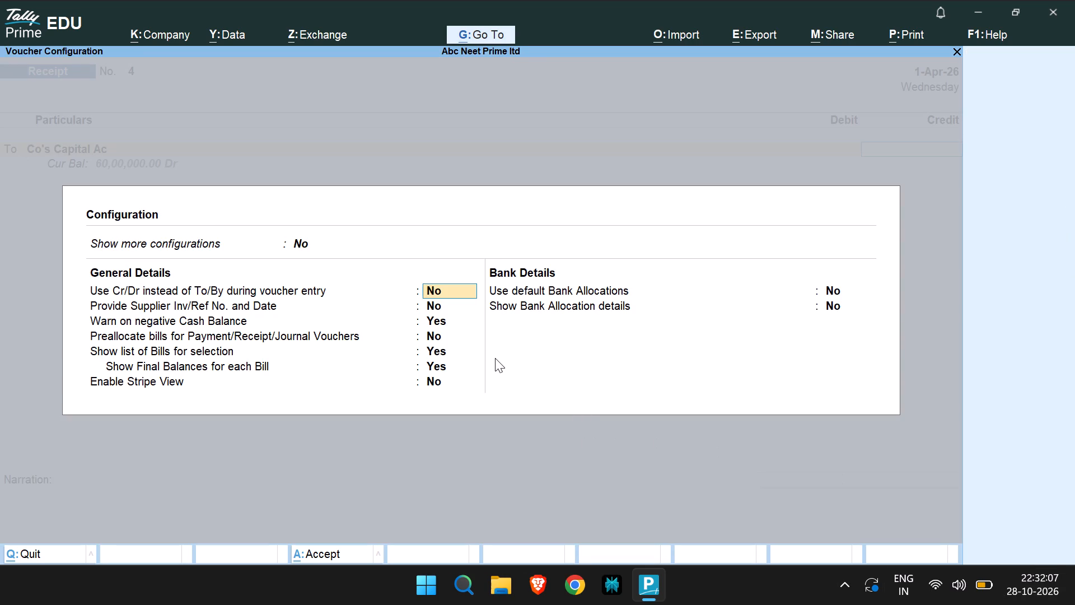
pyautogui.press('y')
pyautogui.press('Return')
pyautogui.press('Return')
pyautogui.press('Return')
pyautogui.press('Return')
pyautogui.press('Return')
pyautogui.press('Return')
pyautogui.press('Return')
pyautogui.press('Return')
pyautogui.press('Return')
pyautogui.press('Return')
pyautogui.press('Return')
pyautogui.press('Return')
pyautogui.press('Return')
pyautogui.press('Return')
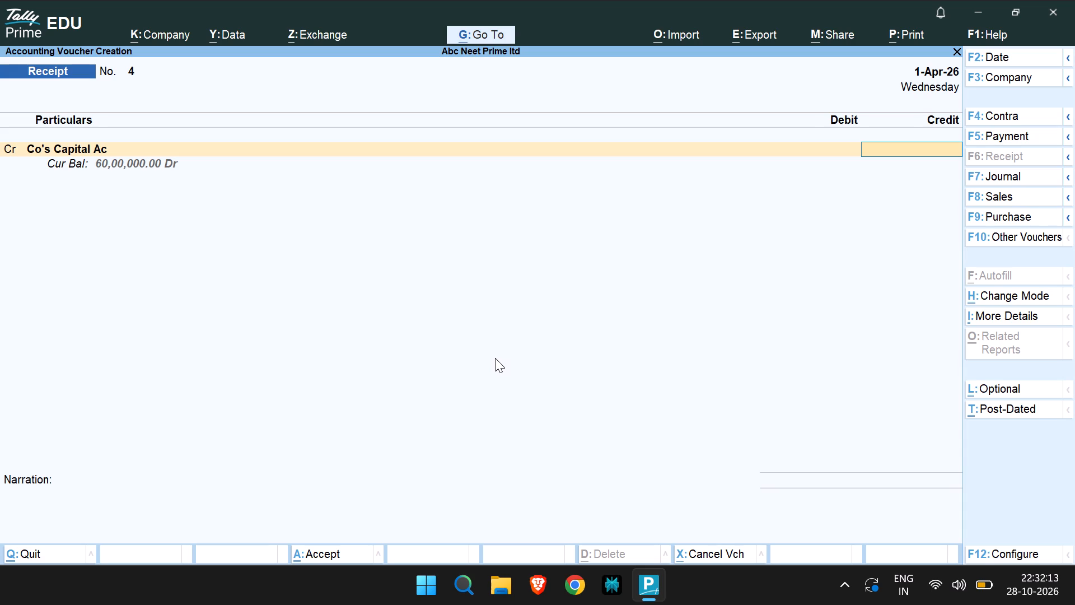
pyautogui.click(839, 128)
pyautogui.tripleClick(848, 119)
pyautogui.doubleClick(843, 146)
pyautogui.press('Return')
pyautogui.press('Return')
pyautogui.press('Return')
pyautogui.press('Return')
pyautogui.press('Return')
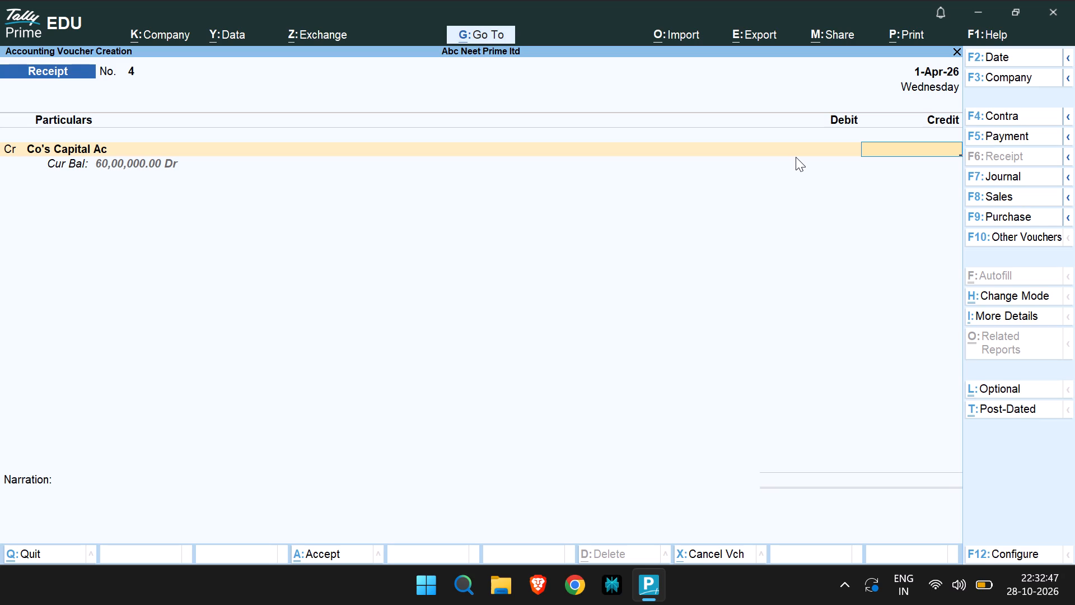
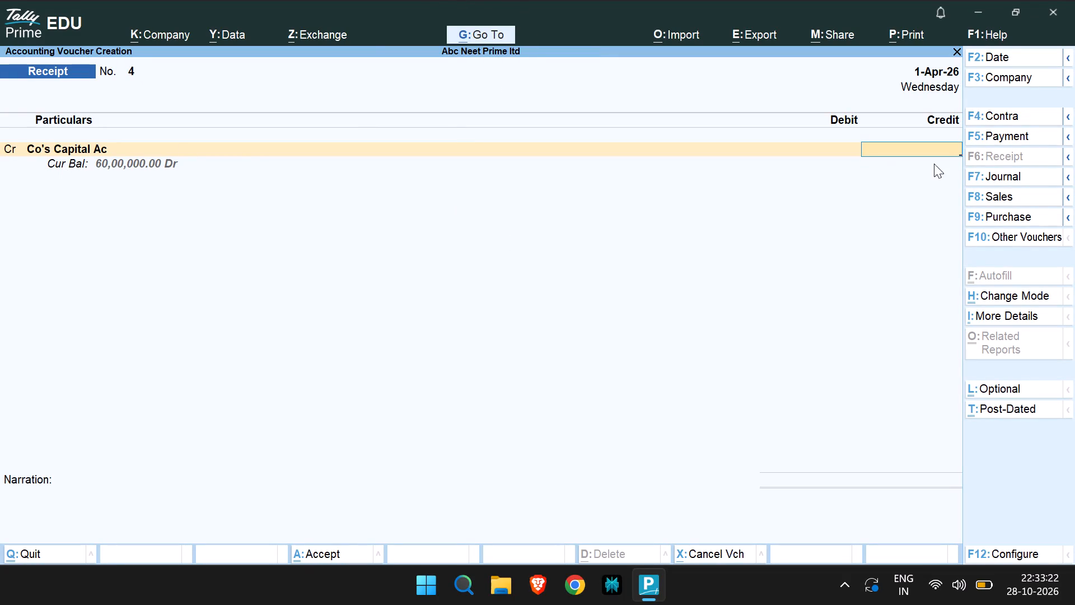
# Switch the receipt to a contra voucher and choose SBI as the credited ledger.
pyautogui.click(998, 111)
pyautogui.click(740, 136)
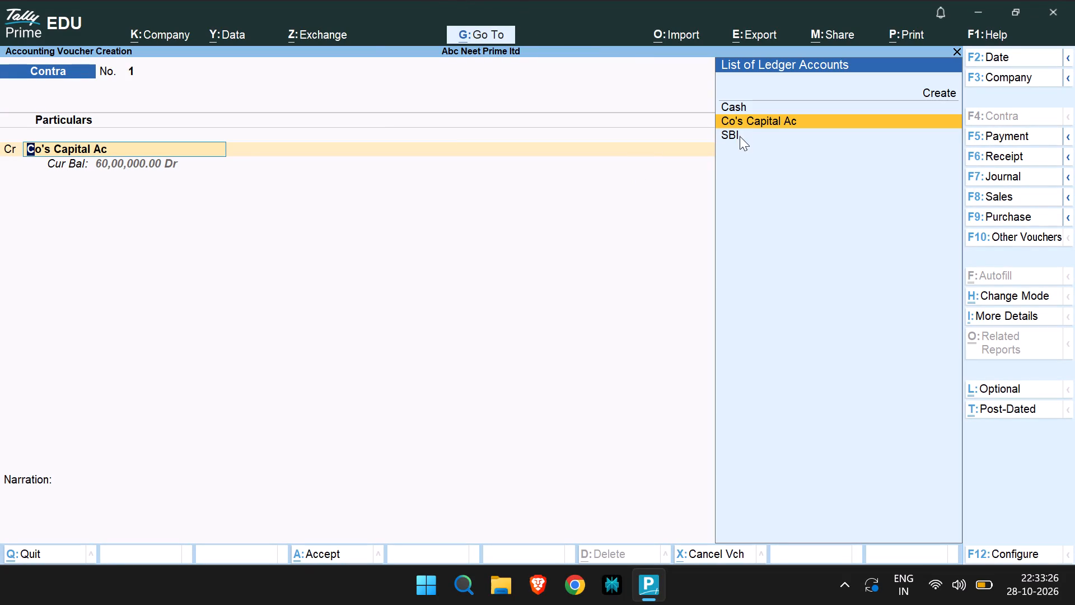
pyautogui.click(740, 136)
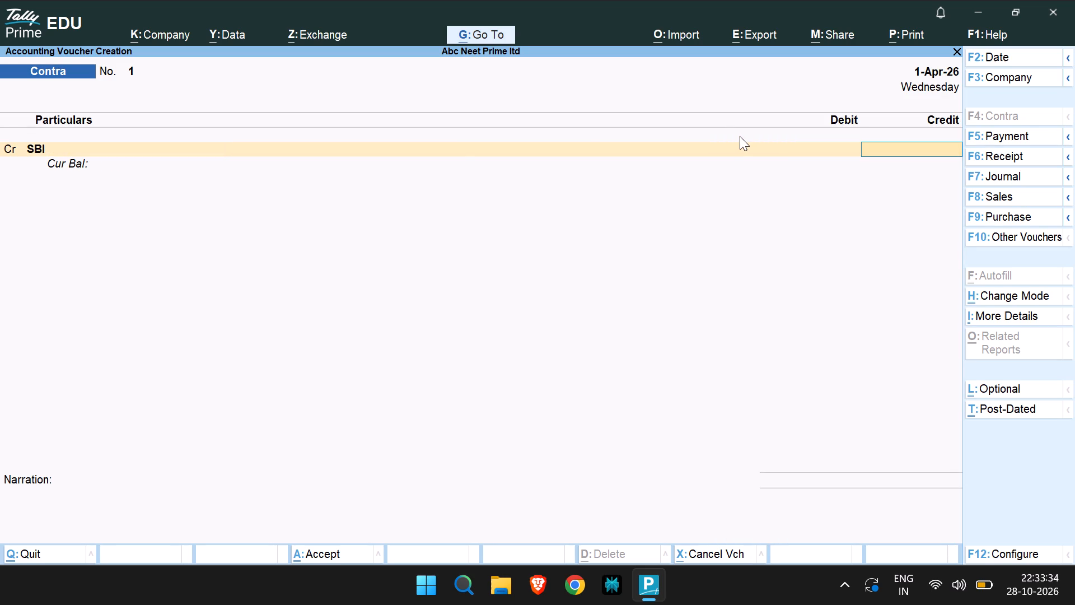
# Change the credited ledger to Cash and enter a credit amount of 40,00,000.
pyautogui.moveTo(740, 136); pyautogui.dragTo(199, 166)
pyautogui.click(50, 150)
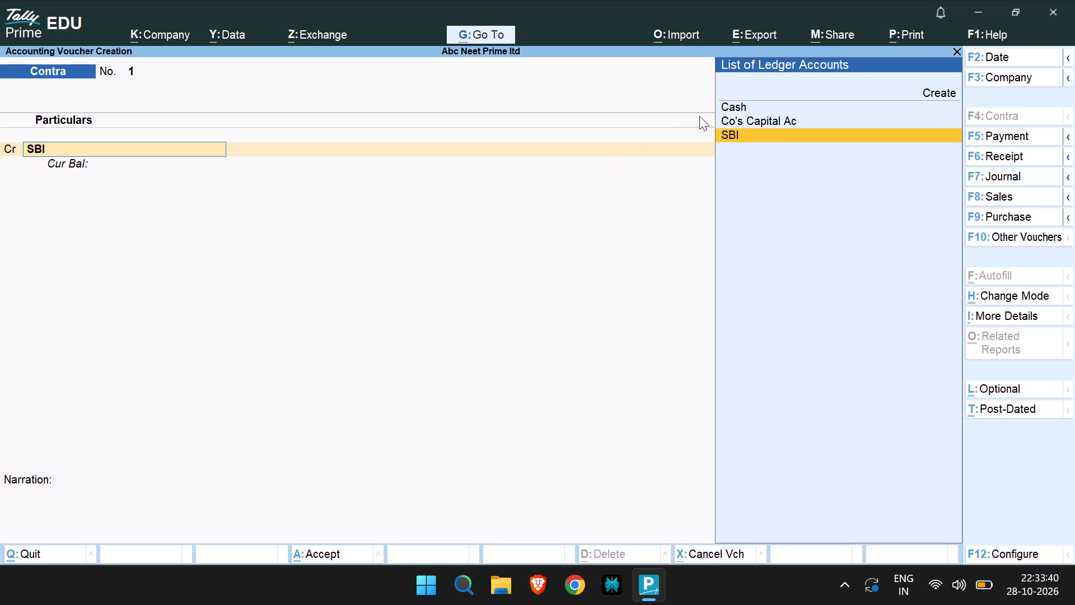
pyautogui.click(734, 108)
pyautogui.click(734, 108)
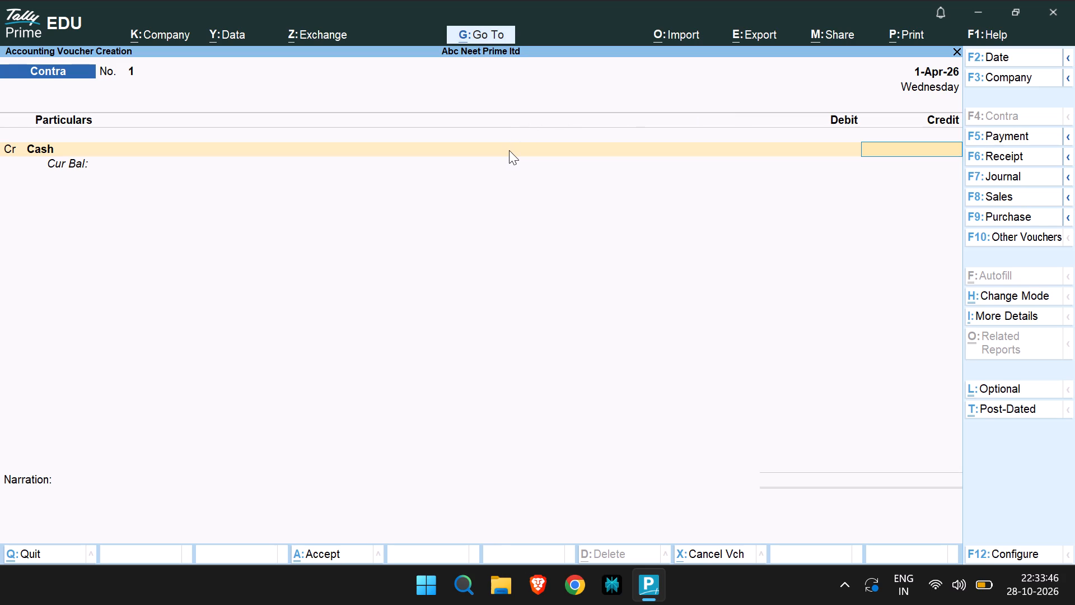
pyautogui.press('space')
pyautogui.press('4')
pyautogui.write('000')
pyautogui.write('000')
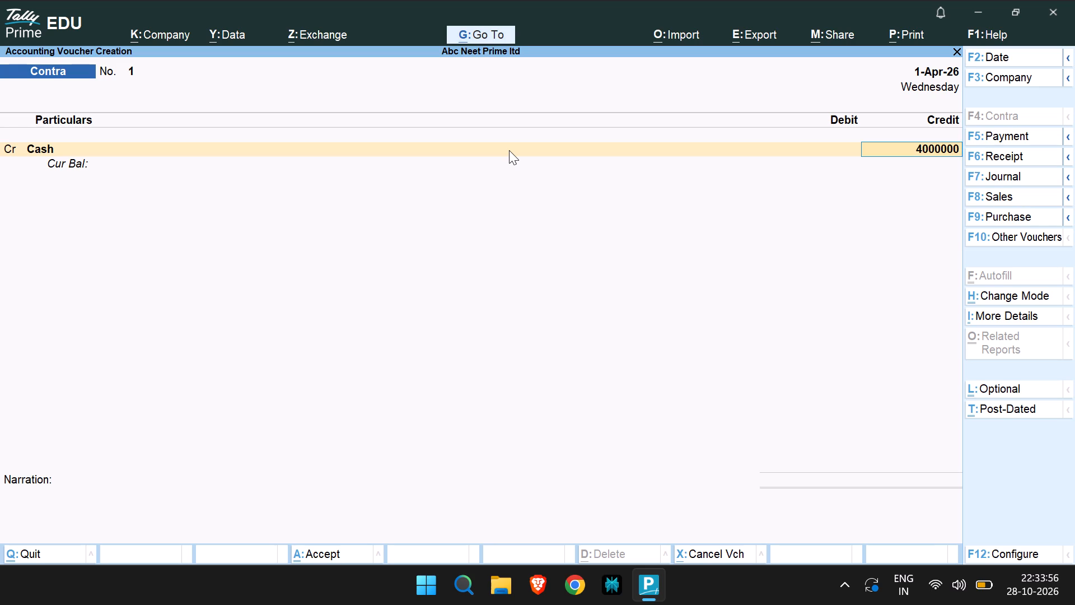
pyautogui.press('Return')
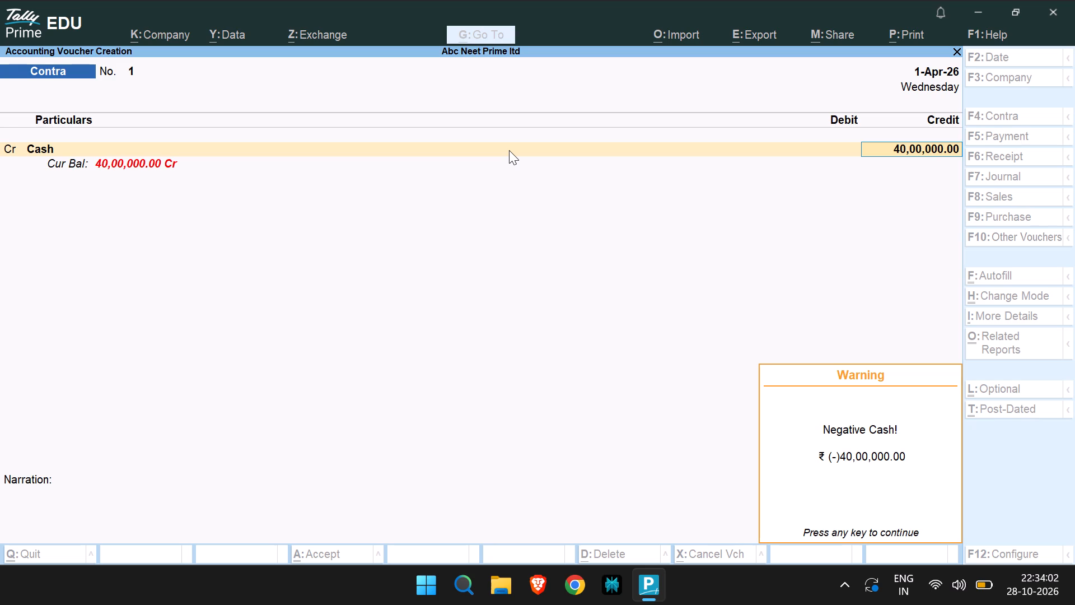
pyautogui.click(177, 165)
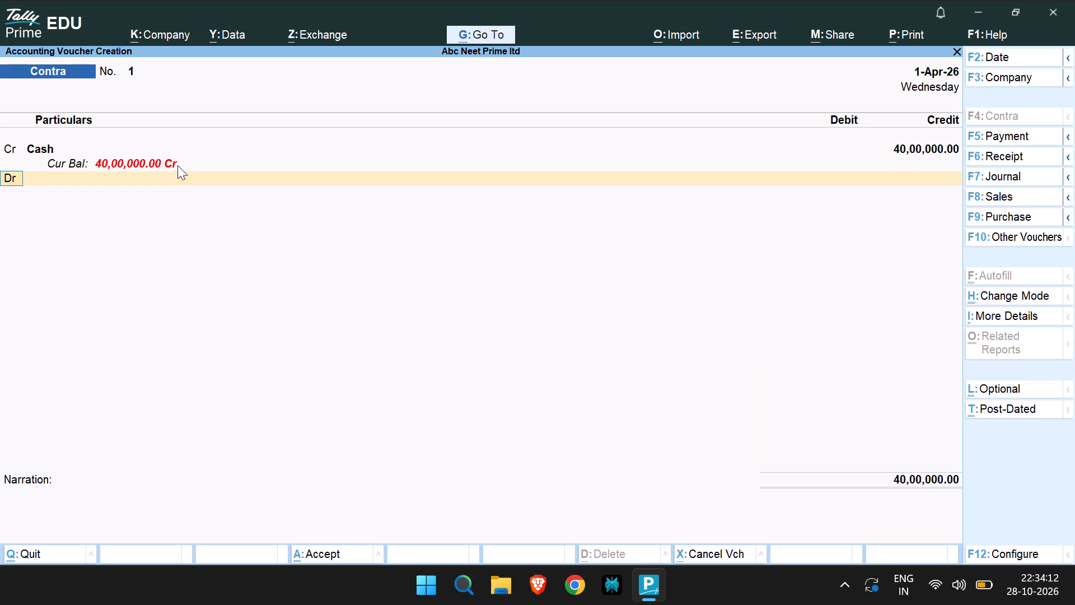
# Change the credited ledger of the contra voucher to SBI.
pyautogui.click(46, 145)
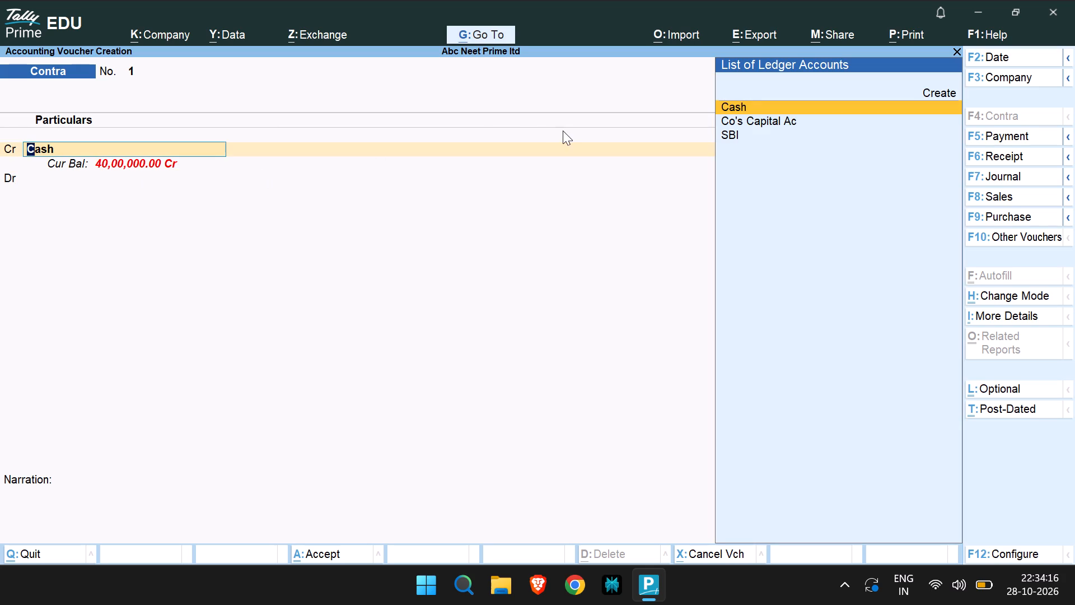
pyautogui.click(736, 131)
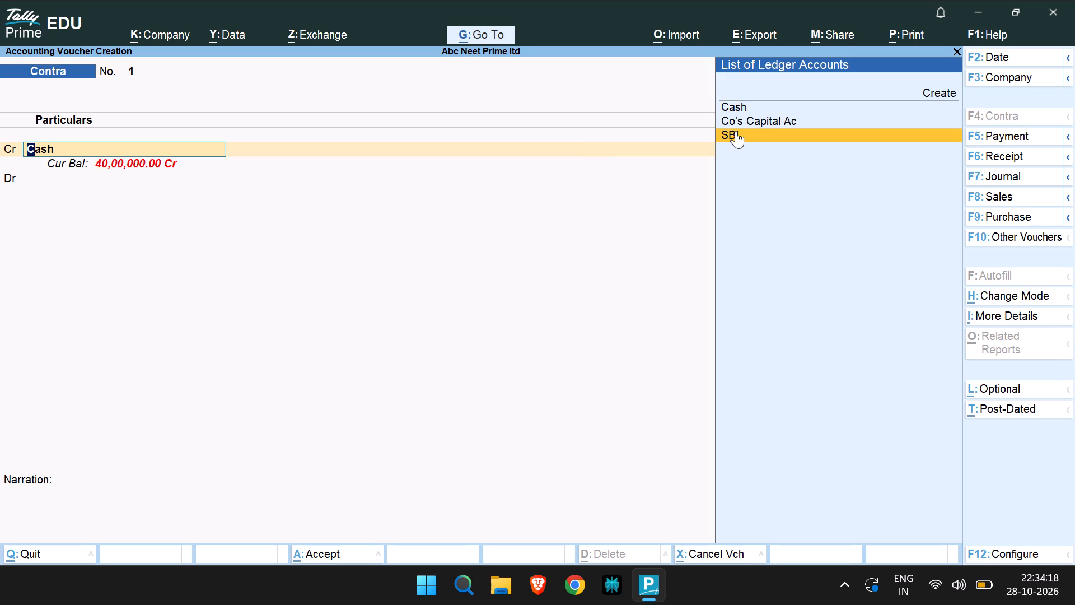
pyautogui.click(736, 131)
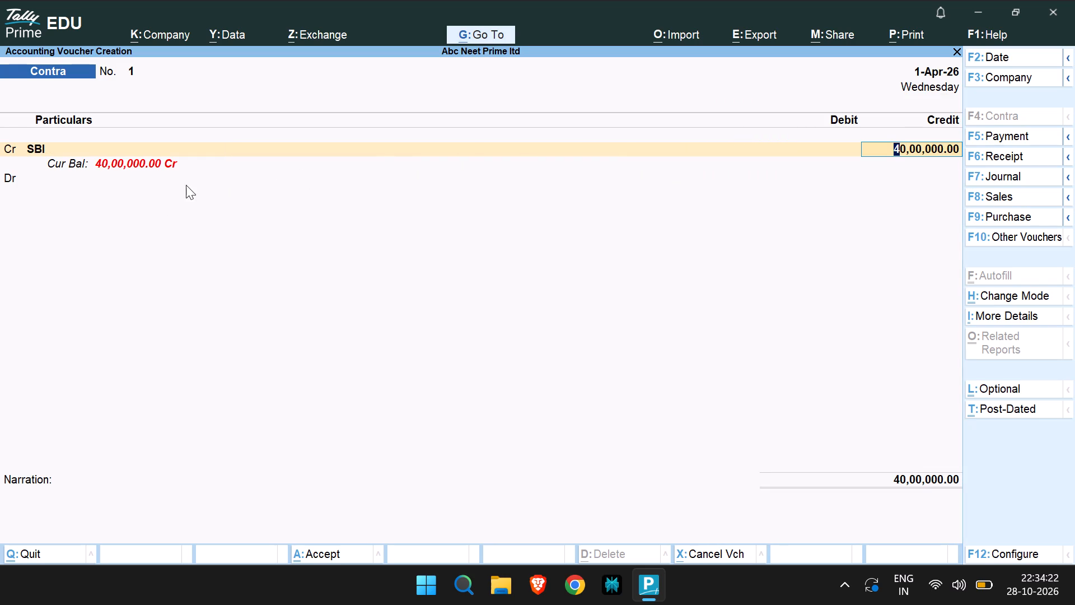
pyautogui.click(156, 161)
# Add Cash as the debited ledger with a debit of 40,00,000.
pyautogui.doubleClick(200, 184)
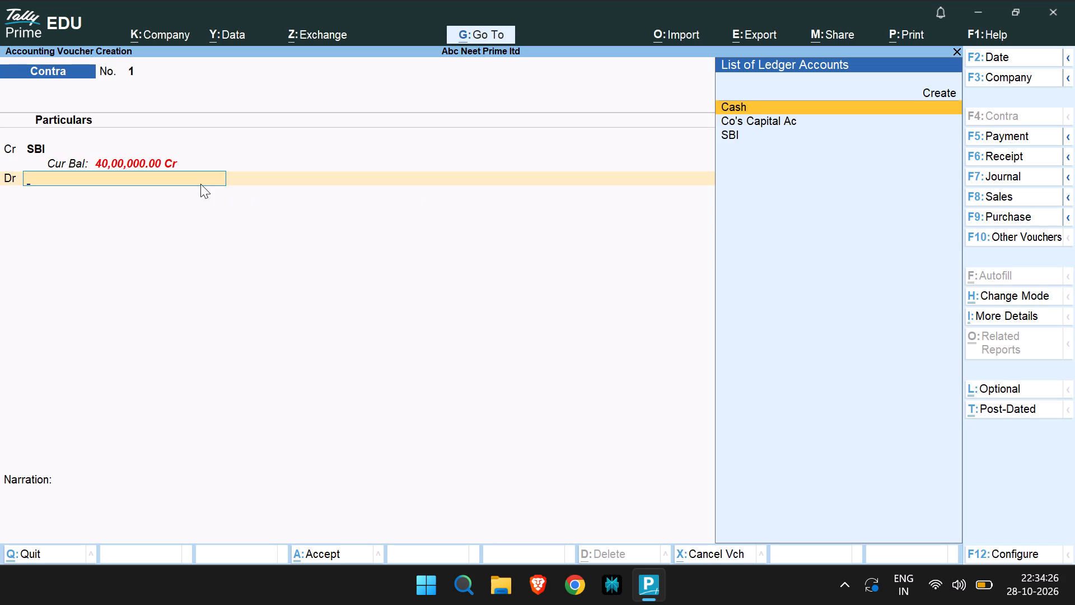
pyautogui.click(784, 103)
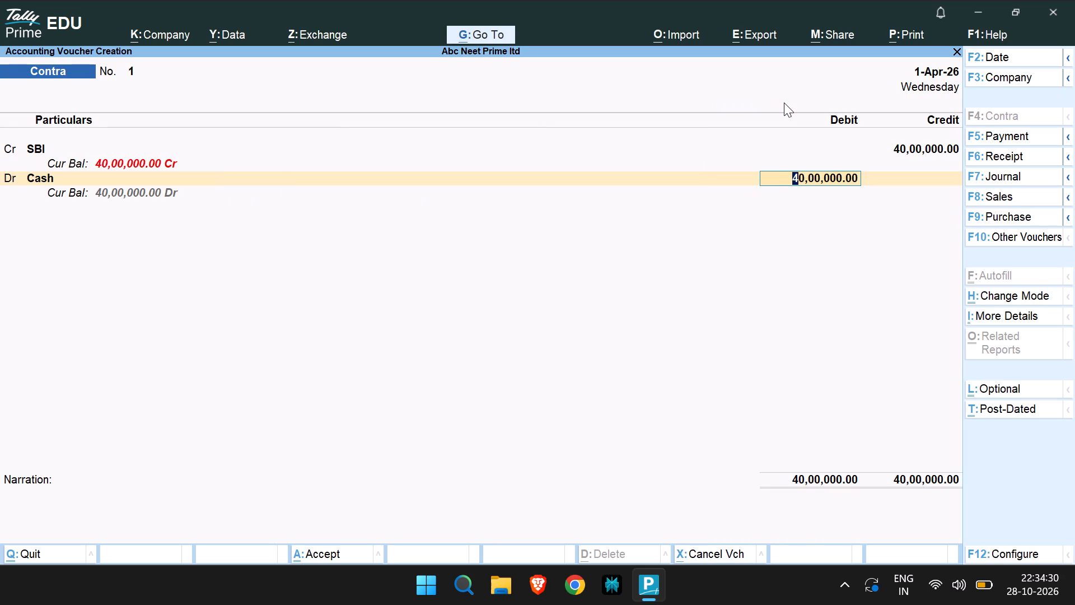
pyautogui.press('Return')
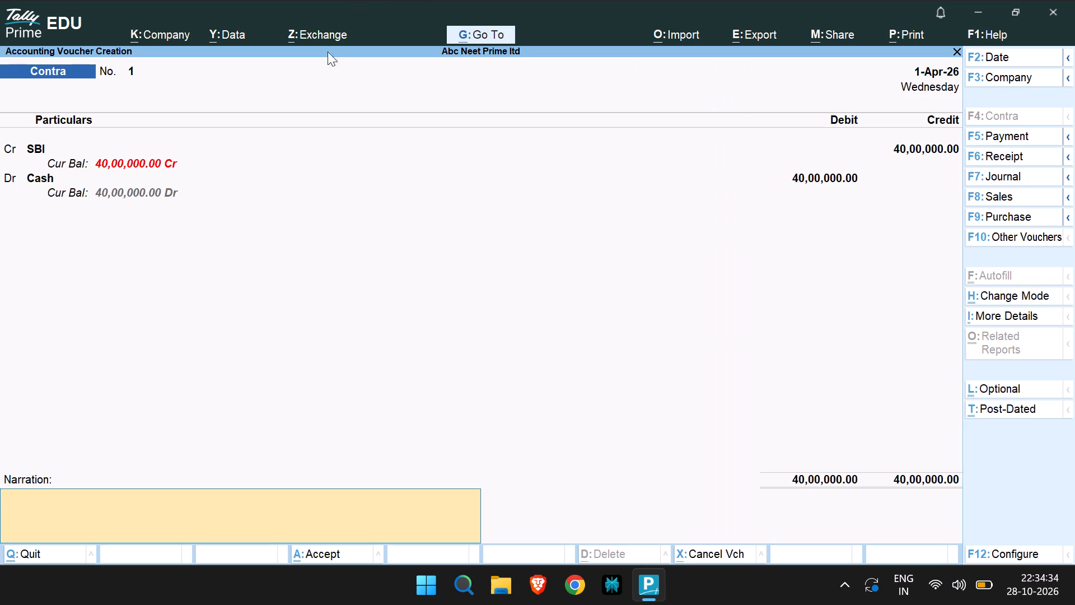
# Change the credited ledger of the contra voucher to Cash.
pyautogui.click(175, 160)
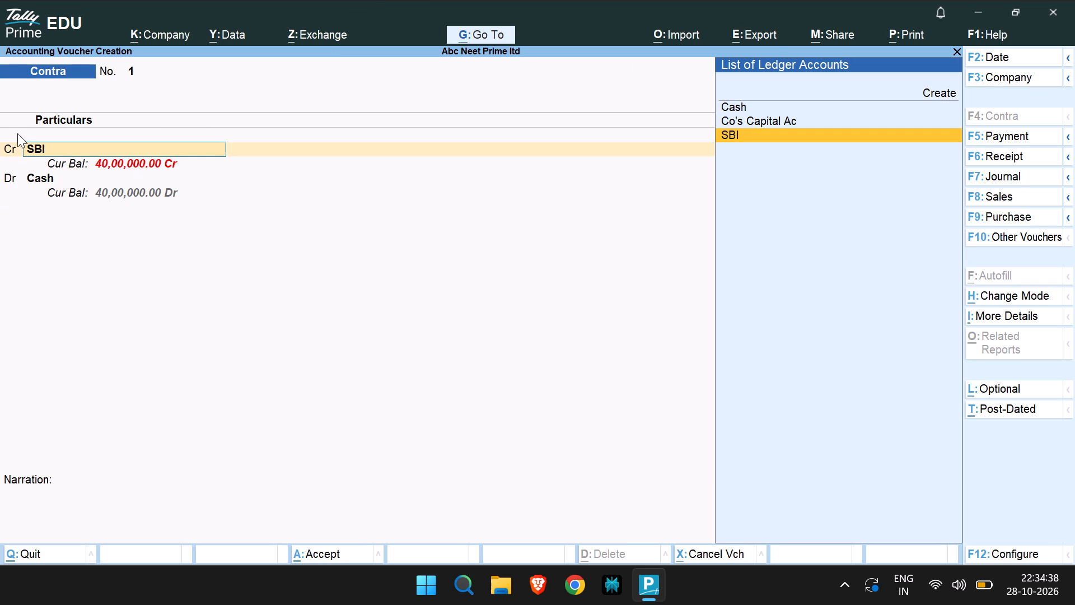
pyautogui.doubleClick(10, 151)
pyautogui.click(49, 148)
pyautogui.click(739, 108)
pyautogui.click(739, 108)
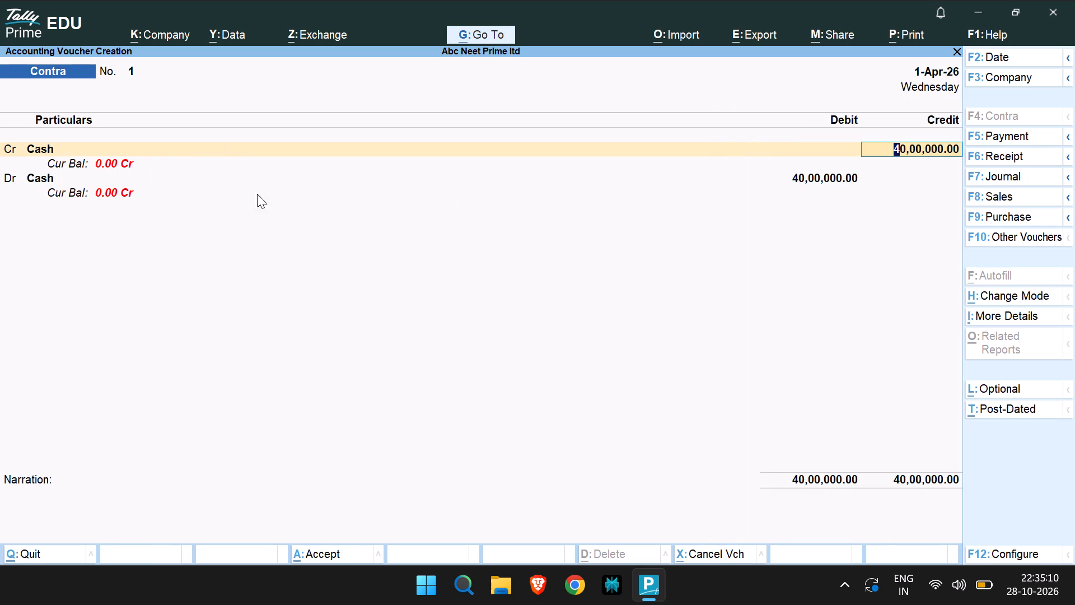
# Change the debited ledger of the contra voucher to Co's Capital Ac and keep its amount of 40,00,000.
pyautogui.click(39, 175)
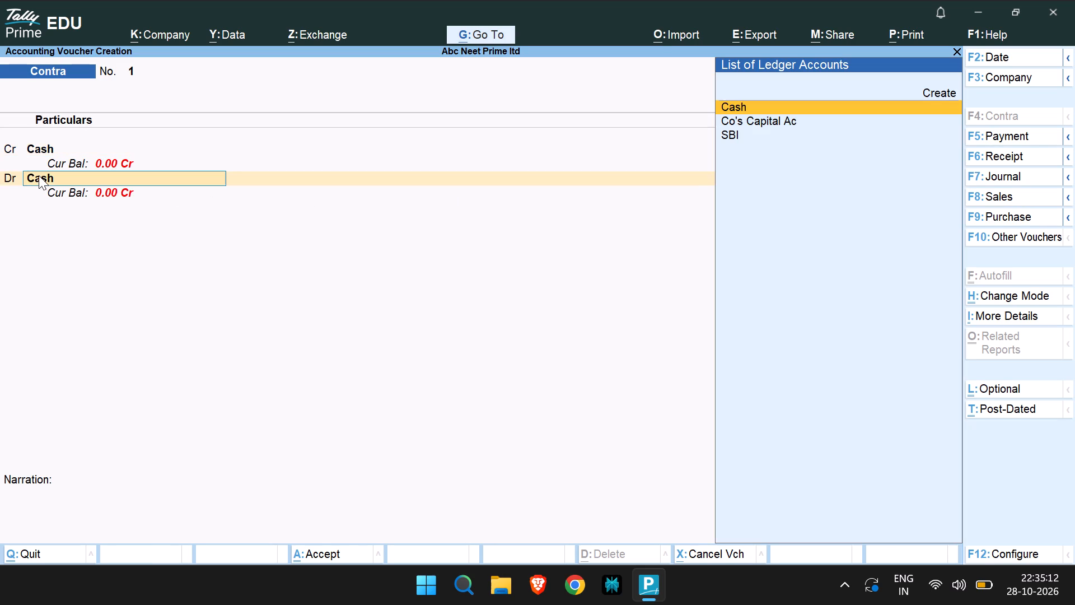
pyautogui.click(736, 133)
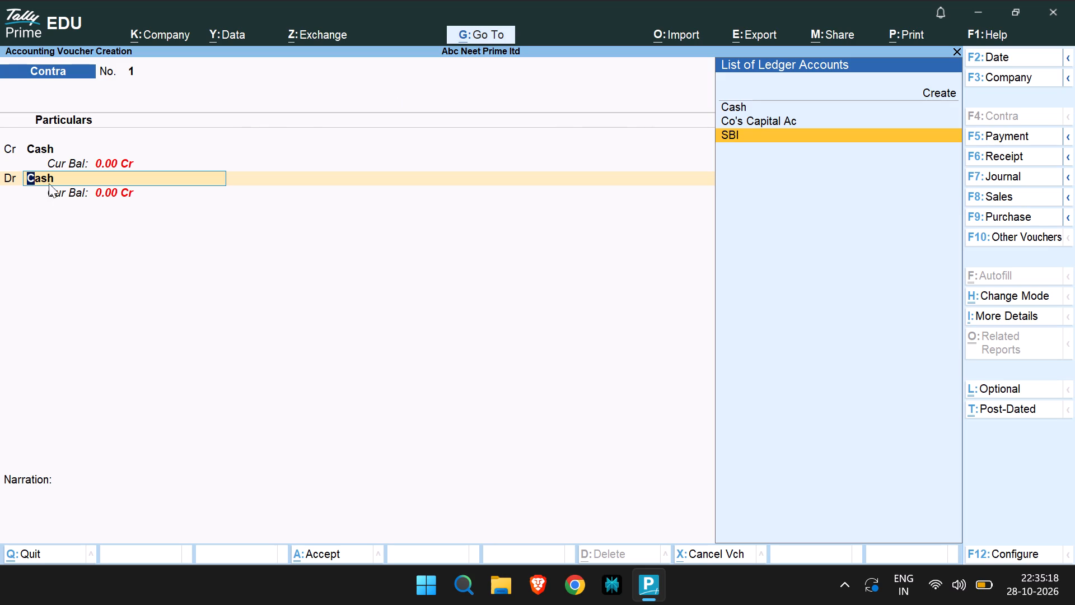
pyautogui.click(13, 178)
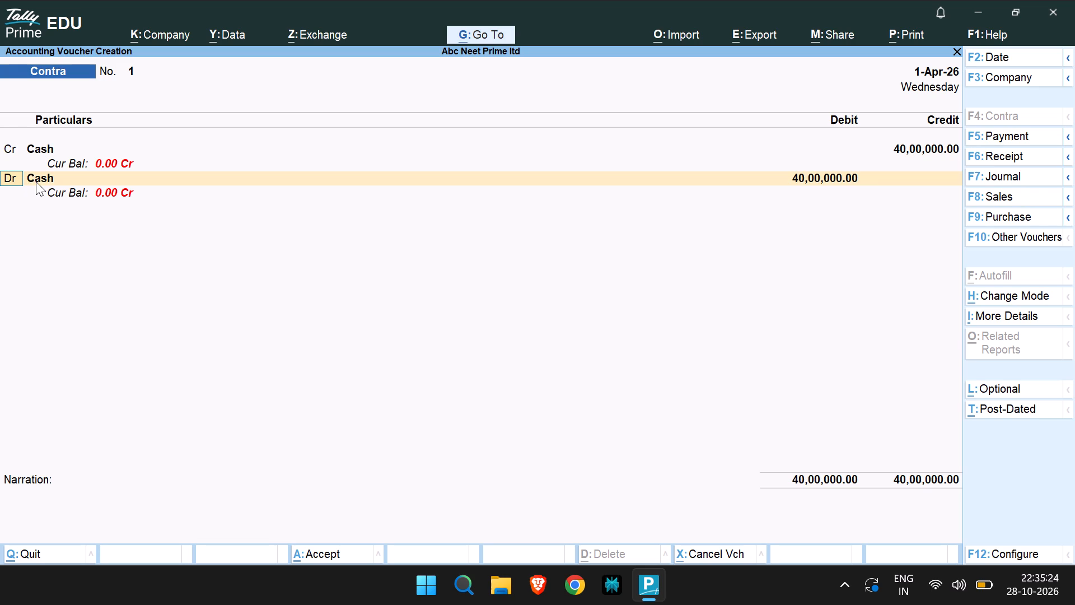
pyautogui.click(37, 182)
pyautogui.click(37, 182)
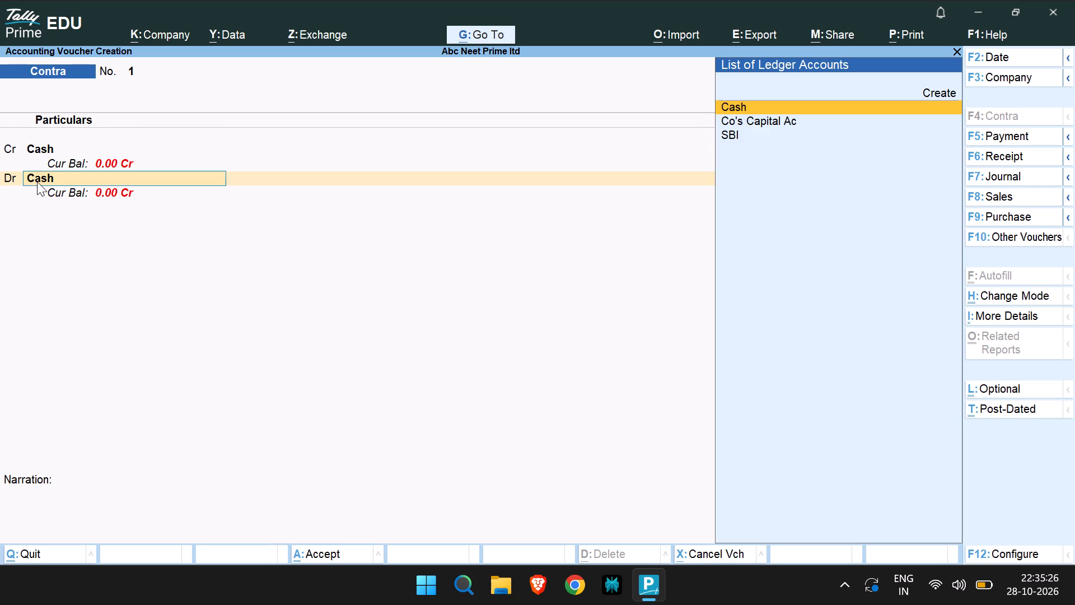
pyautogui.doubleClick(737, 122)
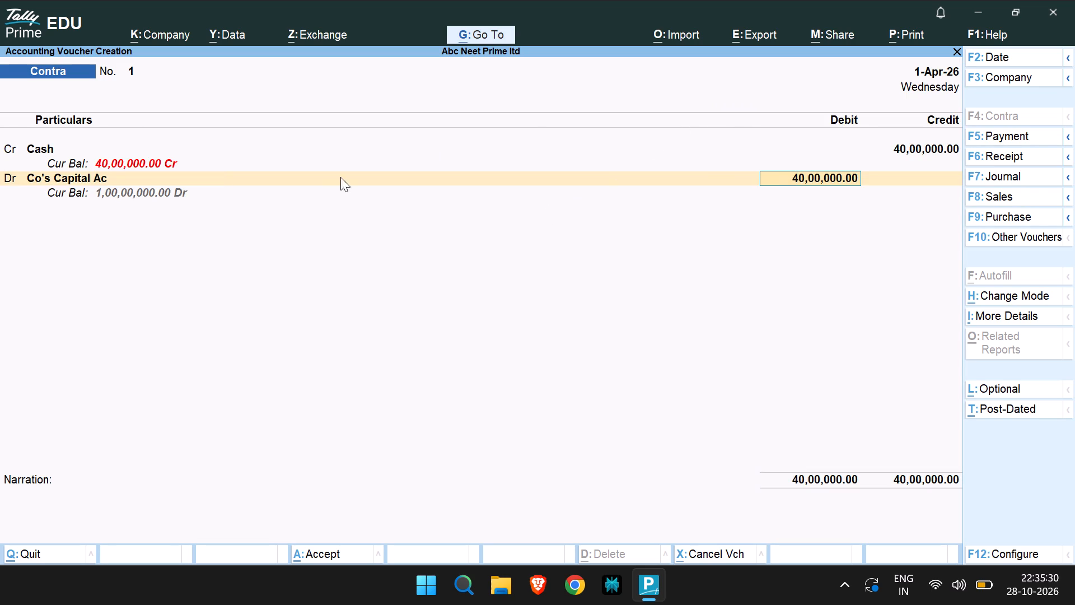
pyautogui.click(96, 179)
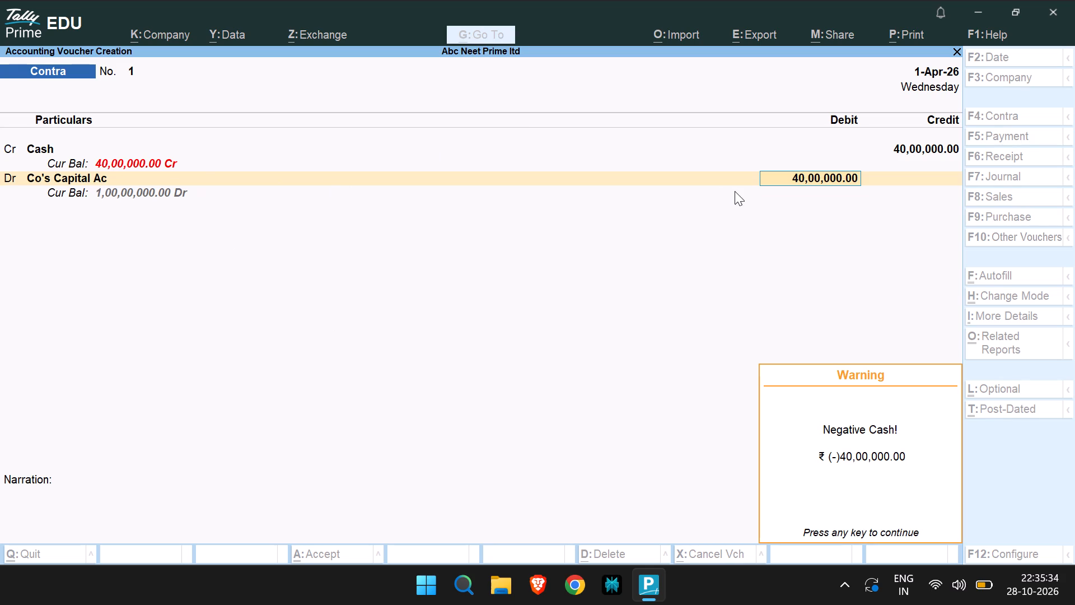
pyautogui.moveTo(36, 136); pyautogui.dragTo(41, 143)
pyautogui.click(41, 143)
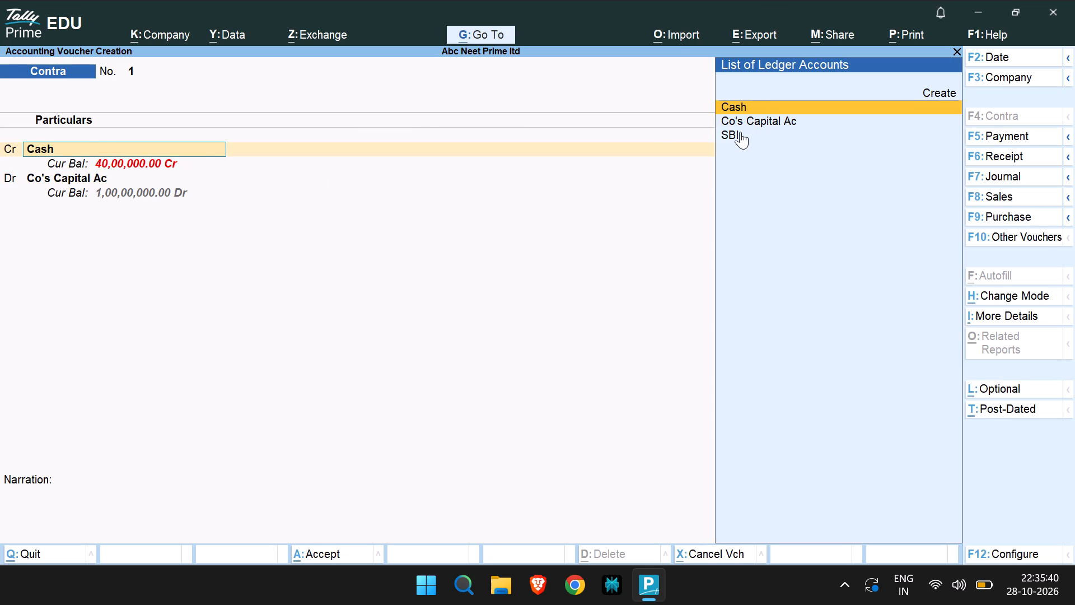
pyautogui.click(807, 180)
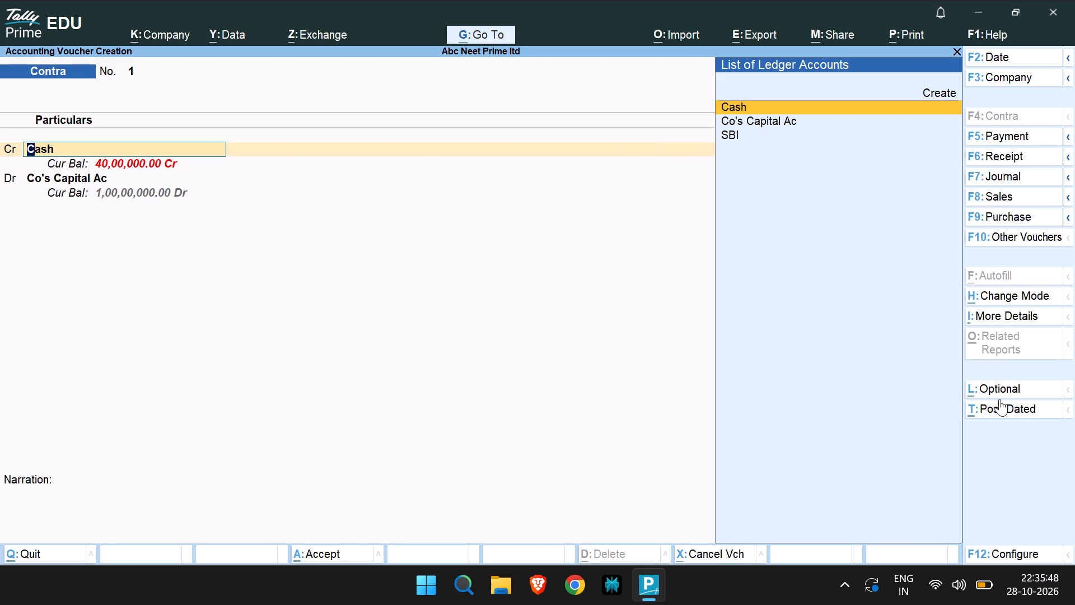
# Change the contra voucher's mode to Single Entry.
pyautogui.click(1010, 302)
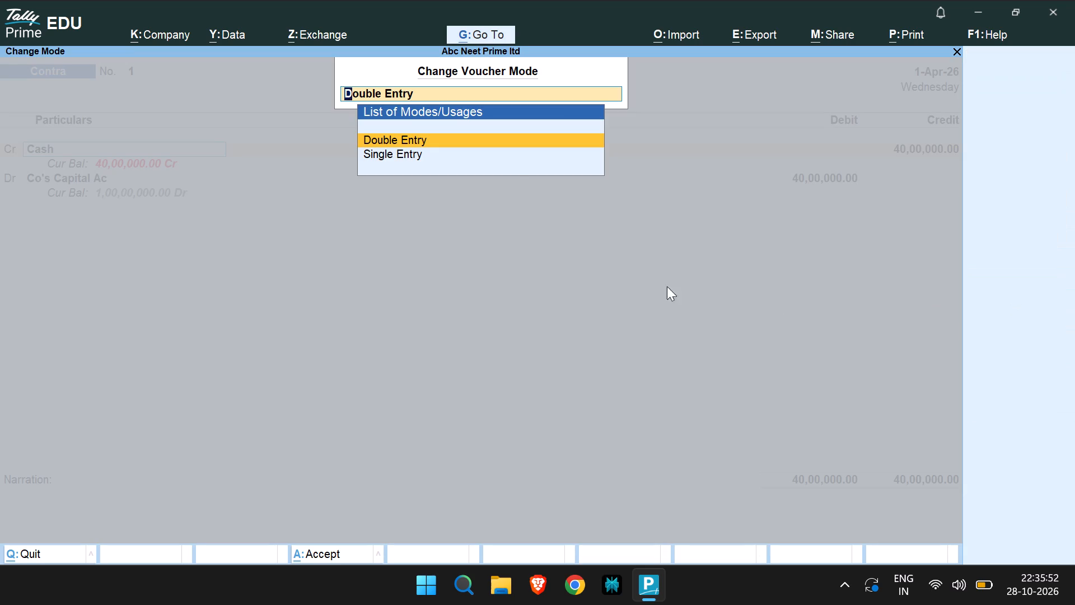
pyautogui.click(421, 148)
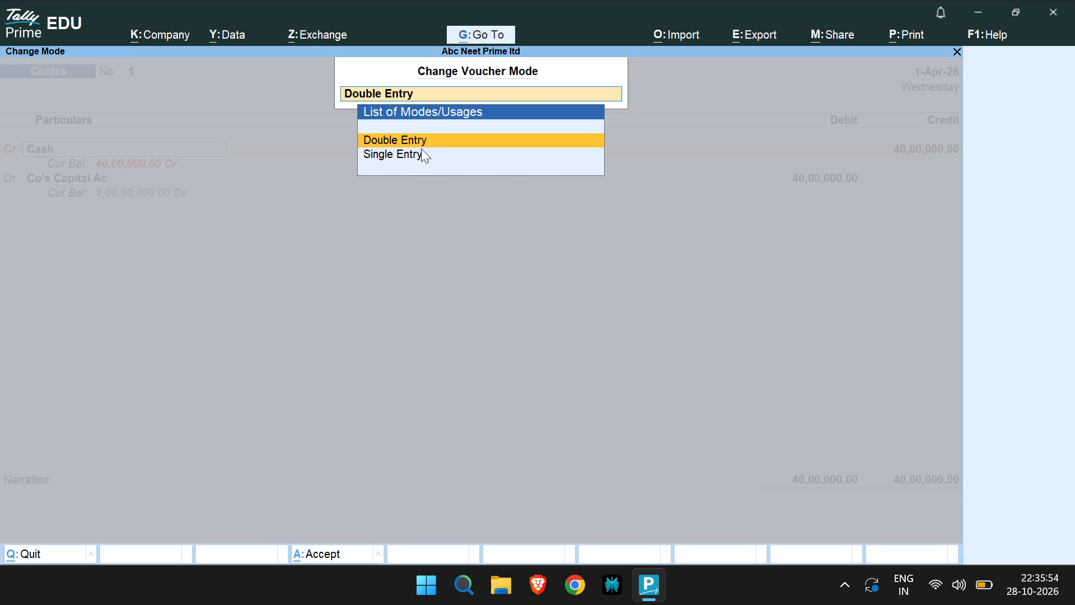
pyautogui.doubleClick(421, 148)
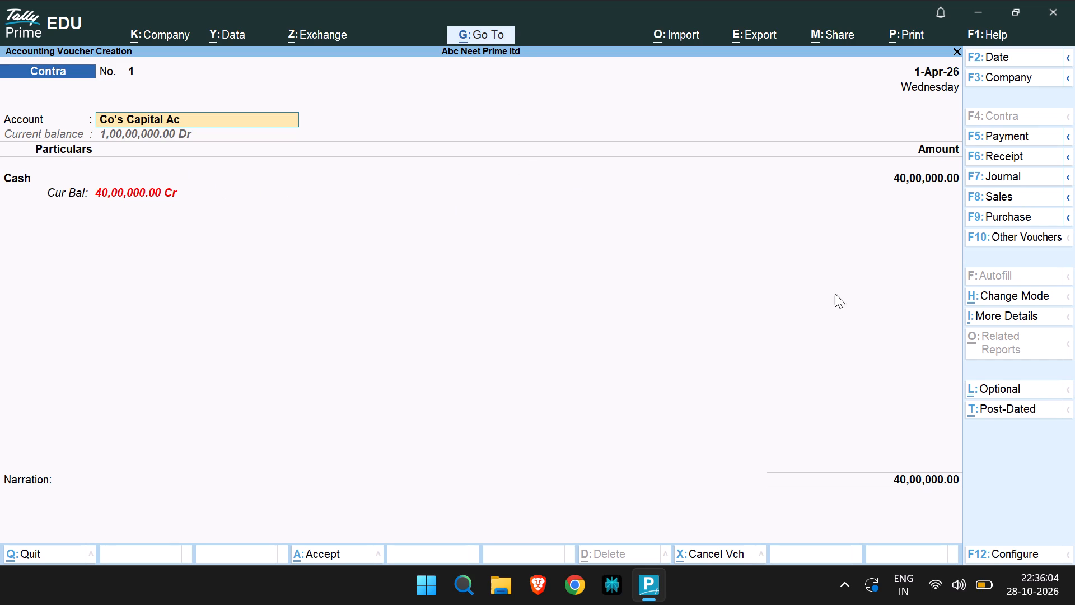
# Change the contra voucher's mode to Double Entry.
pyautogui.doubleClick(1002, 301)
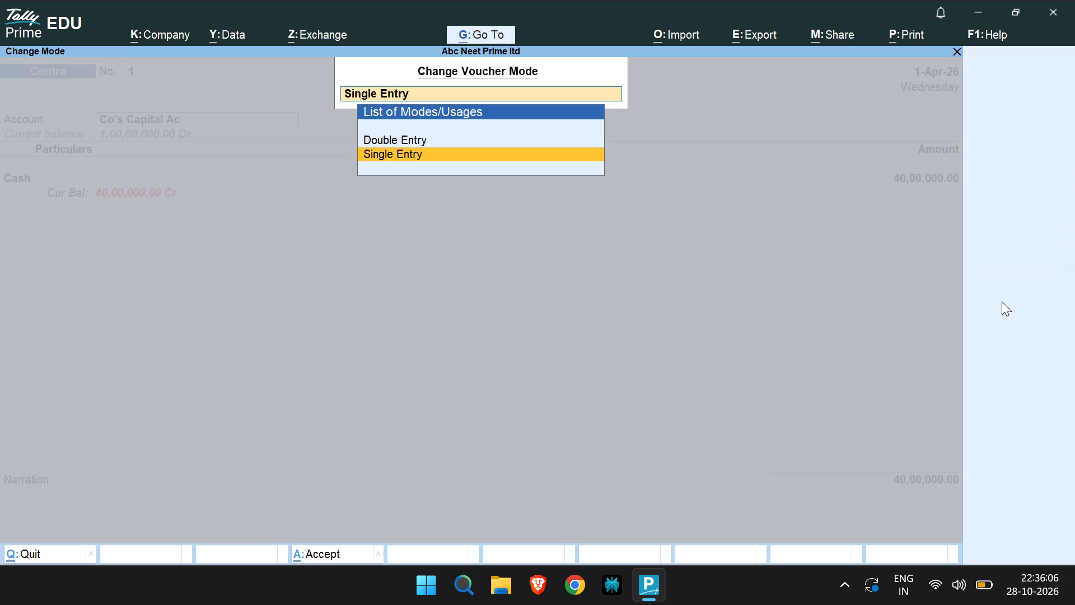
pyautogui.click(405, 137)
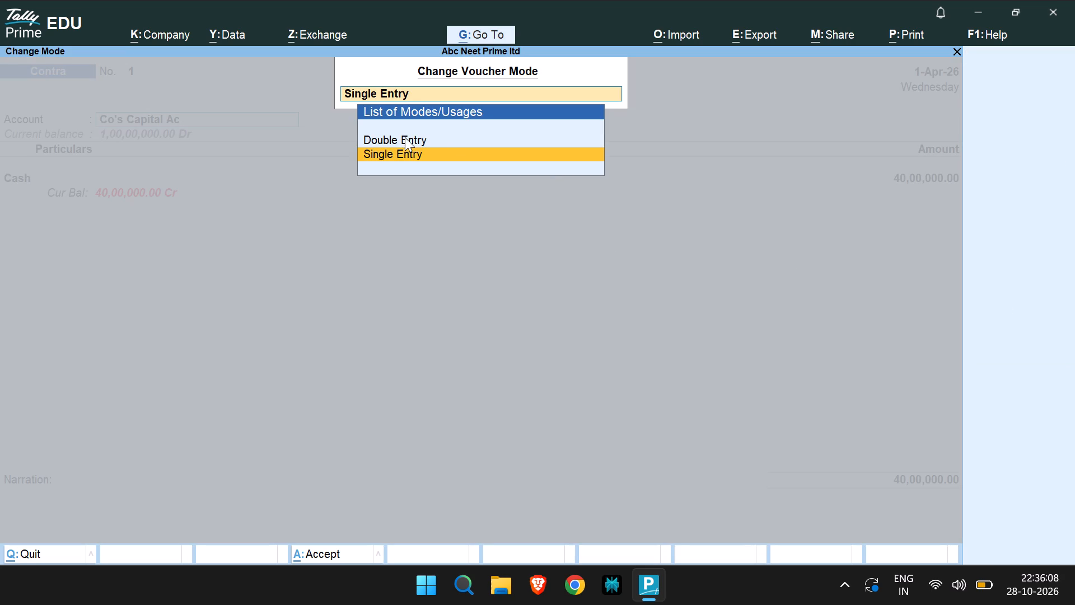
pyautogui.doubleClick(405, 137)
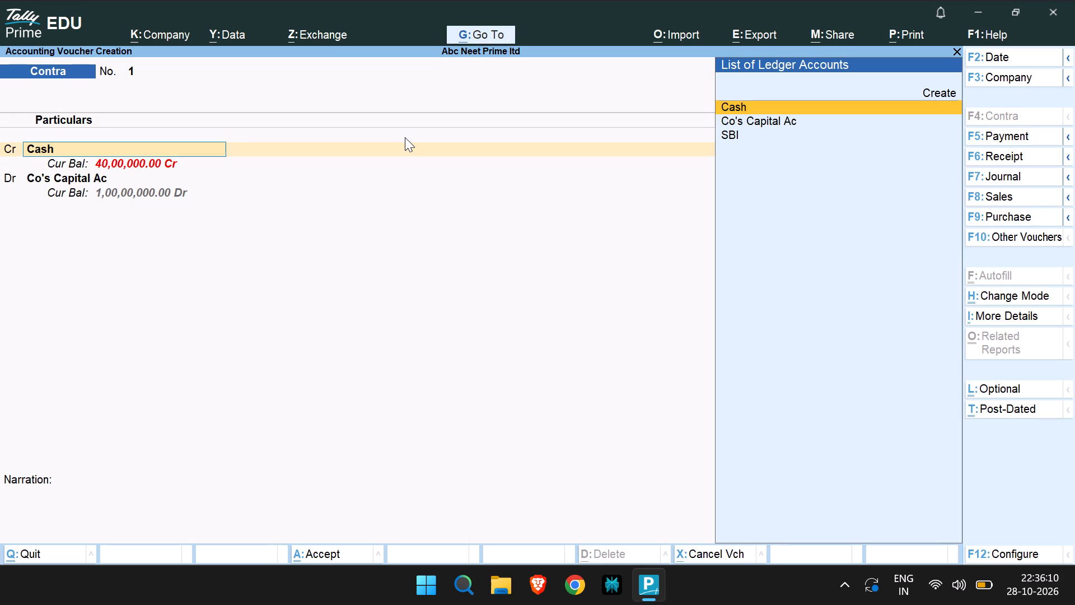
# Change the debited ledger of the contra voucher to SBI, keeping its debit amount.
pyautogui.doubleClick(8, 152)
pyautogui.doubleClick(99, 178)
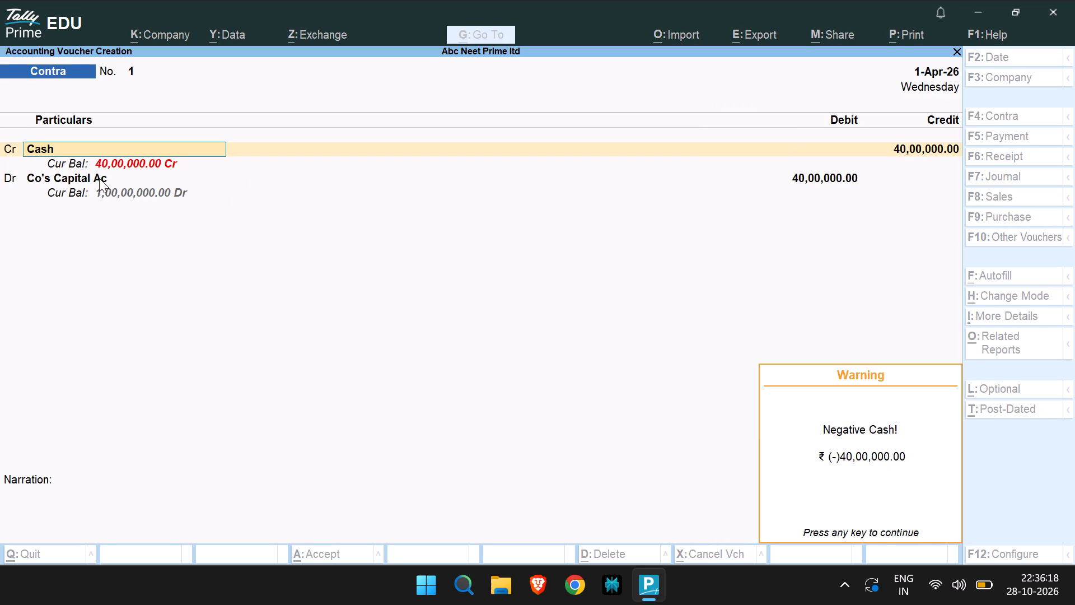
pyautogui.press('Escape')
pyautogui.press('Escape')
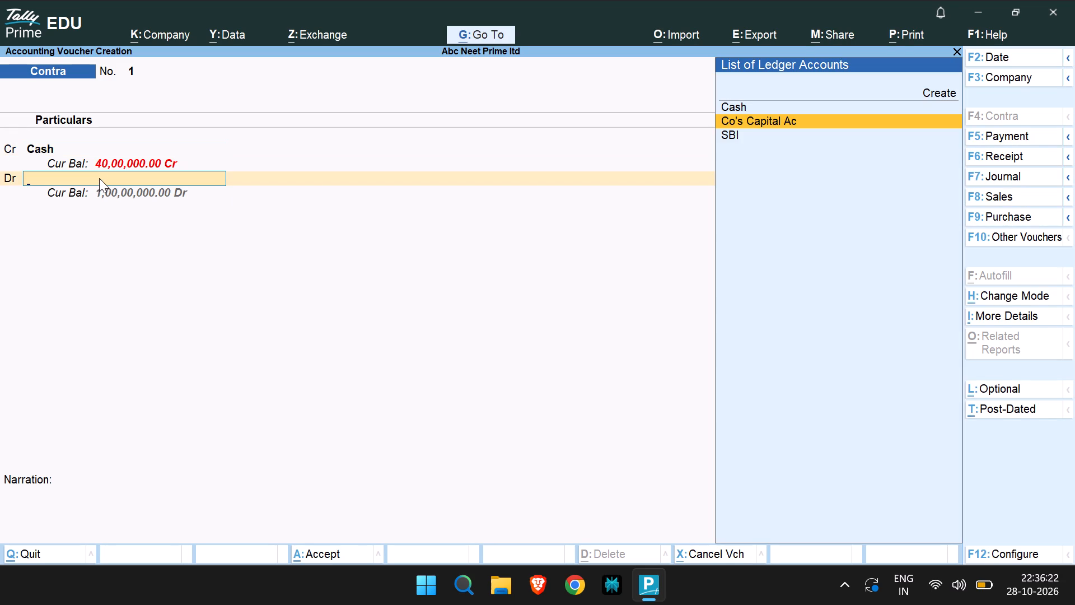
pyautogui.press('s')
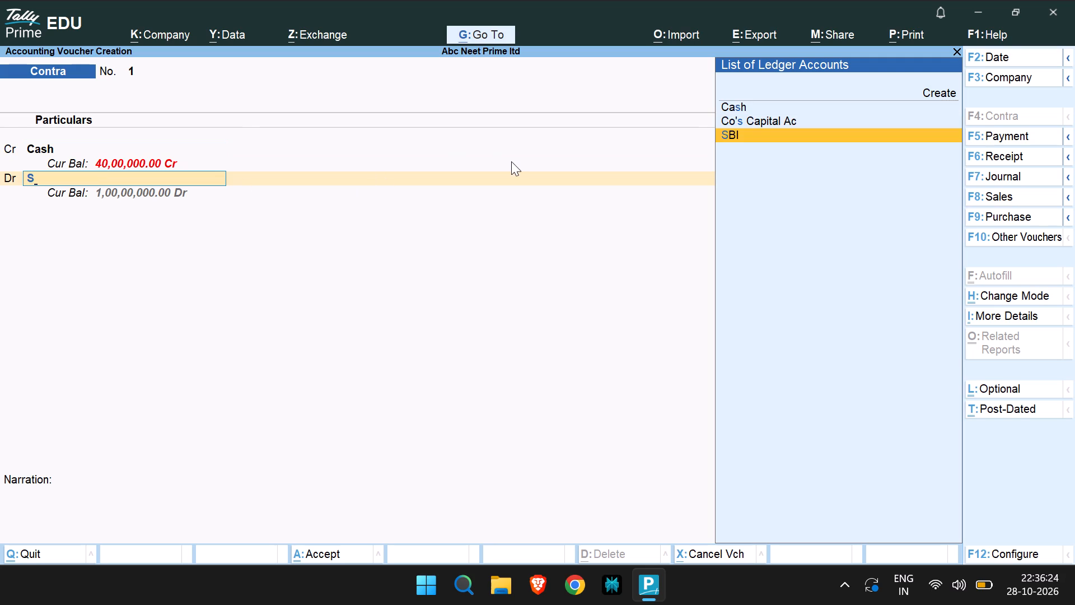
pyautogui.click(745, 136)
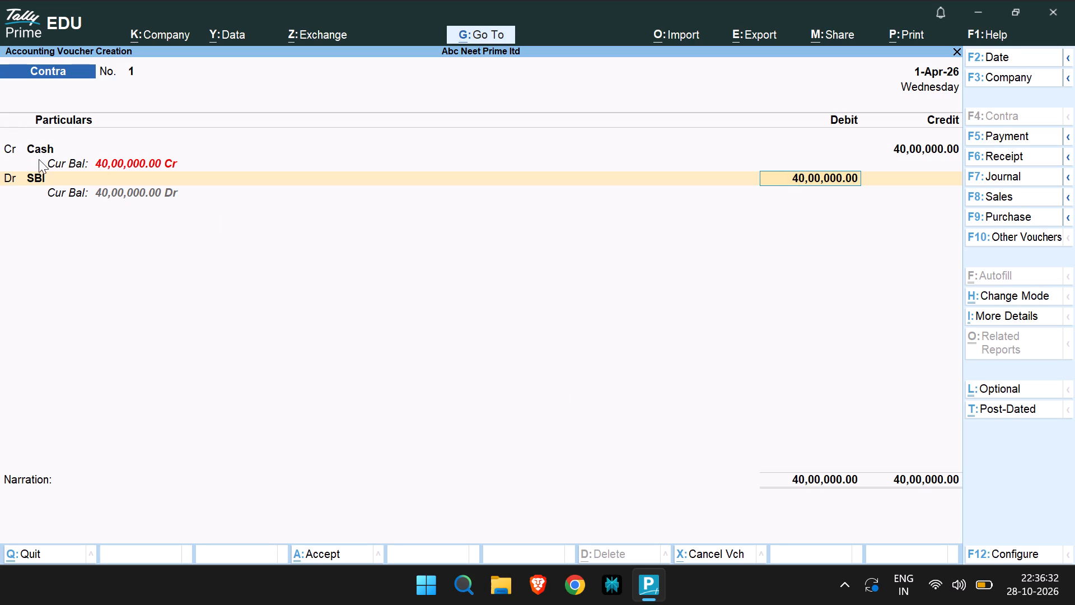
# Try to edit the Cr marker of the Cash line, and discard the unsaved contra voucher.
pyautogui.doubleClick(10, 147)
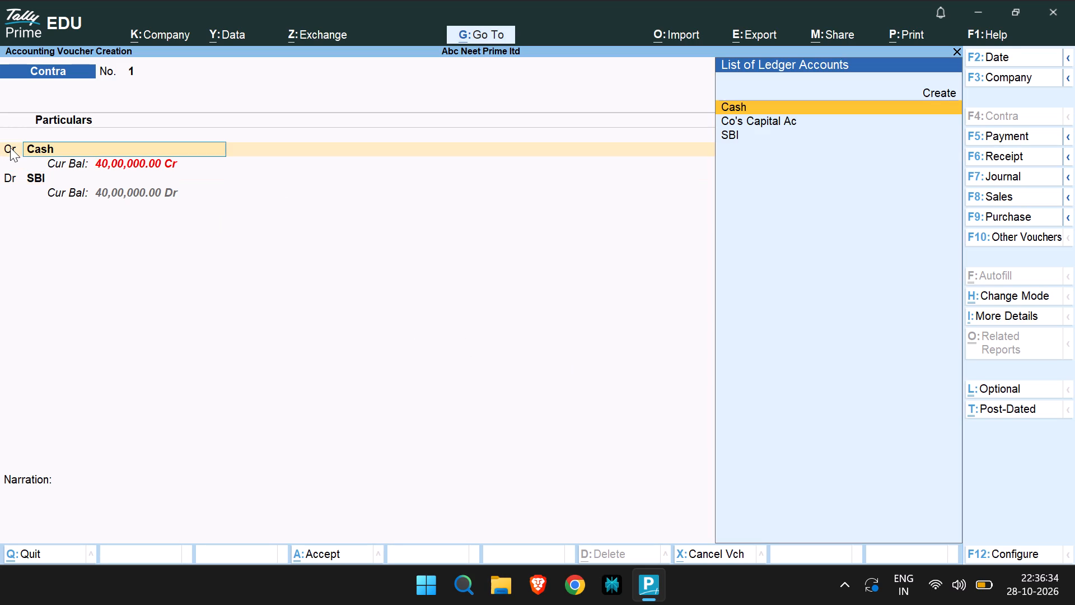
pyautogui.tripleClick(10, 147)
pyautogui.doubleClick(10, 147)
pyautogui.press('Escape')
pyautogui.press('Escape')
pyautogui.press('Escape')
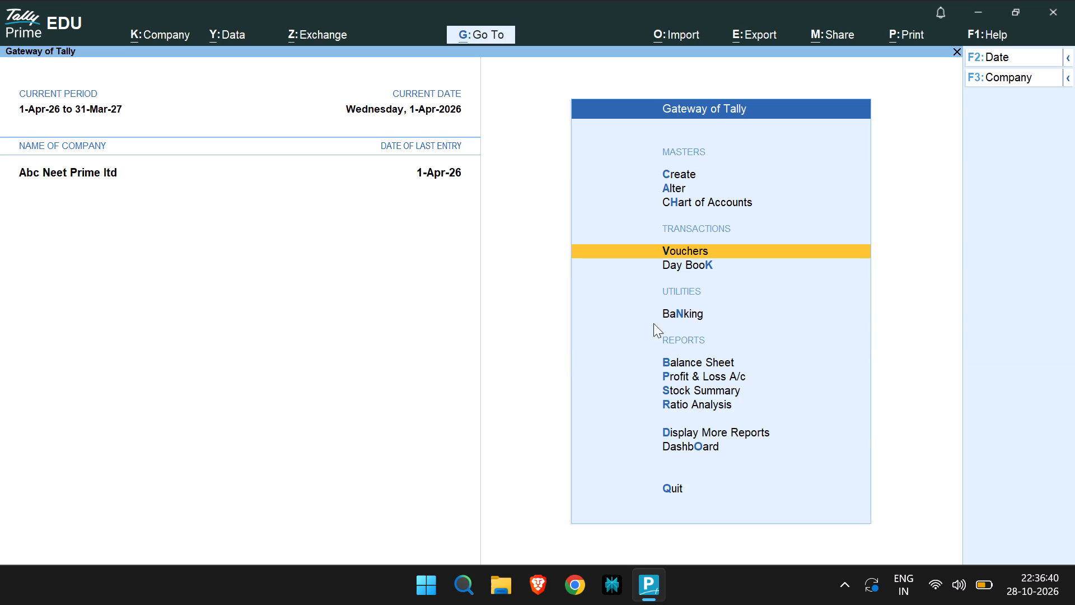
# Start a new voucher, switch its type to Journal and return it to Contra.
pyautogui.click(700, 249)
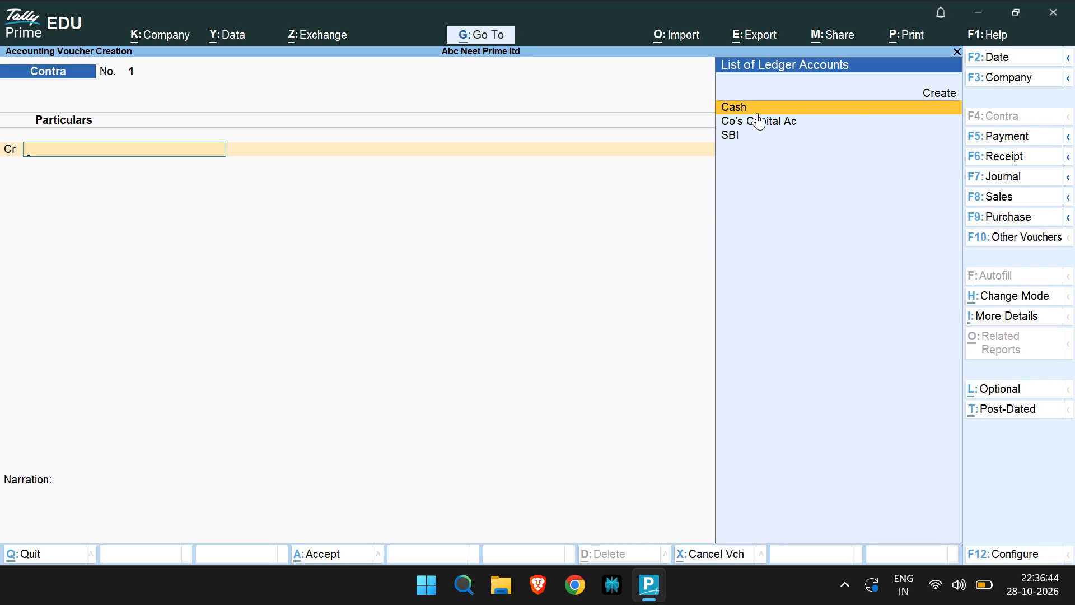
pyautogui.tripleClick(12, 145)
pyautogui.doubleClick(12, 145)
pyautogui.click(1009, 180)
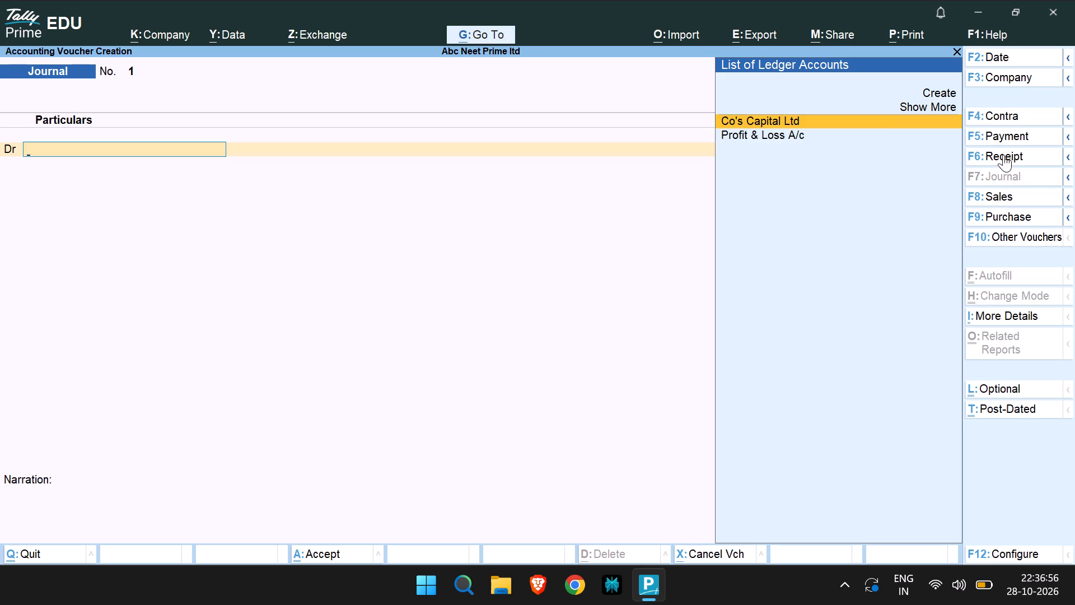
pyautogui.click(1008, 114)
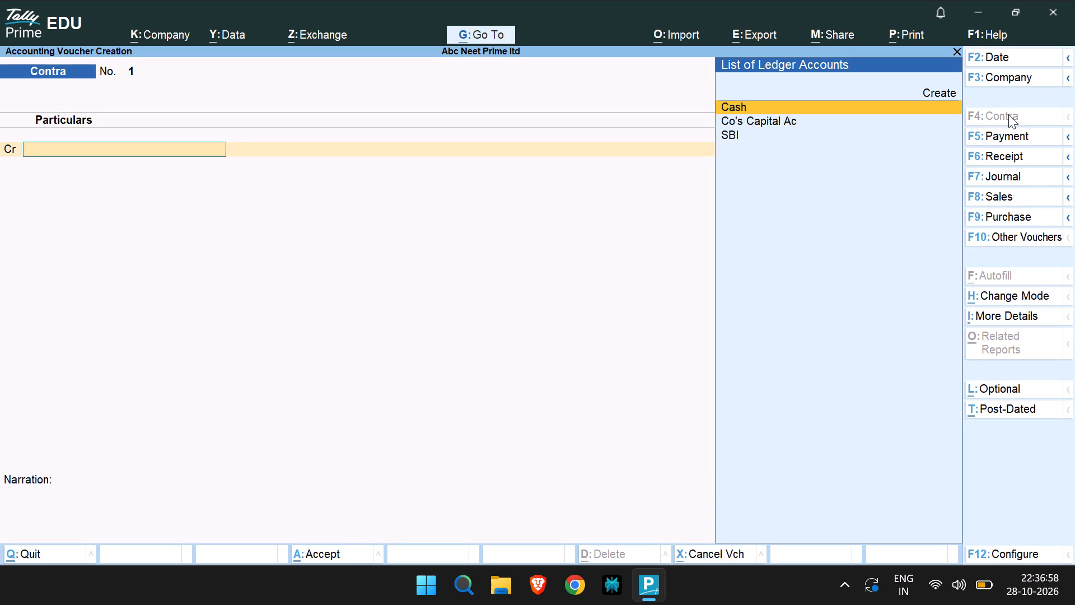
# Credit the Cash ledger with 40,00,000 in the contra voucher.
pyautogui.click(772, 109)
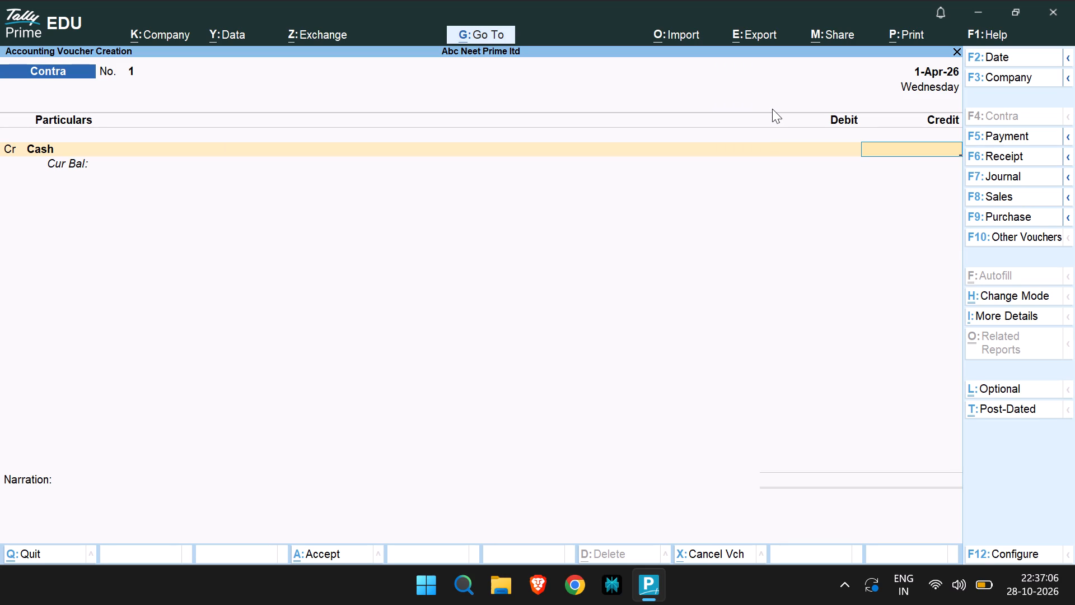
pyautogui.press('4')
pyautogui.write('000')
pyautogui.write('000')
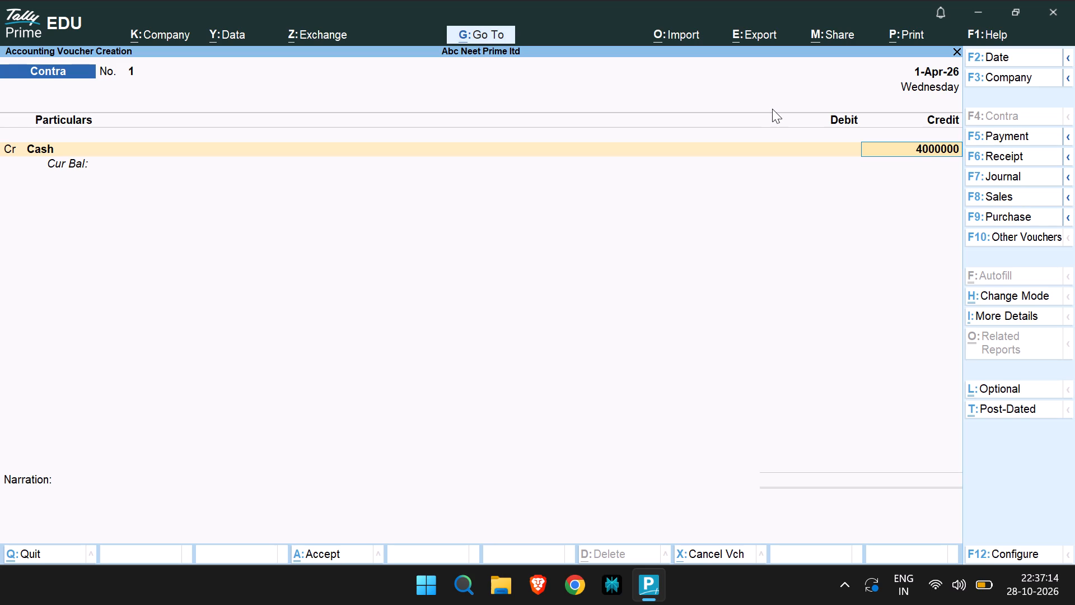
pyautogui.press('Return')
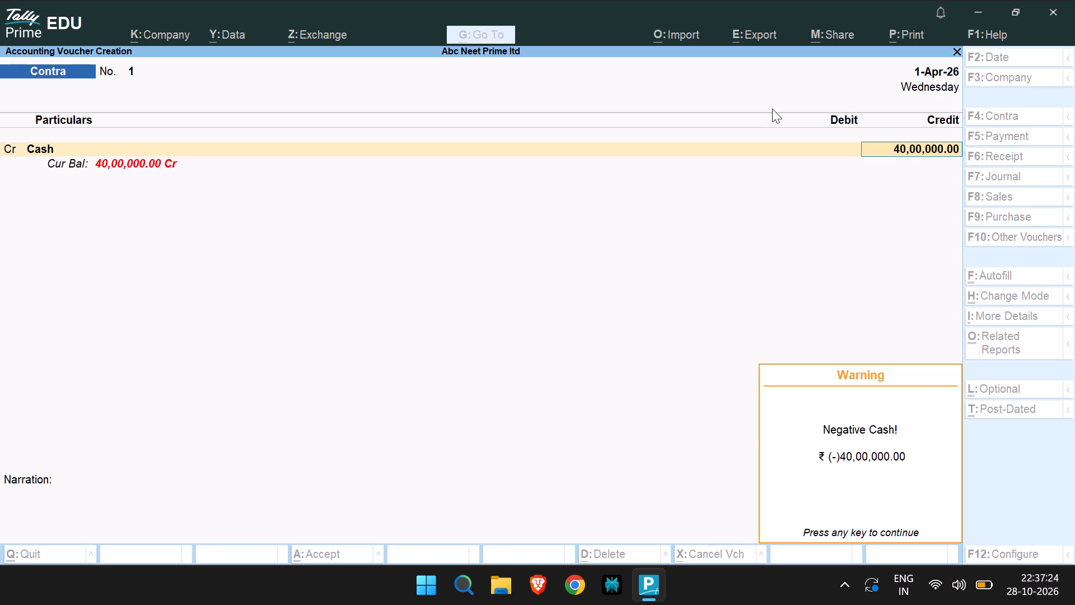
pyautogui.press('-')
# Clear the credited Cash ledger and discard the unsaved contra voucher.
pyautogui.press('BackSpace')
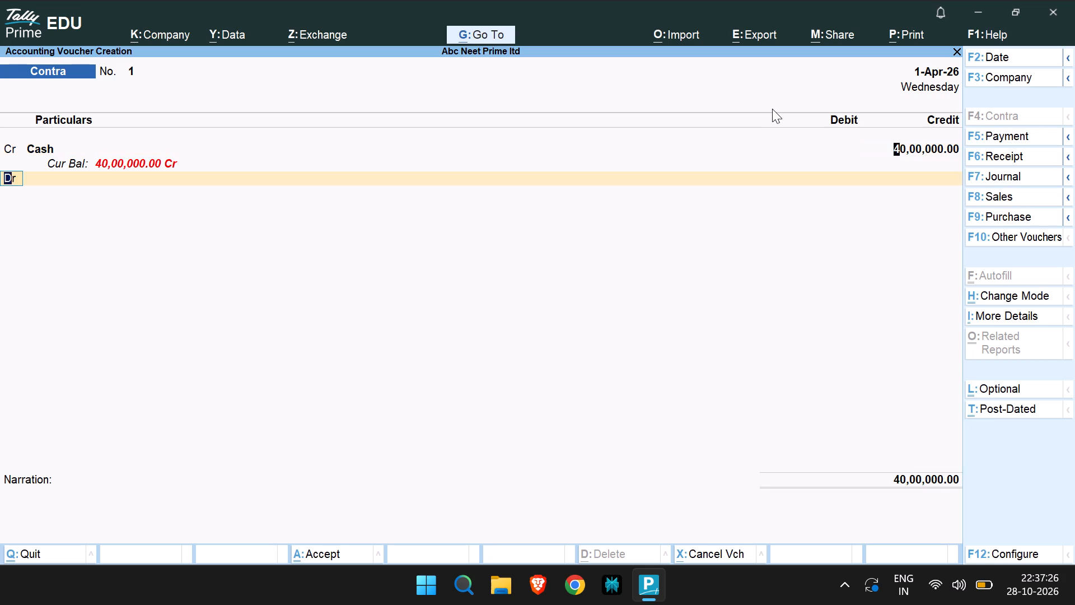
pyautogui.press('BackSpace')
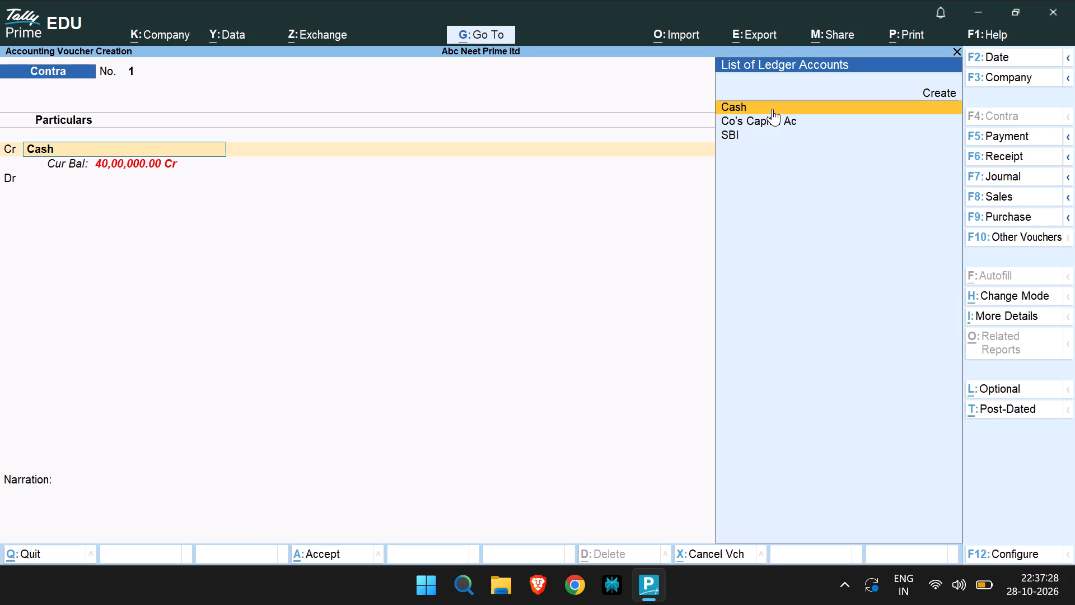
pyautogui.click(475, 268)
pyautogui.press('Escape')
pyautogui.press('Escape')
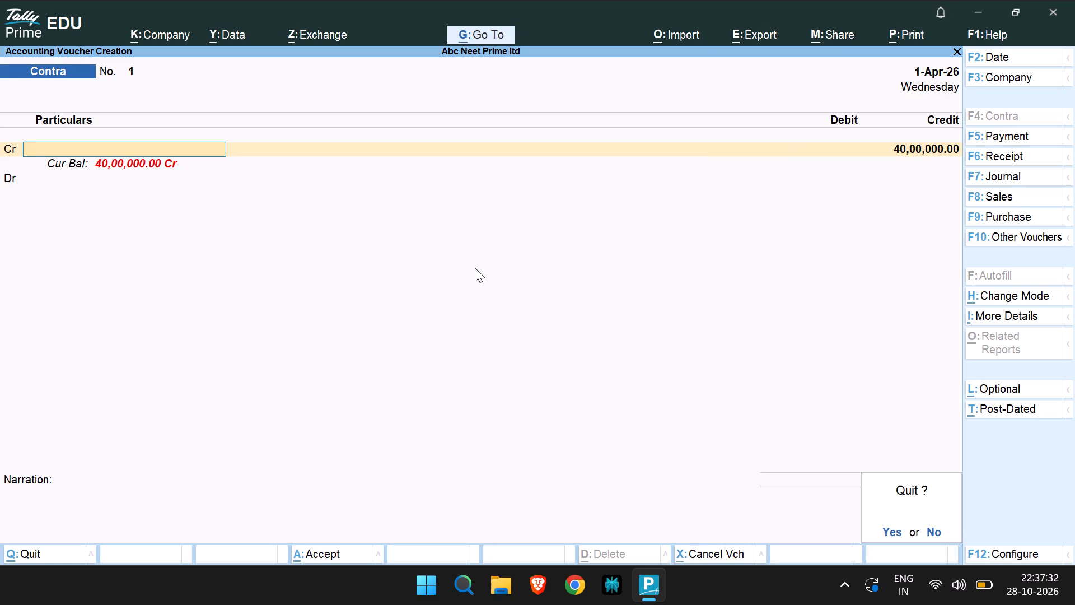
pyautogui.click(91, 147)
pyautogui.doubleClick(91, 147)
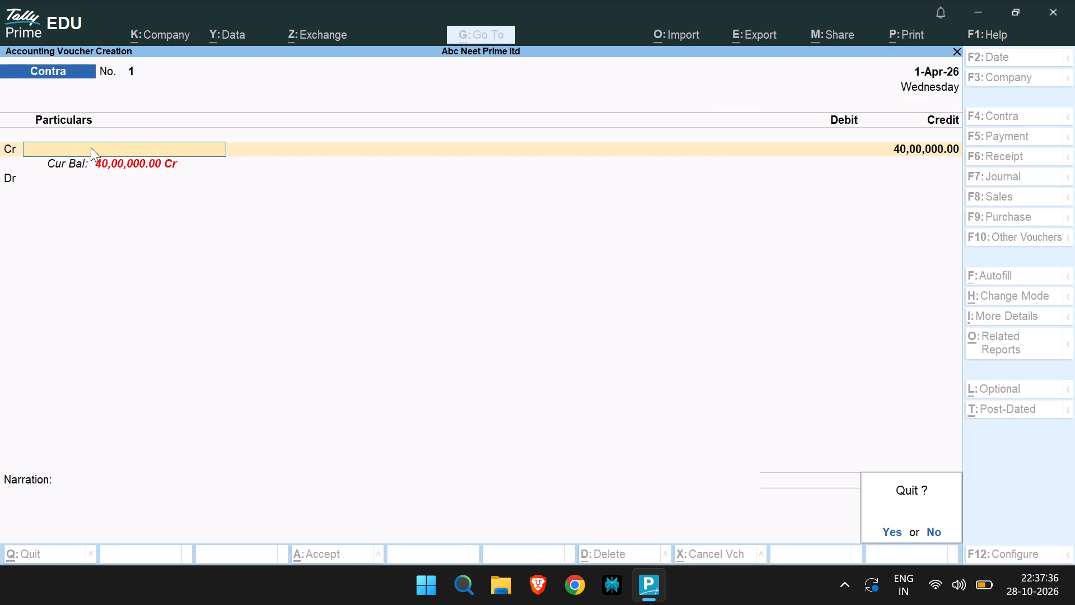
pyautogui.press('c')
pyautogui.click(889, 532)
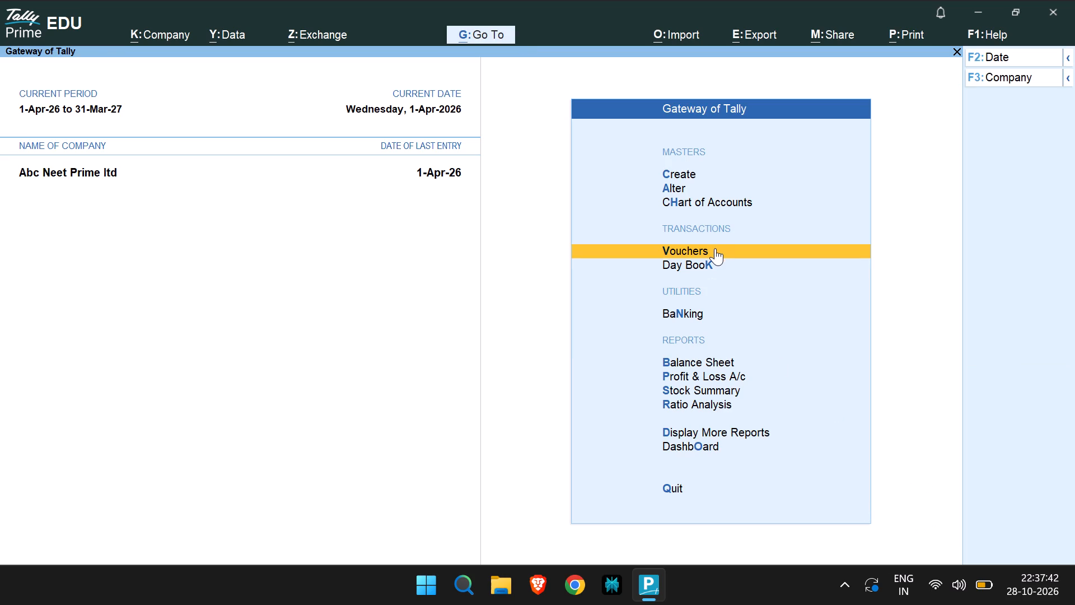
# Start a new contra voucher and credit the Cash ledger with 4,00,000.
pyautogui.click(715, 248)
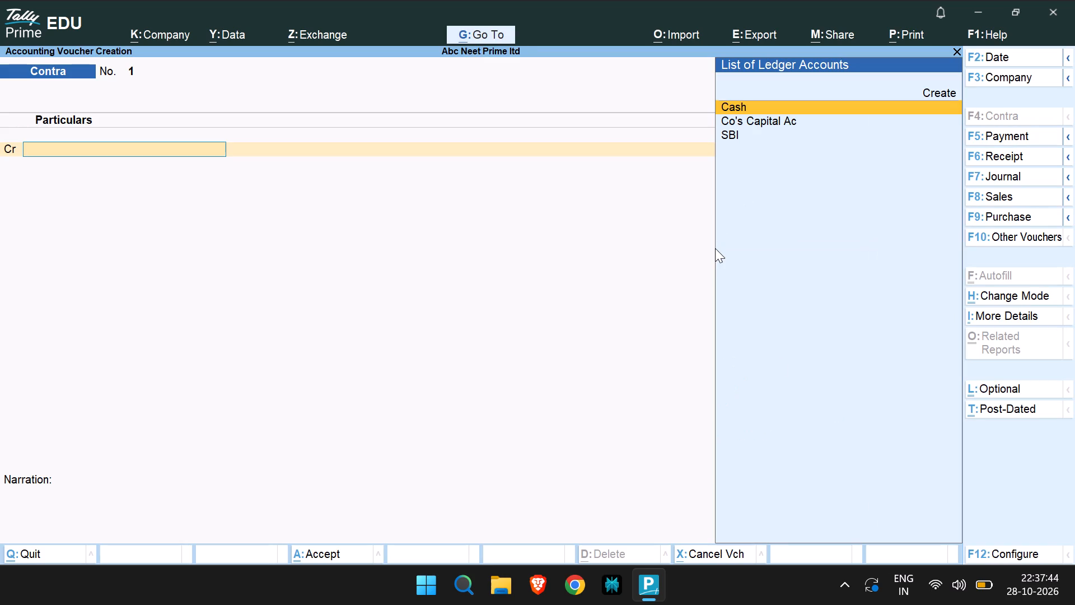
pyautogui.click(755, 103)
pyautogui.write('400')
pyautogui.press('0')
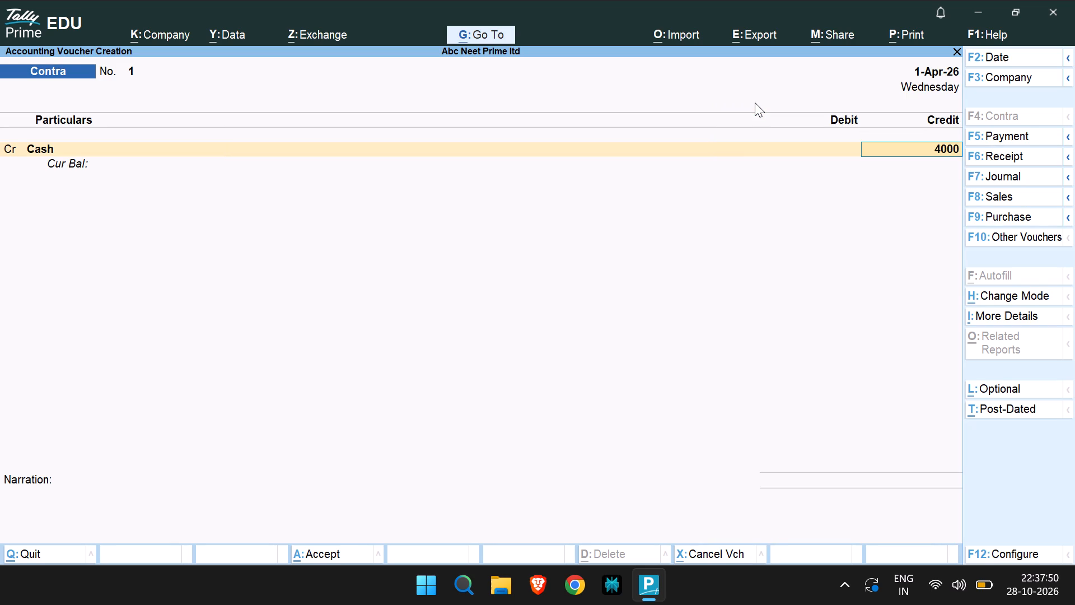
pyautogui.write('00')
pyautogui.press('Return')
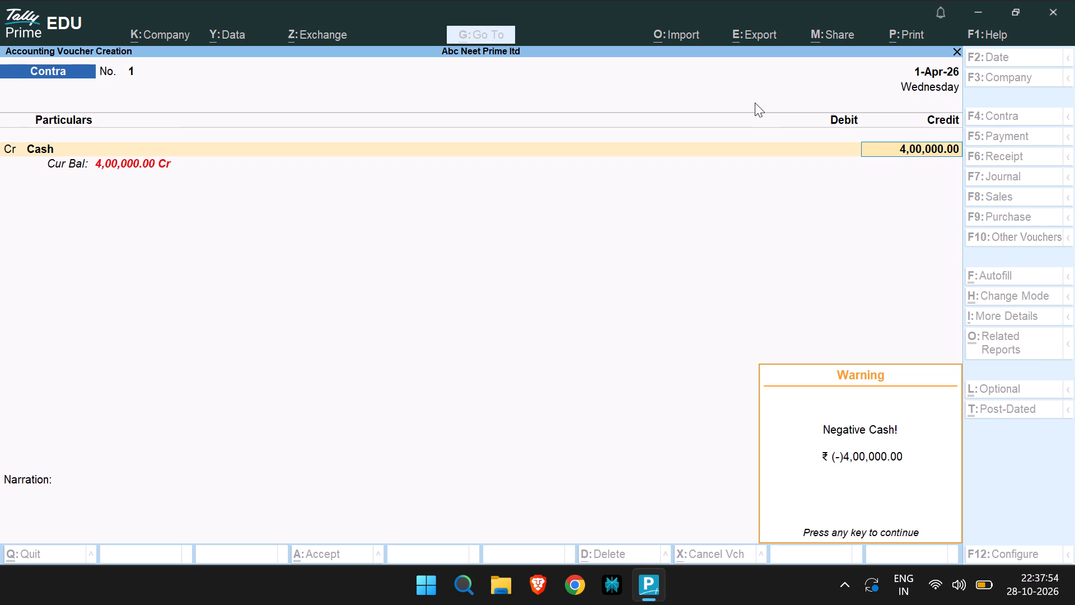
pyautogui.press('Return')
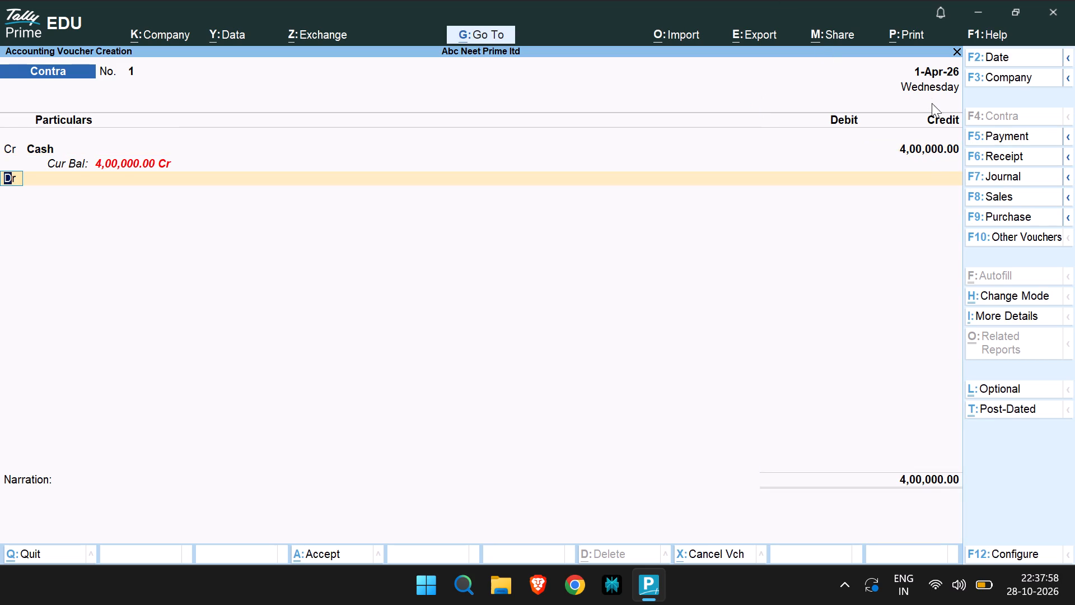
# Set the Cash ledger's credit amount to 40,00,000 in the contra voucher.
pyautogui.click(940, 152)
pyautogui.doubleClick(940, 152)
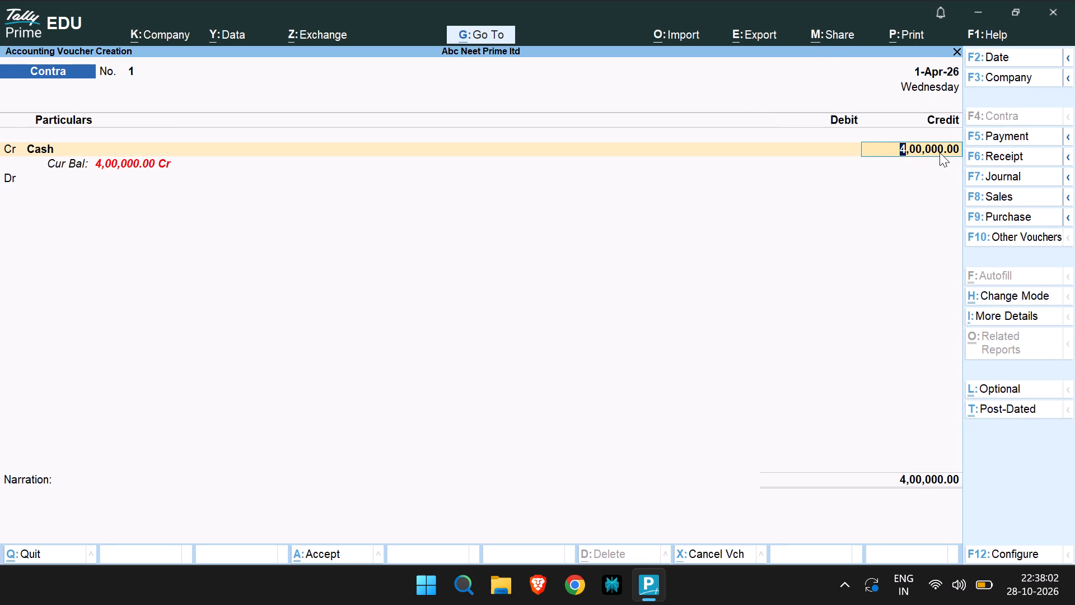
pyautogui.press('4')
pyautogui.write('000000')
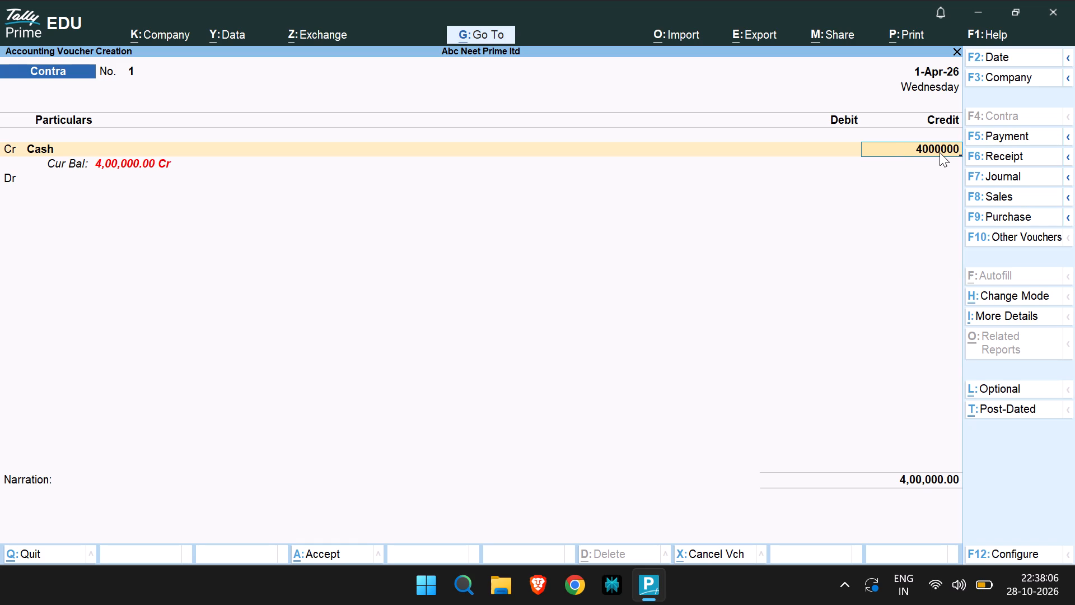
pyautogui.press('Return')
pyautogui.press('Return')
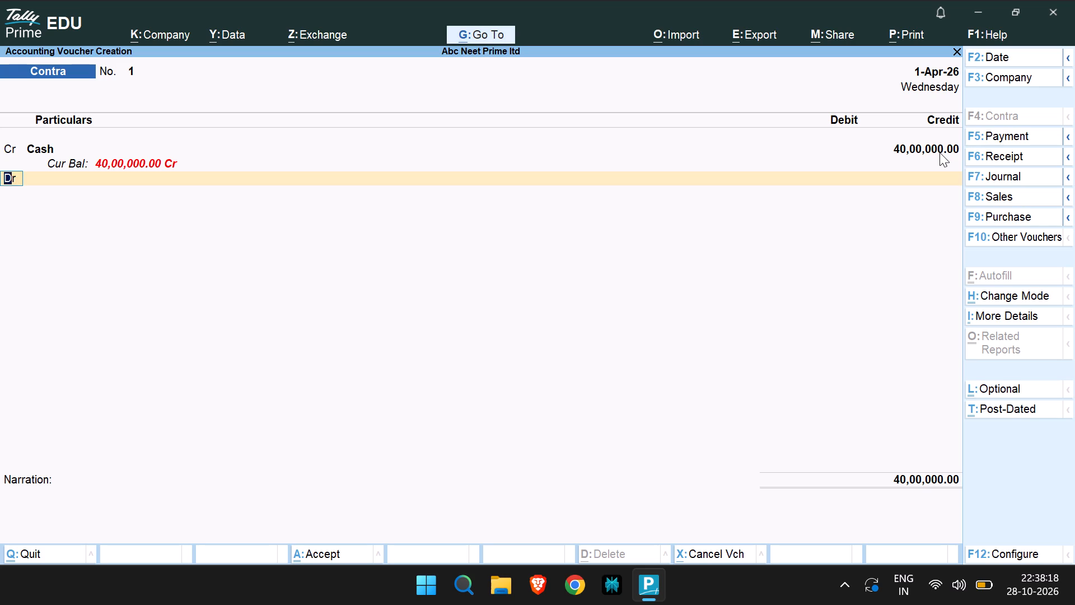
# Debit the SBI ledger with 40,00,000 in the contra voucher.
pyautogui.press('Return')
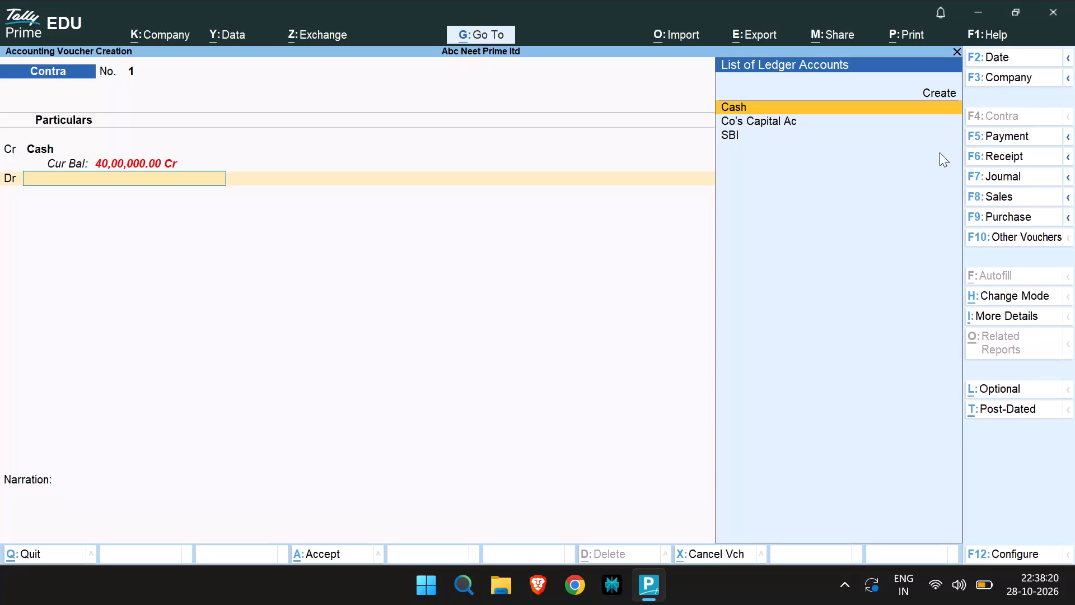
pyautogui.click(761, 136)
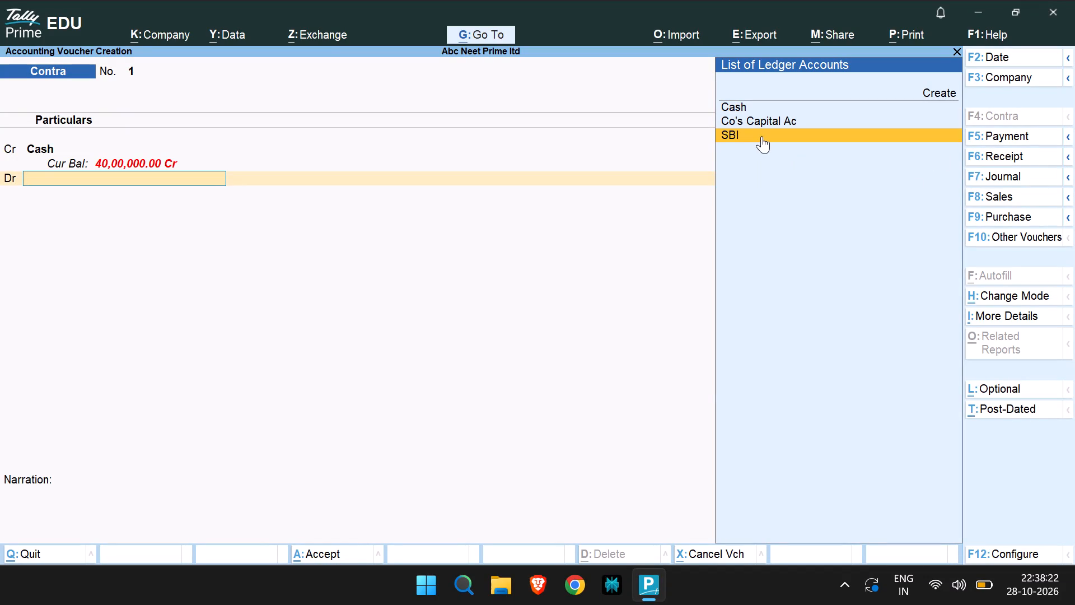
pyautogui.click(761, 136)
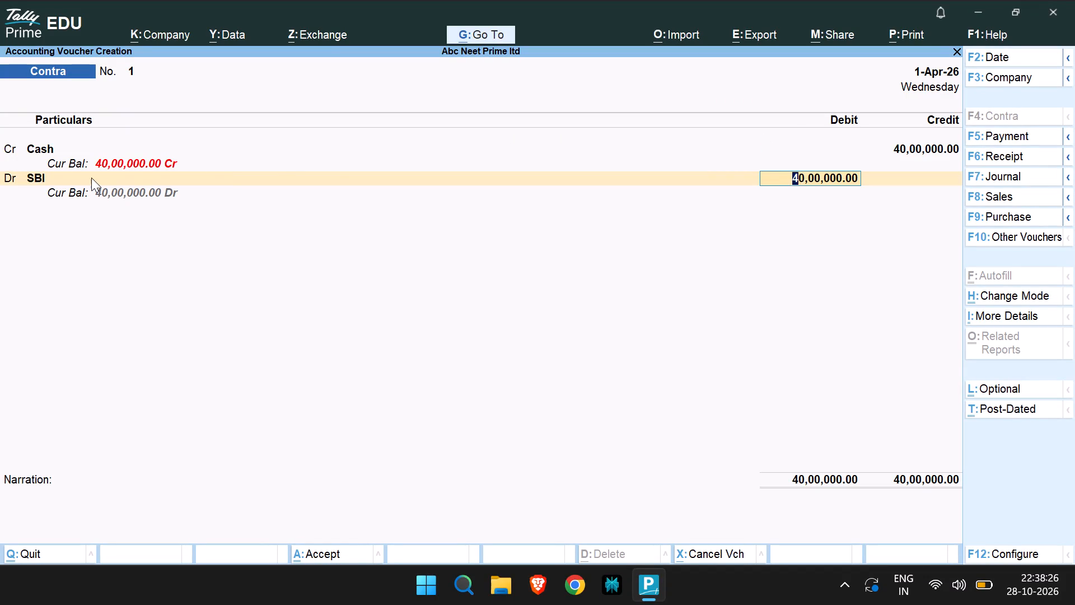
# Reopen the ledger selection for the credited Cash line of the contra voucher.
pyautogui.click(46, 151)
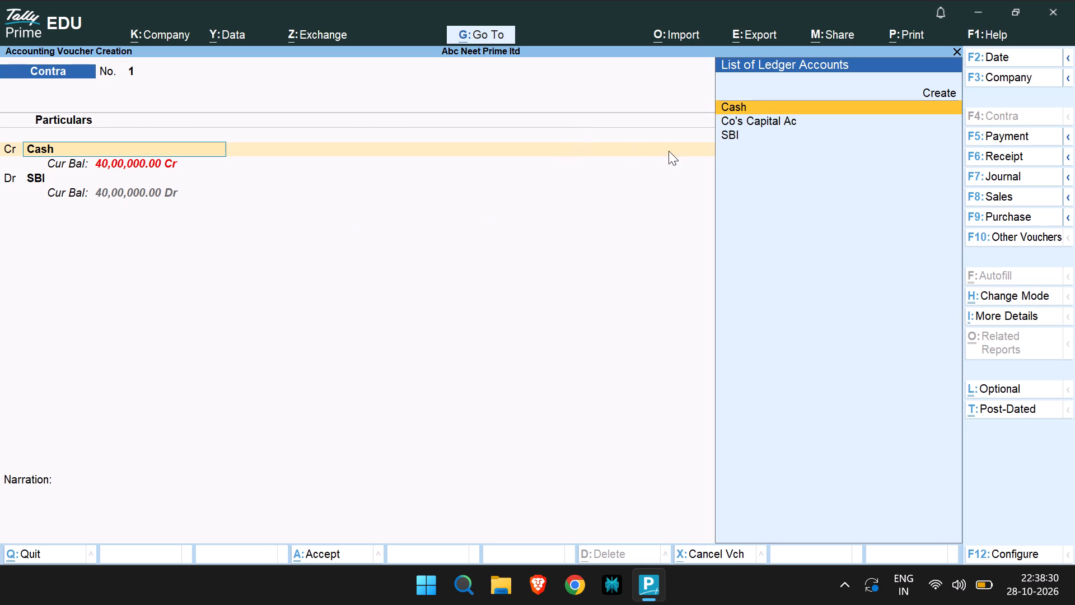
pyautogui.click(1030, 111)
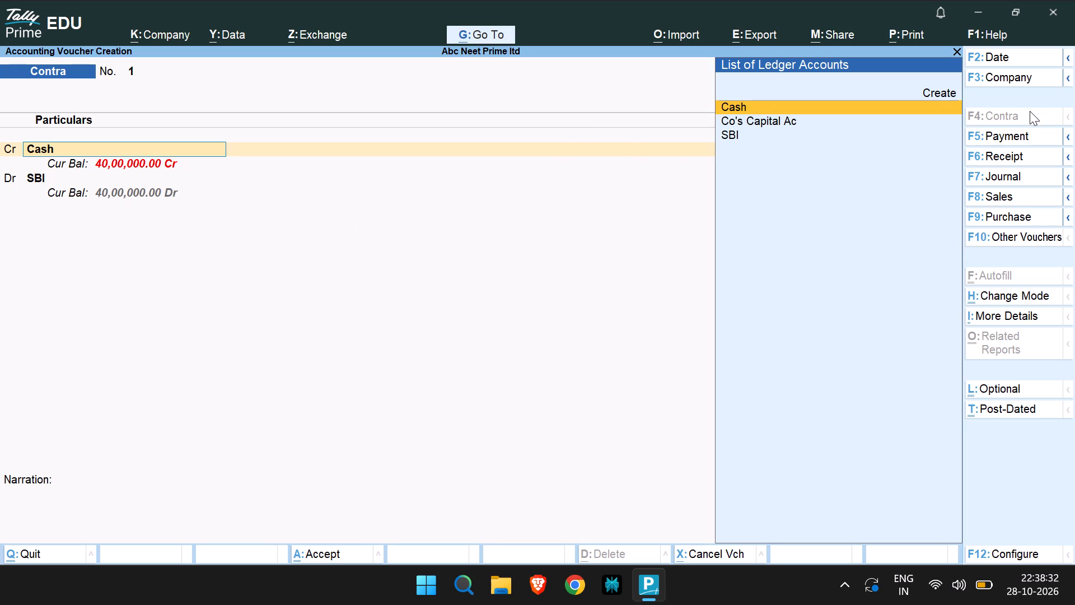
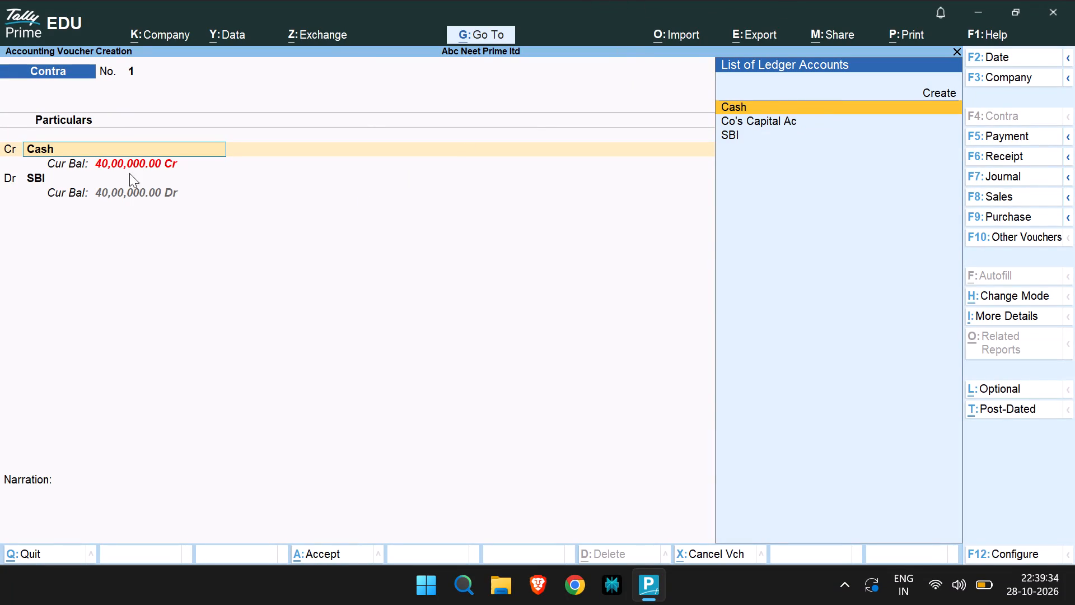
# Keep the Cash credit and SBI debit of 40,00,000 in the contra voucher and proceed to SBI's cash denominations.
pyautogui.press('Return')
pyautogui.press('Return')
pyautogui.press('Return')
pyautogui.press('Return')
pyautogui.press('Return')
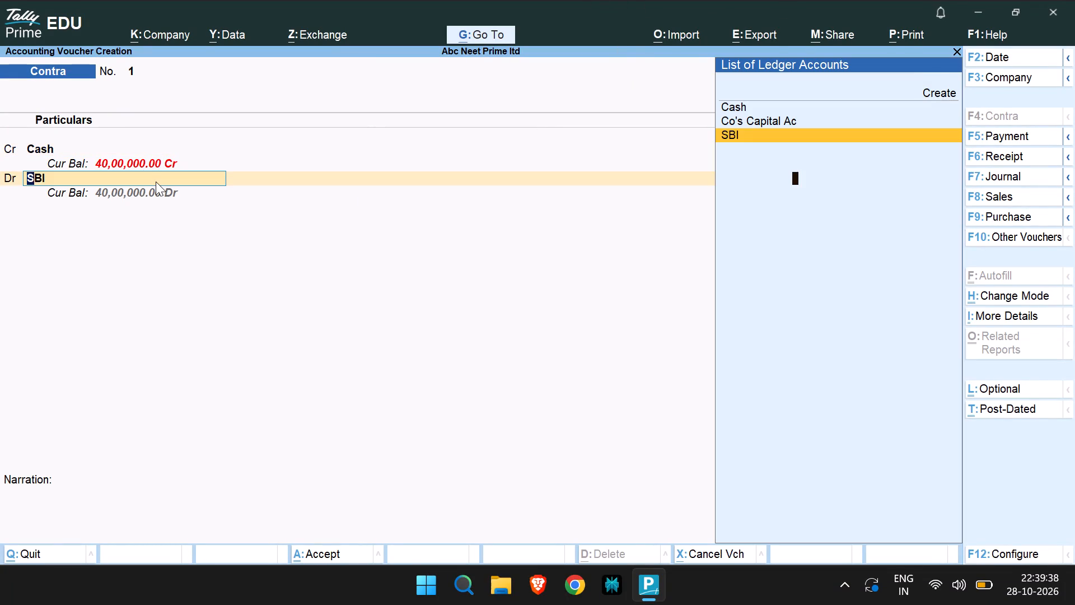
pyautogui.press('Return')
pyautogui.press('Return')
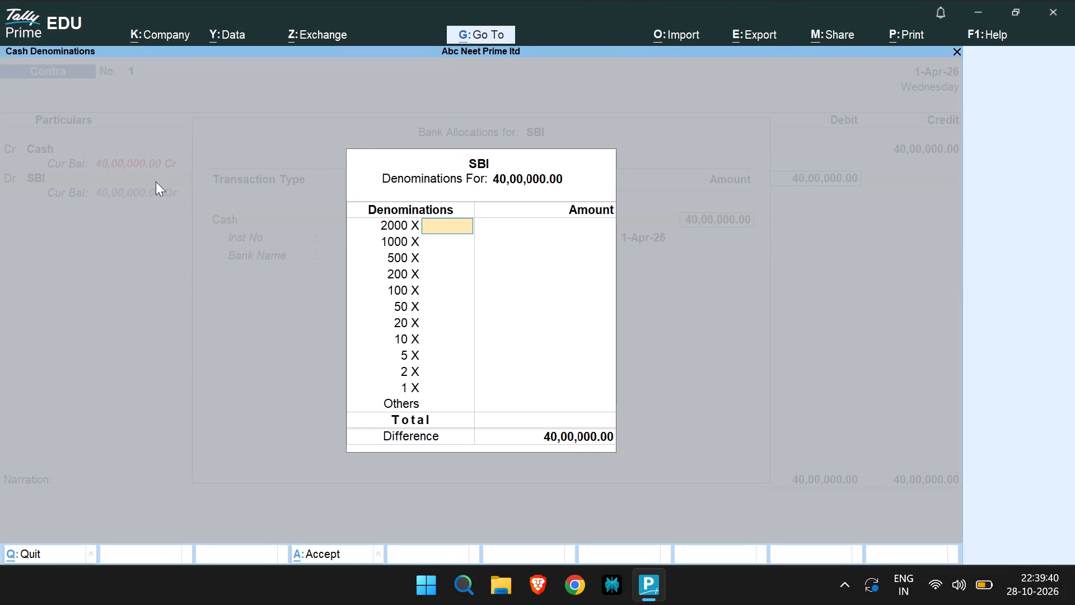
# Pass through SBI's cash denominations for the 40,00,000 deposit, leaving the 2000, 1000 and 500 note counts blank.
pyautogui.press('Return')
pyautogui.press('Return')
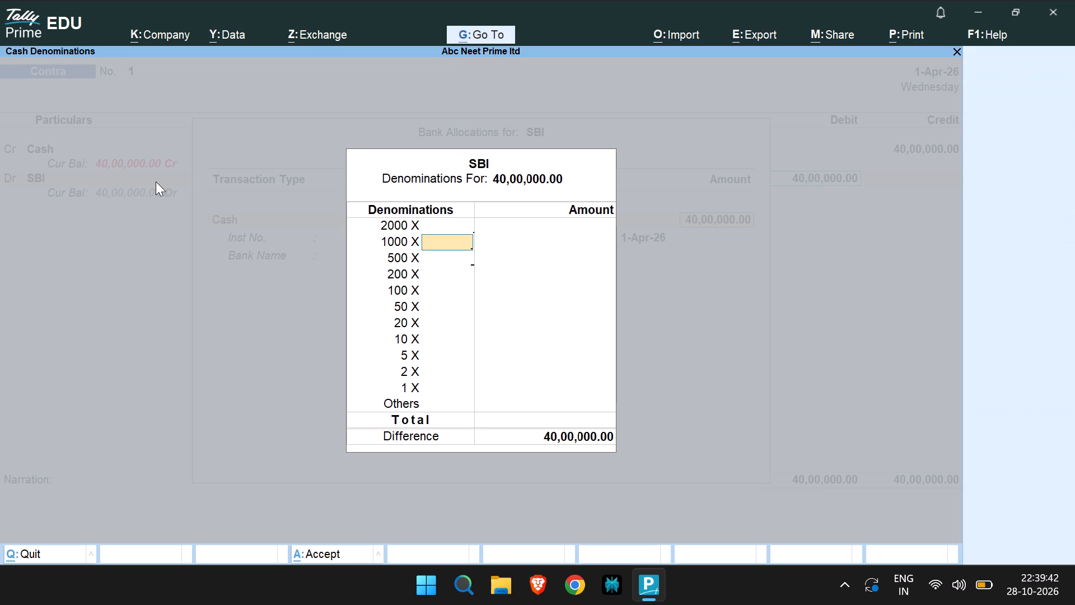
pyautogui.press('Return')
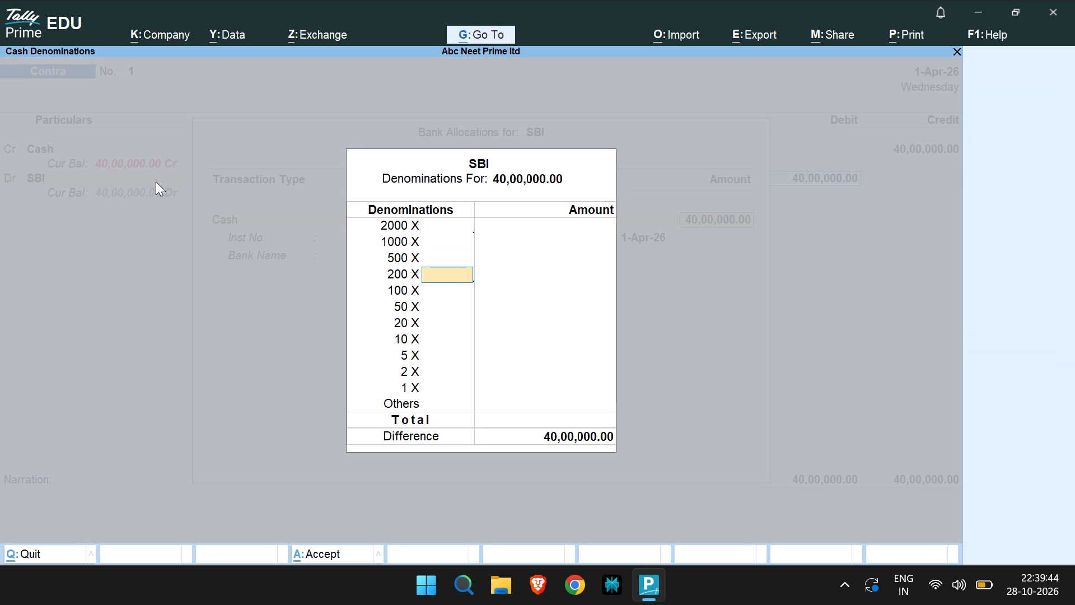
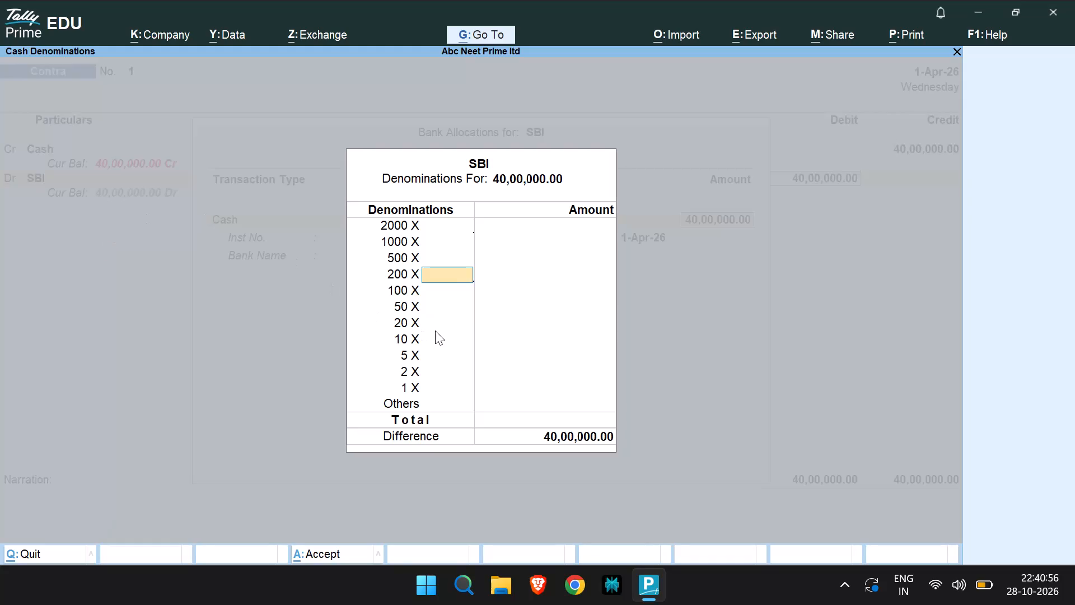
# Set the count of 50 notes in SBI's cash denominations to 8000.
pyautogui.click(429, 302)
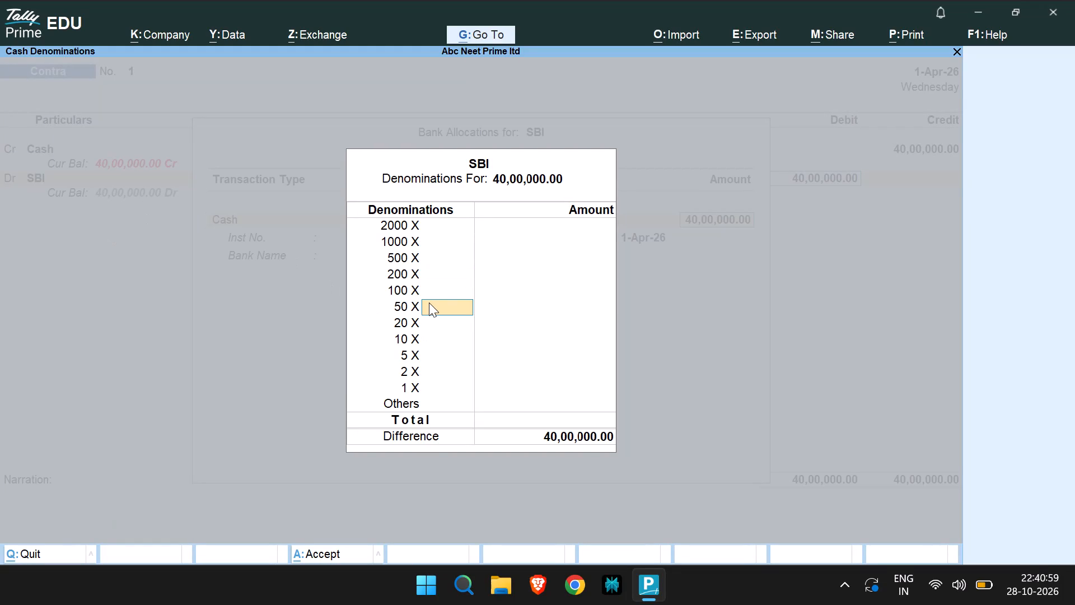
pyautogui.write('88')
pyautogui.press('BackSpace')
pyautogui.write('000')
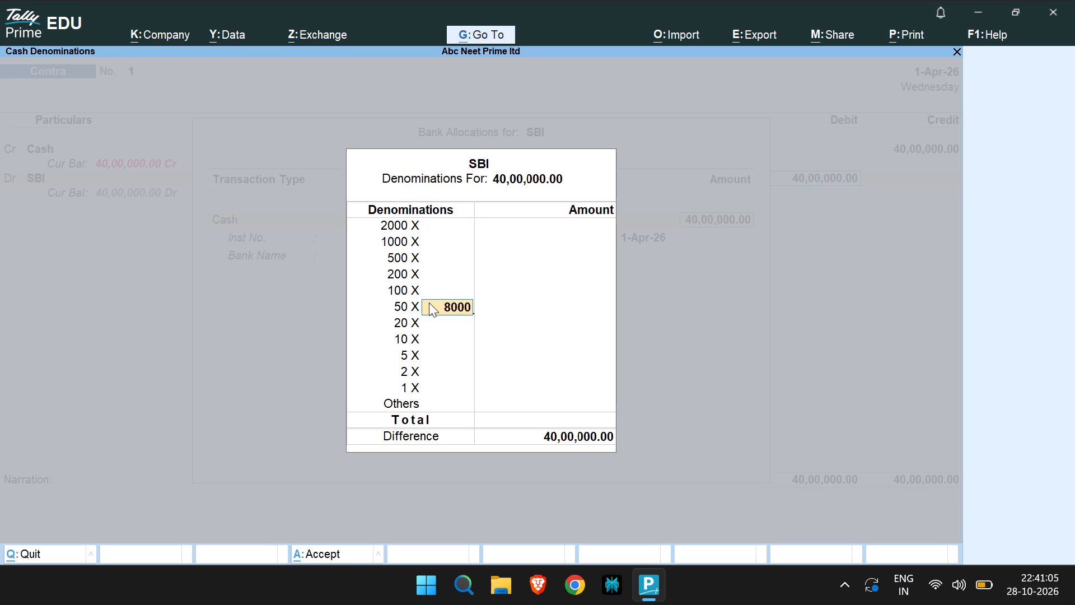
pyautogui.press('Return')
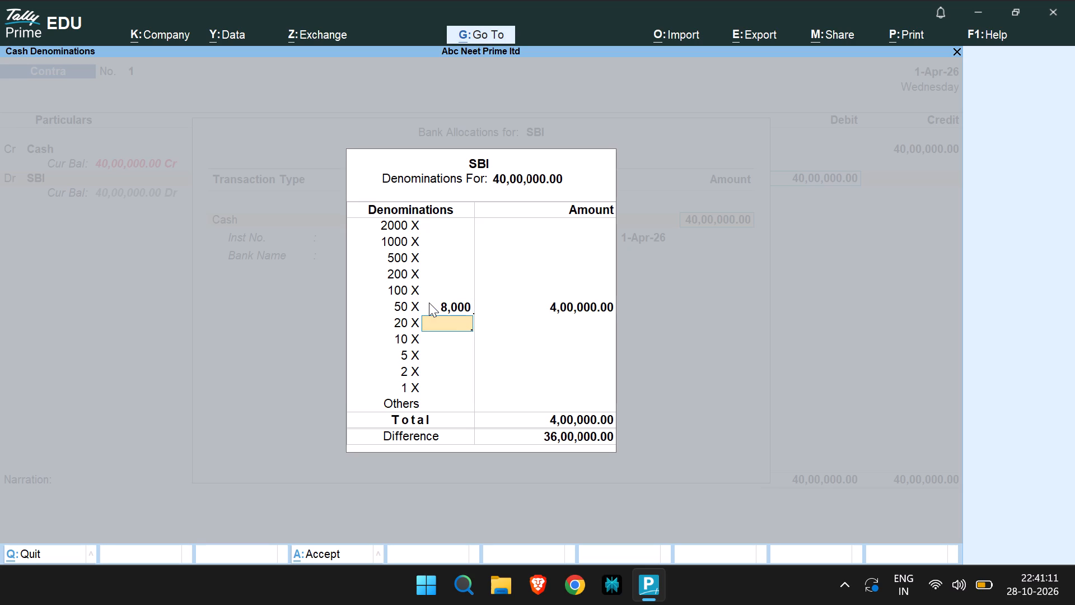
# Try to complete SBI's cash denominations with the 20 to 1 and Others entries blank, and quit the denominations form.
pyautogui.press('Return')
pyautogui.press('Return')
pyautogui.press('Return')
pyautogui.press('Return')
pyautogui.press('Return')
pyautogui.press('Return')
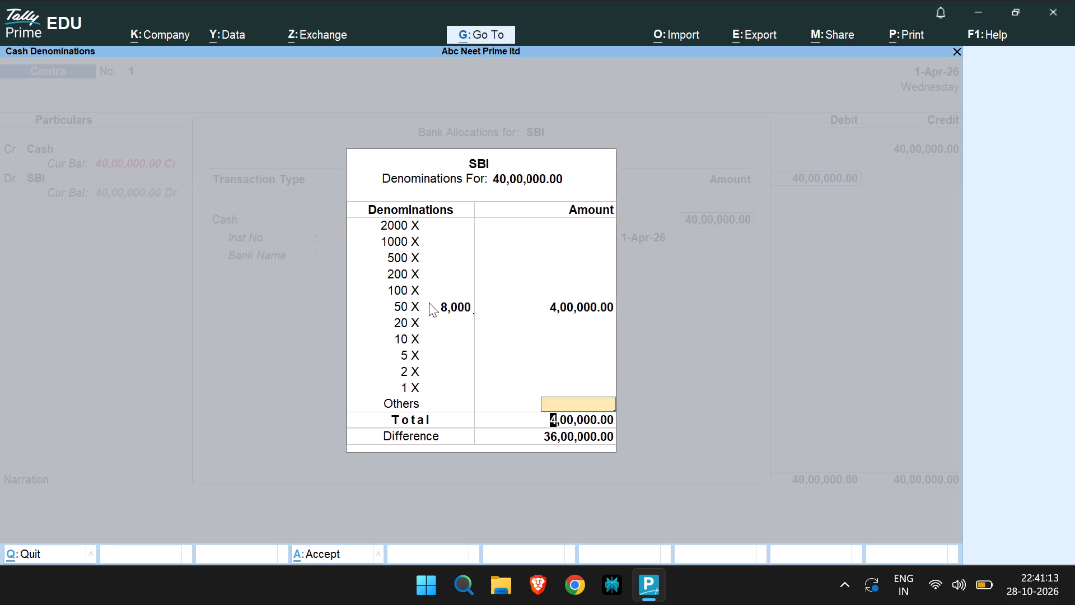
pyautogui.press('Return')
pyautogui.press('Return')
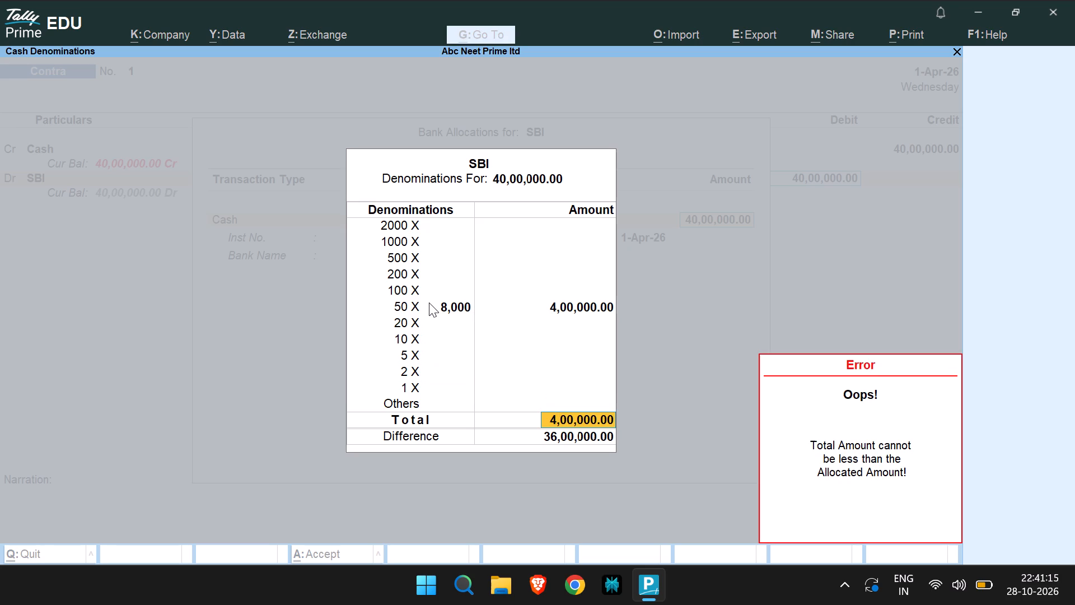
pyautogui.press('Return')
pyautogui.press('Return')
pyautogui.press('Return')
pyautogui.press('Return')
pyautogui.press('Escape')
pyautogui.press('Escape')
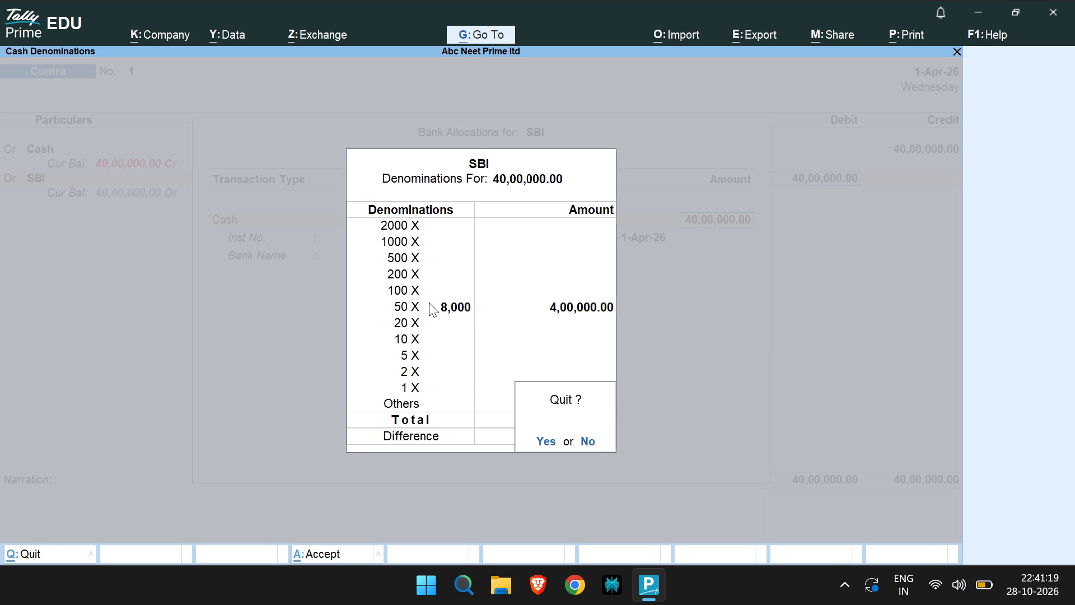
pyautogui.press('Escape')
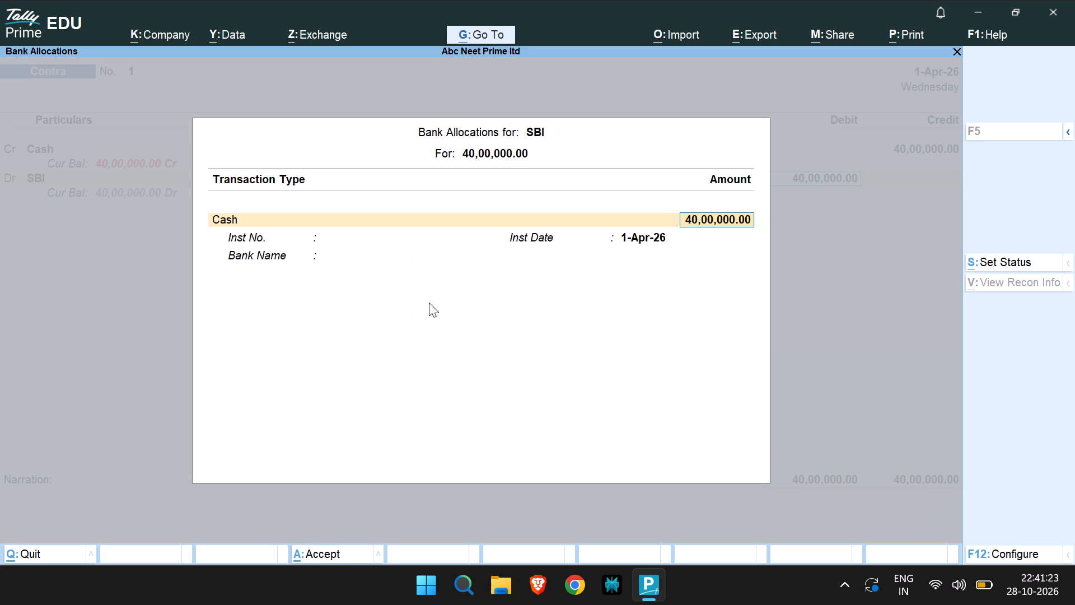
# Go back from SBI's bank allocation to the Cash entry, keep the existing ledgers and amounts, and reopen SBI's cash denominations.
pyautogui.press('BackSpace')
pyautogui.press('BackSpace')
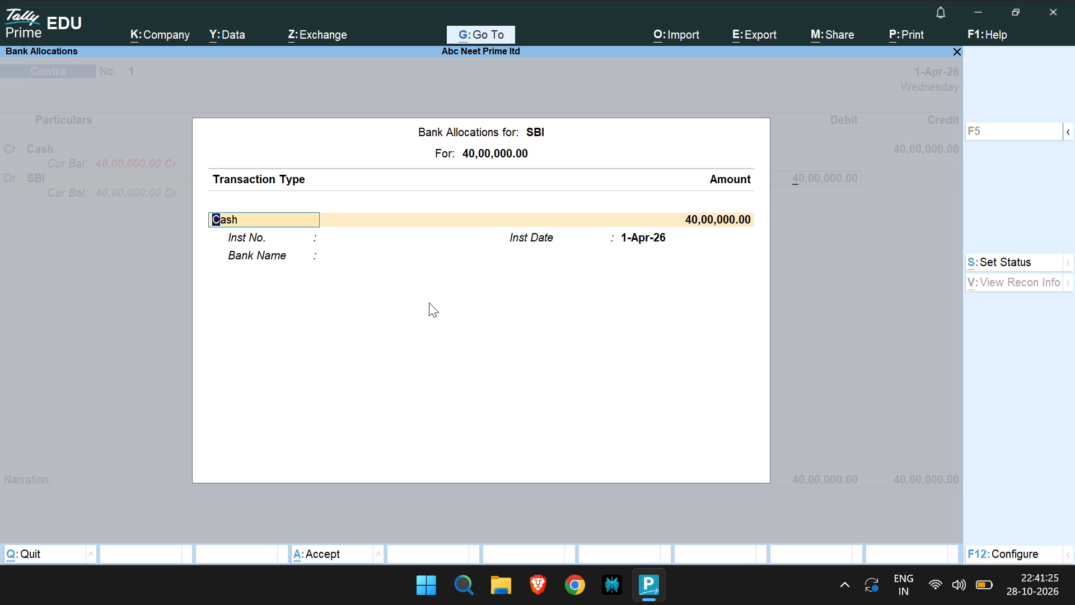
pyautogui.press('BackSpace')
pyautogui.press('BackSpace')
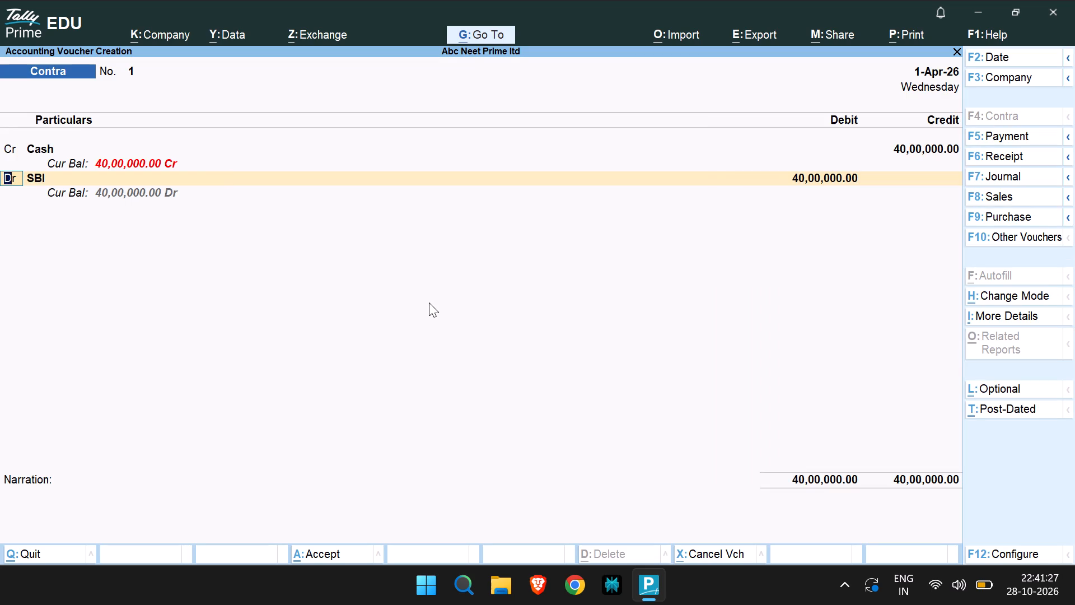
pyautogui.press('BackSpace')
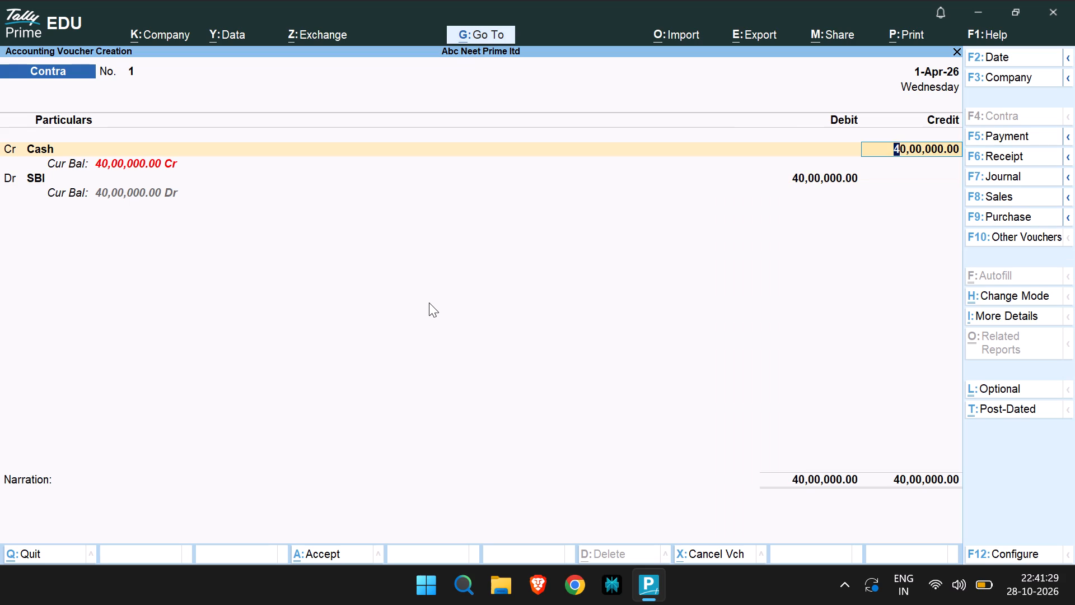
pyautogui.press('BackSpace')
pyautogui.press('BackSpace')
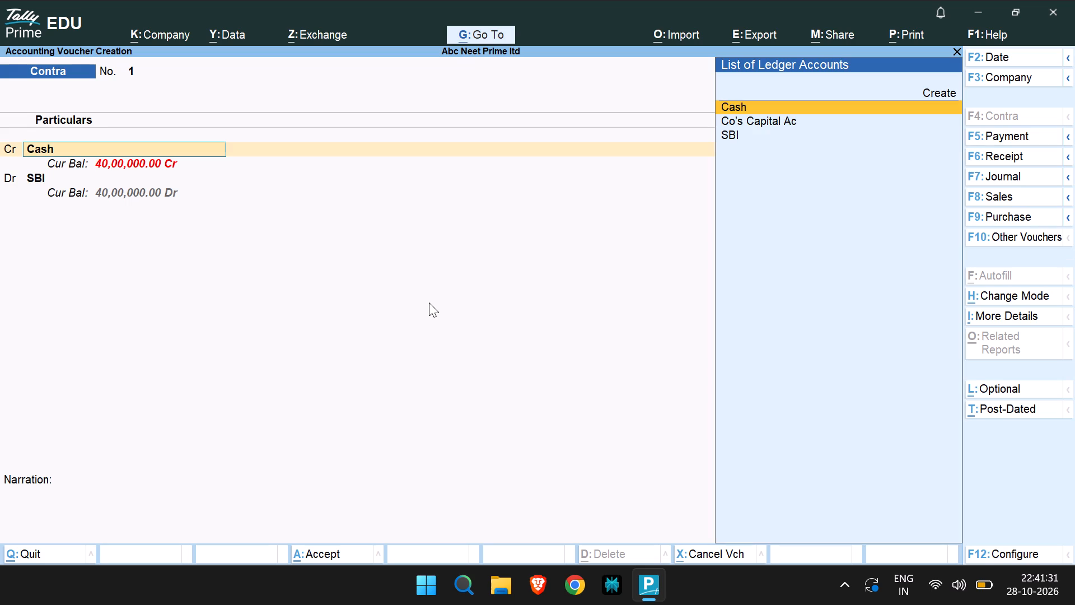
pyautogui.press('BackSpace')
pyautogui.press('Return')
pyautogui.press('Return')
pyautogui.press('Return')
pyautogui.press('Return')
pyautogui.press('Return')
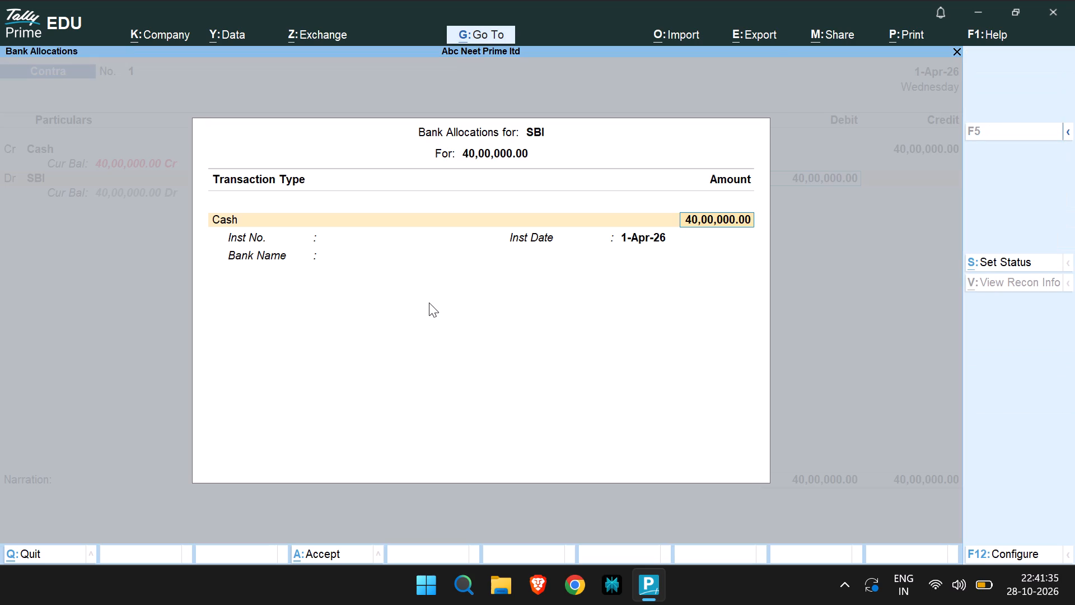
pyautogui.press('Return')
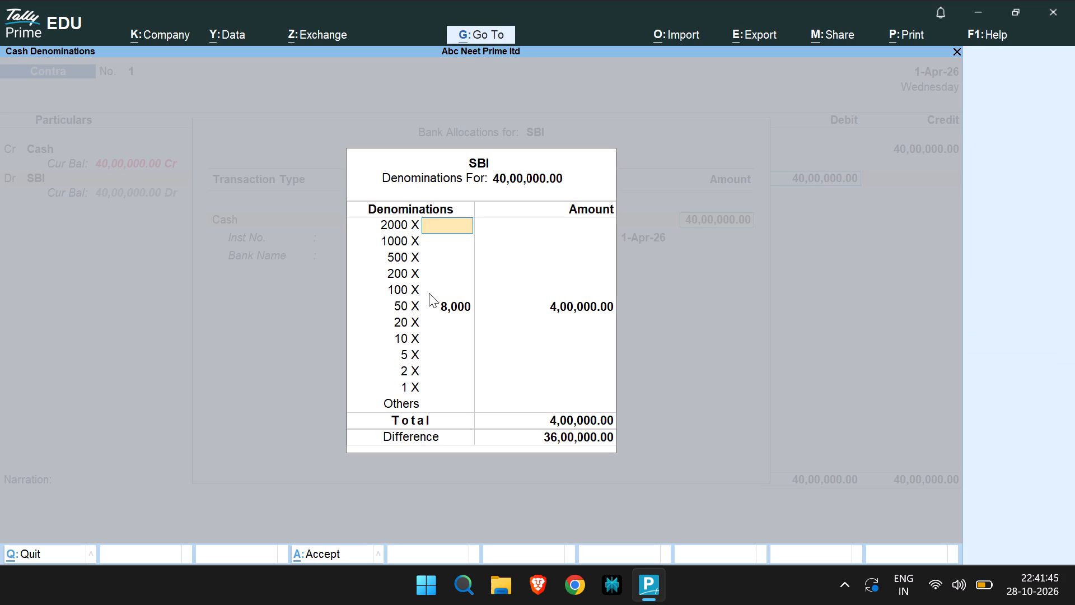
# Clear the count of 50 notes in SBI's cash denominations.
pyautogui.click(434, 255)
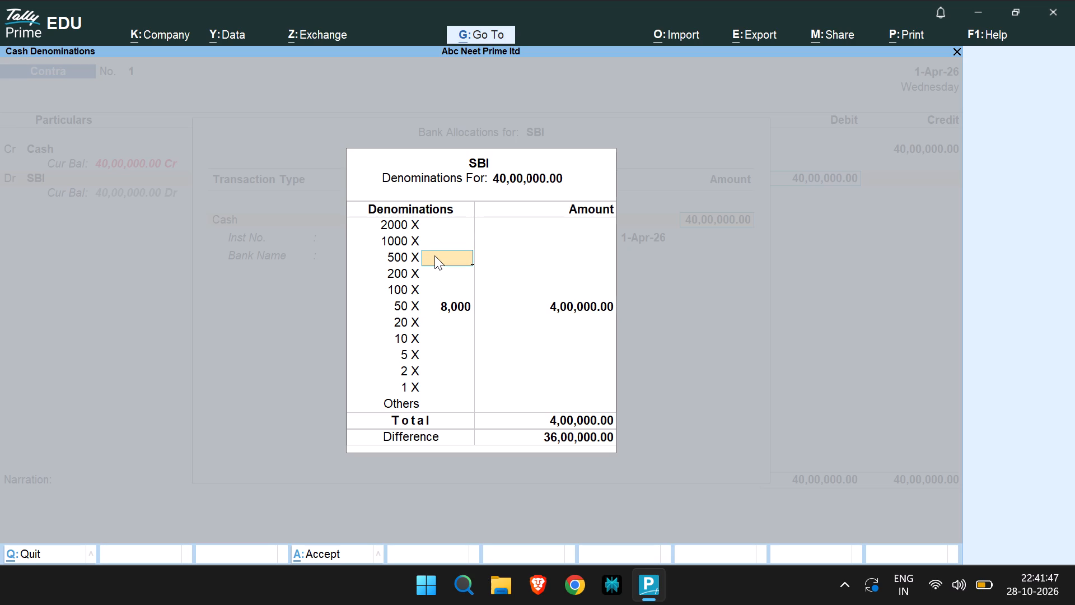
pyautogui.click(448, 311)
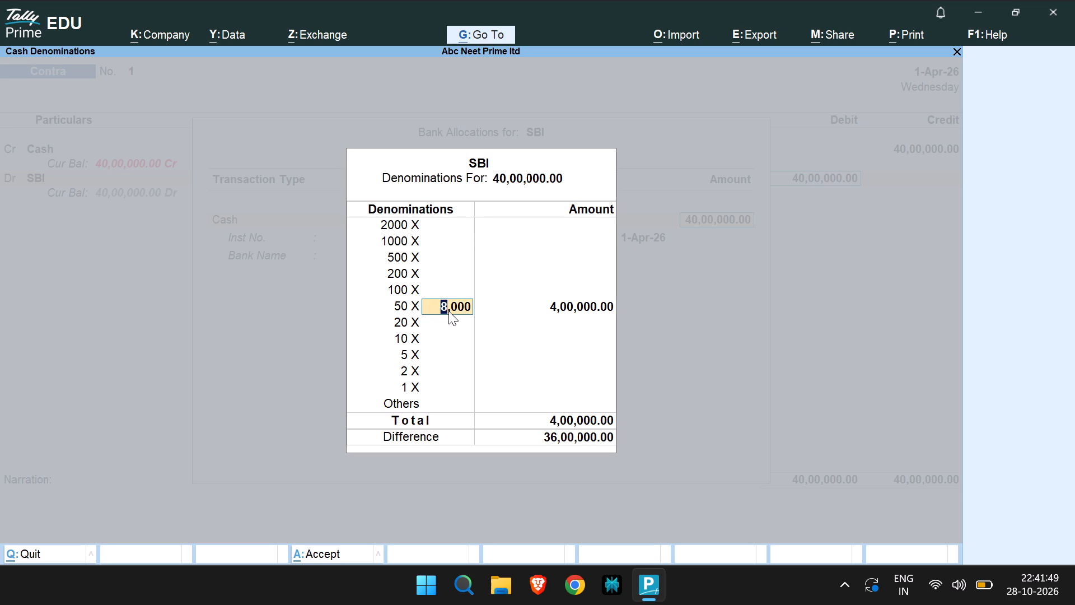
pyautogui.press('BackSpace')
pyautogui.press('BackSpace')
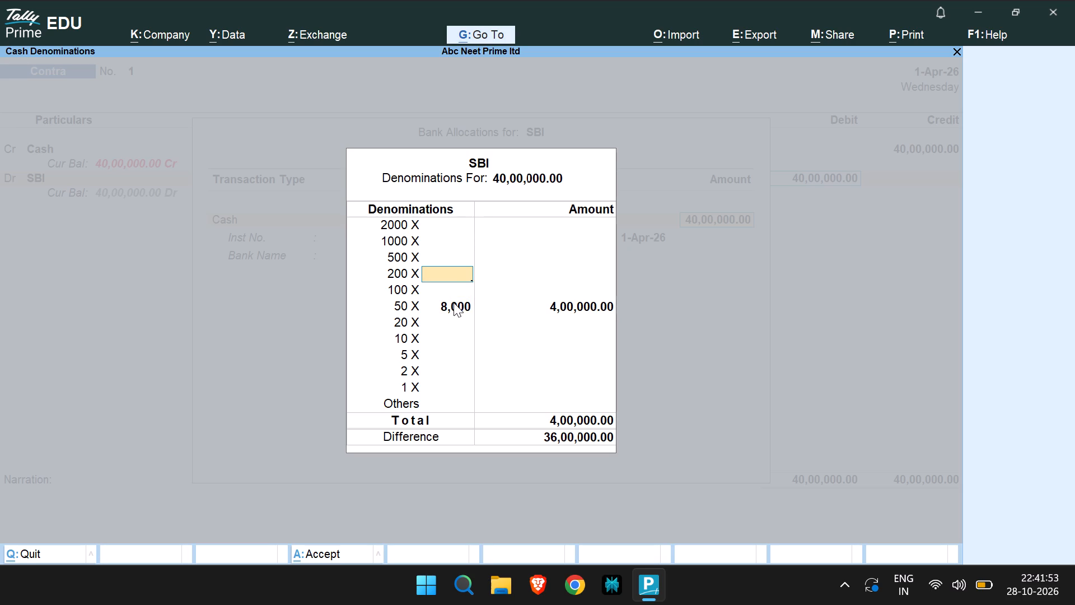
pyautogui.click(454, 302)
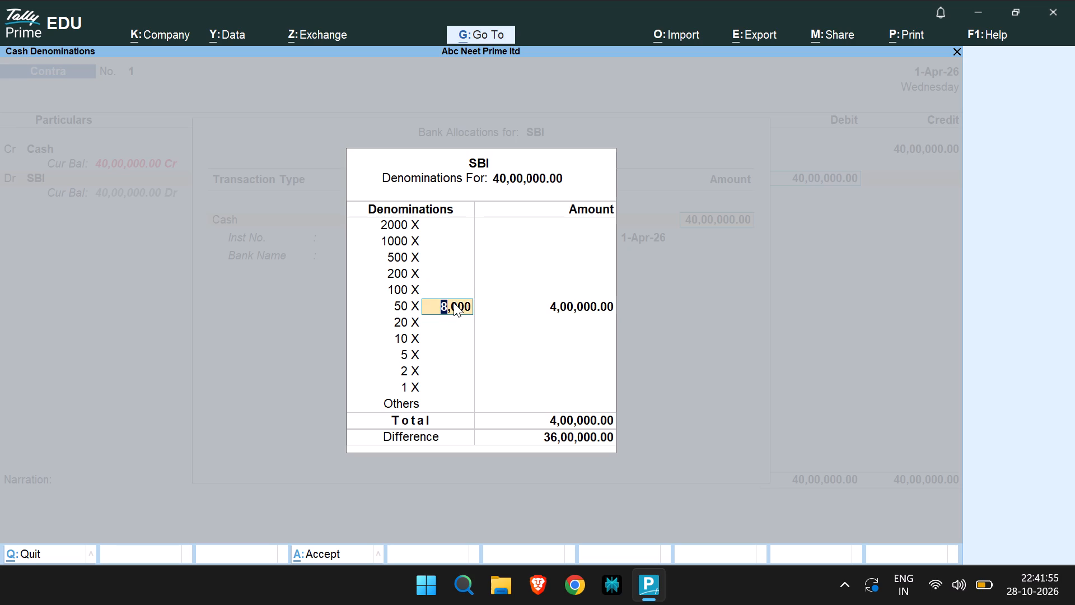
pyautogui.hotkey('alt', 'd')
pyautogui.press('BackSpace')
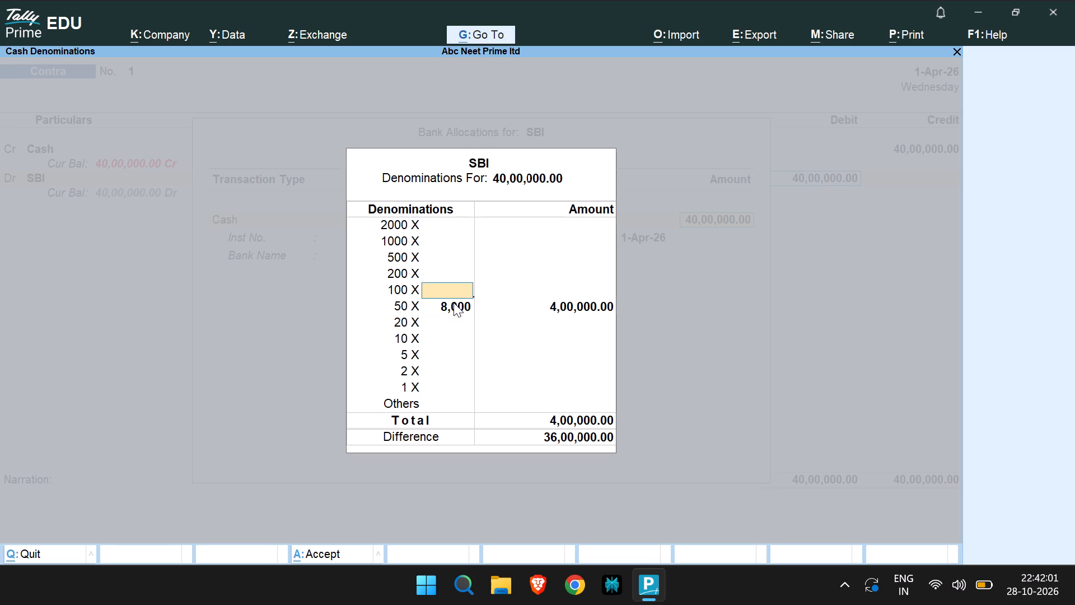
pyautogui.press('Return')
pyautogui.press('Delete')
pyautogui.press('Delete')
pyautogui.press('Delete')
pyautogui.press('Delete')
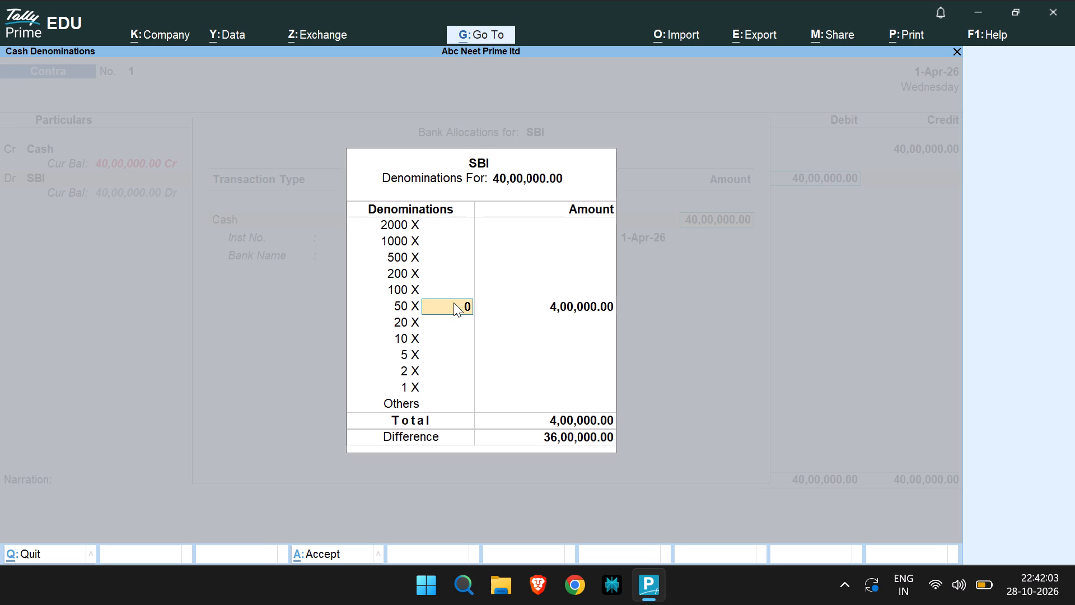
pyautogui.press('Delete')
# Set the count of 500 notes to 8000 and complete SBI's cash denominations, proceeding to the contra voucher's narration.
pyautogui.press('BackSpace')
pyautogui.press('BackSpace')
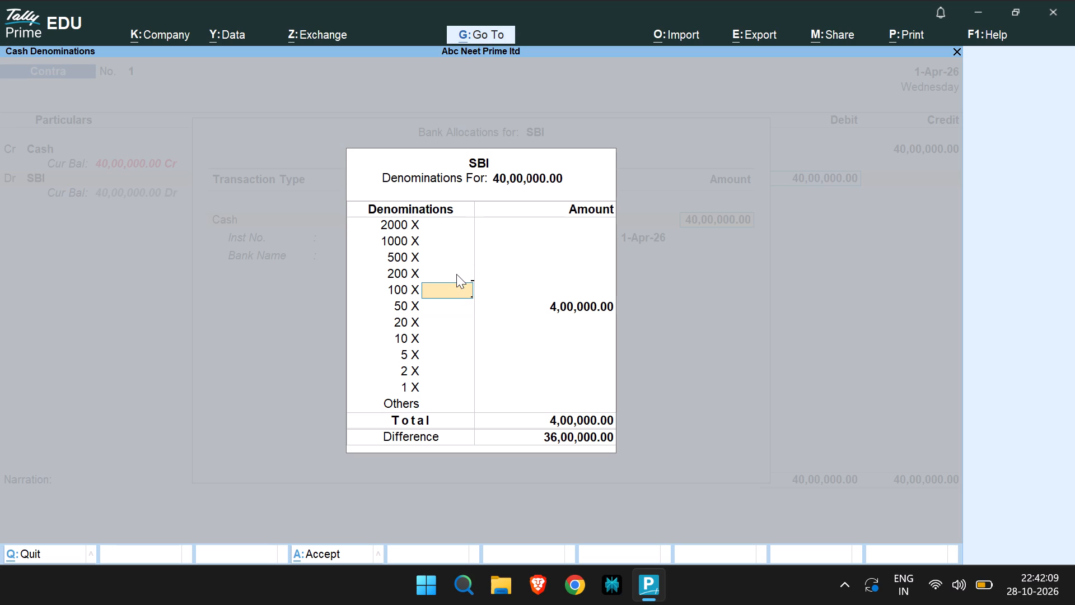
pyautogui.press('BackSpace')
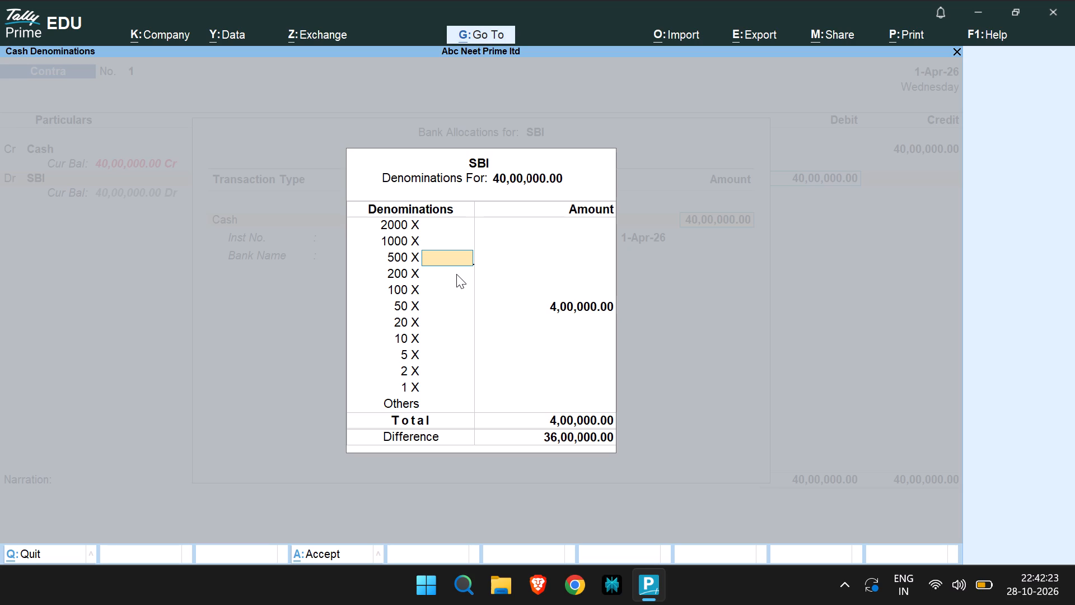
pyautogui.press('8')
pyautogui.write('000')
pyautogui.press('Return')
pyautogui.press('Return')
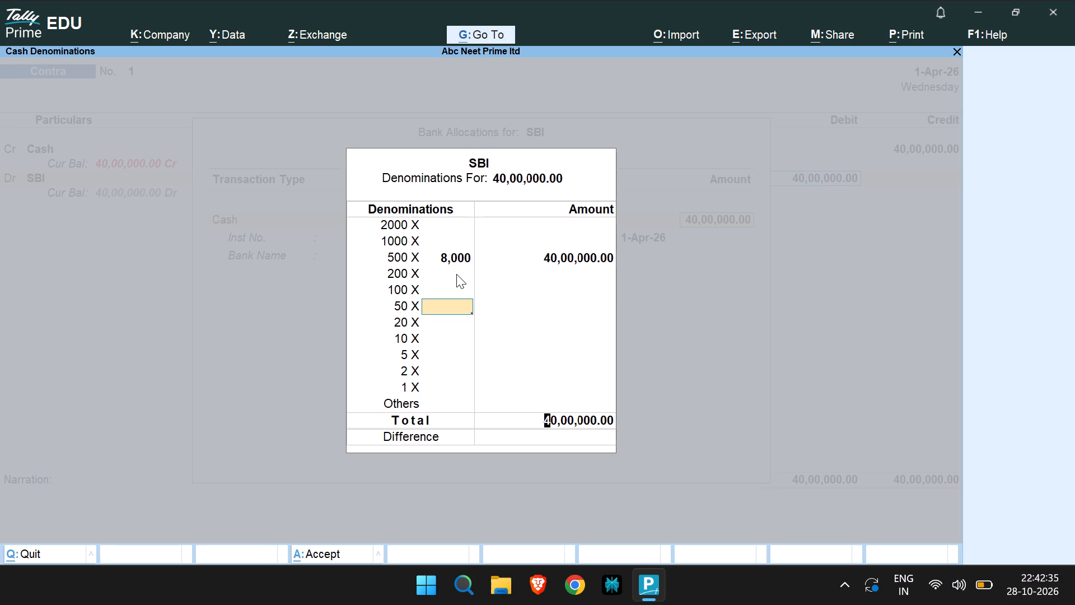
pyautogui.press('Return')
pyautogui.press('Return')
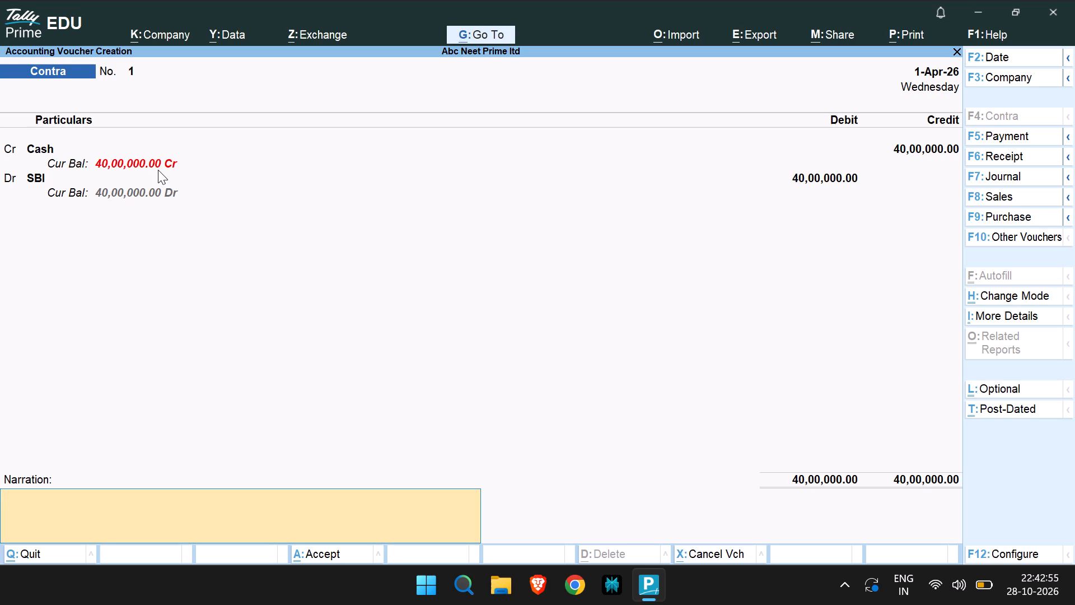
# Enter the narration "being cash deposited" for the contra voucher and save the voucher.
pyautogui.write('be')
pyautogui.write('ing')
pyautogui.press('space')
pyautogui.write('ca')
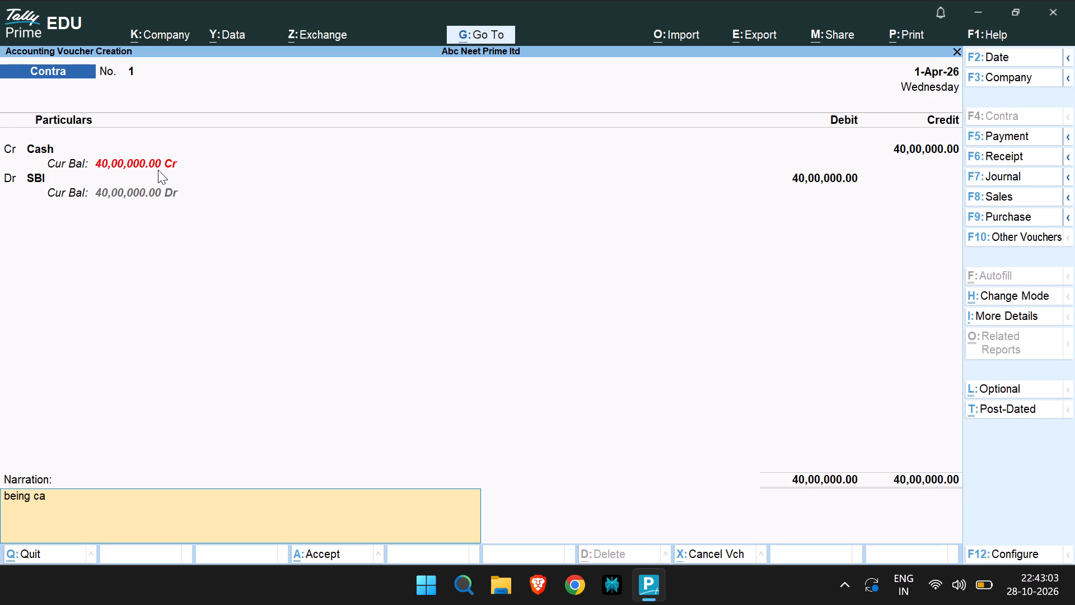
pyautogui.write('sh')
pyautogui.press('space')
pyautogui.write('de')
pyautogui.write('po')
pyautogui.write('si')
pyautogui.write('ted')
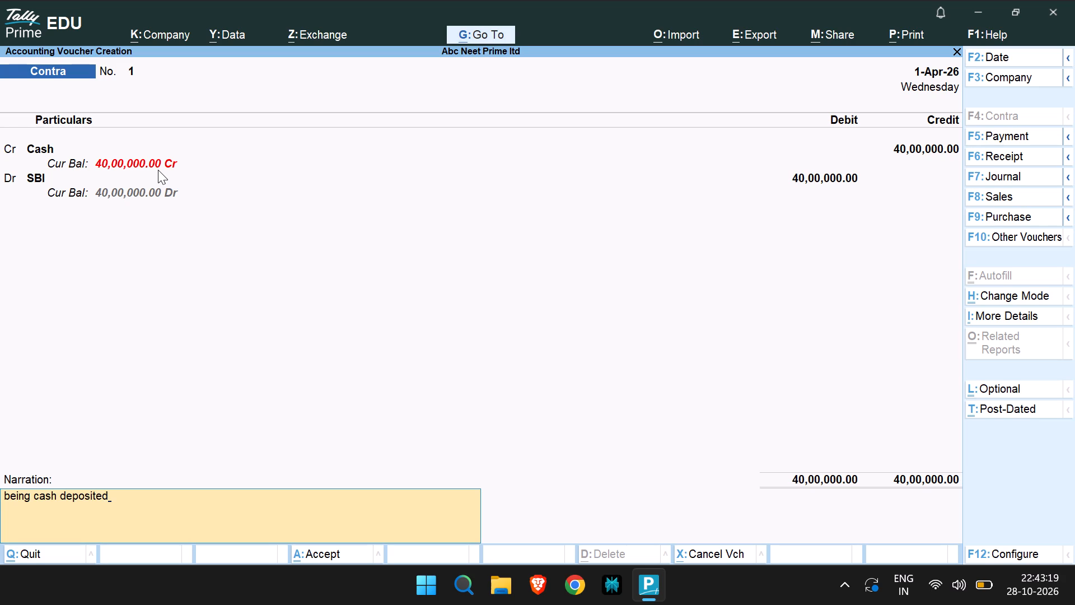
pyautogui.press('Return')
pyautogui.press('Return')
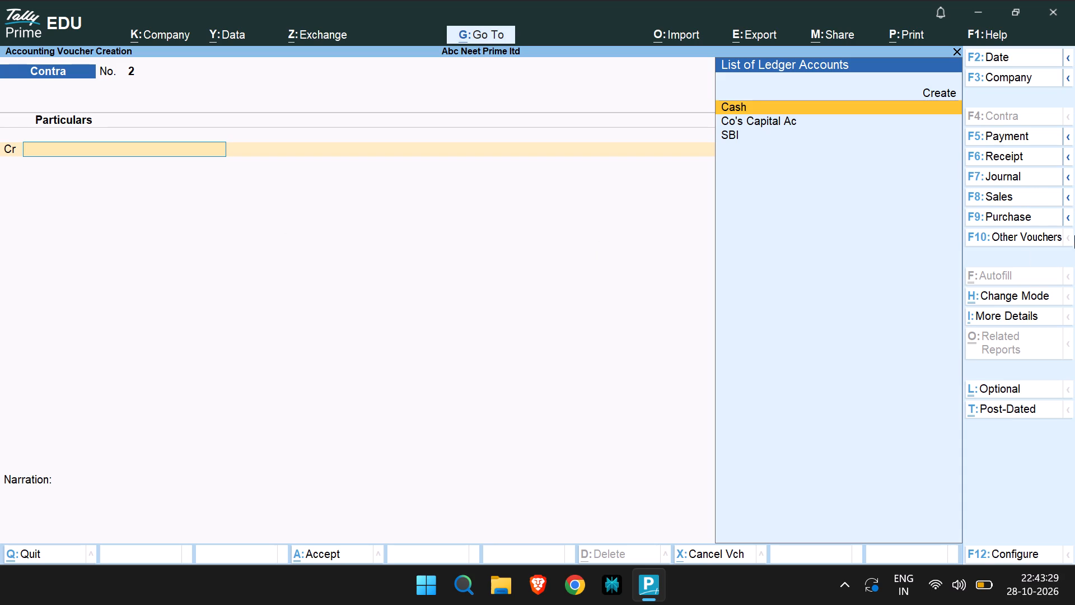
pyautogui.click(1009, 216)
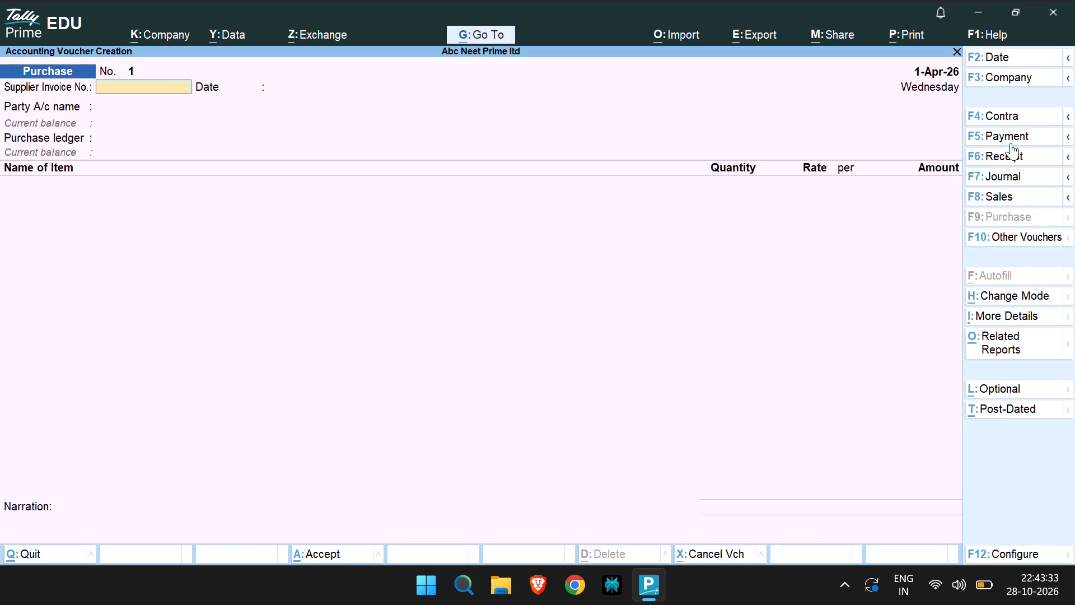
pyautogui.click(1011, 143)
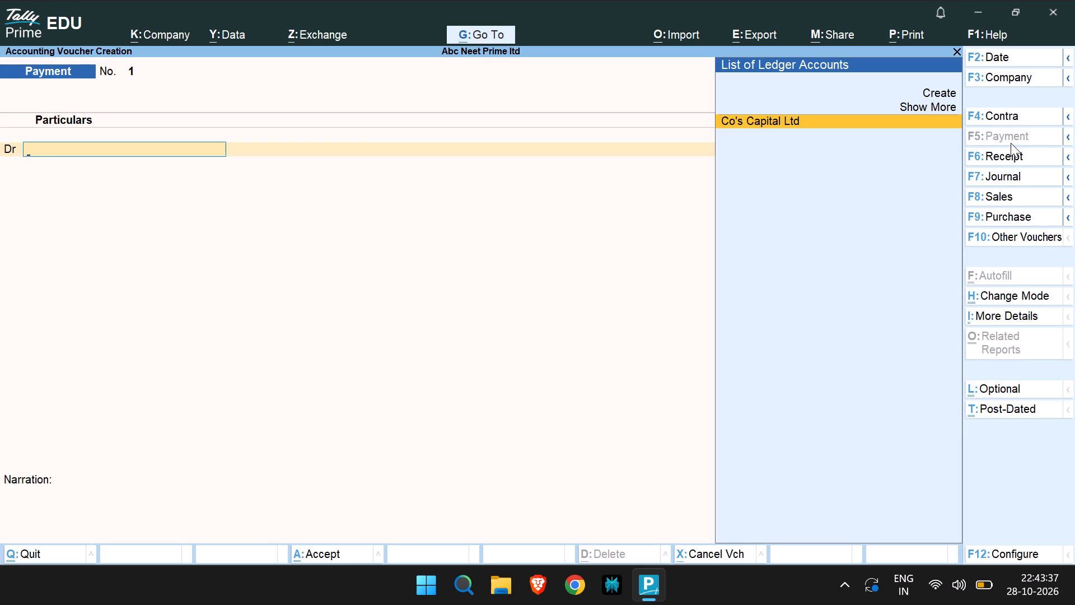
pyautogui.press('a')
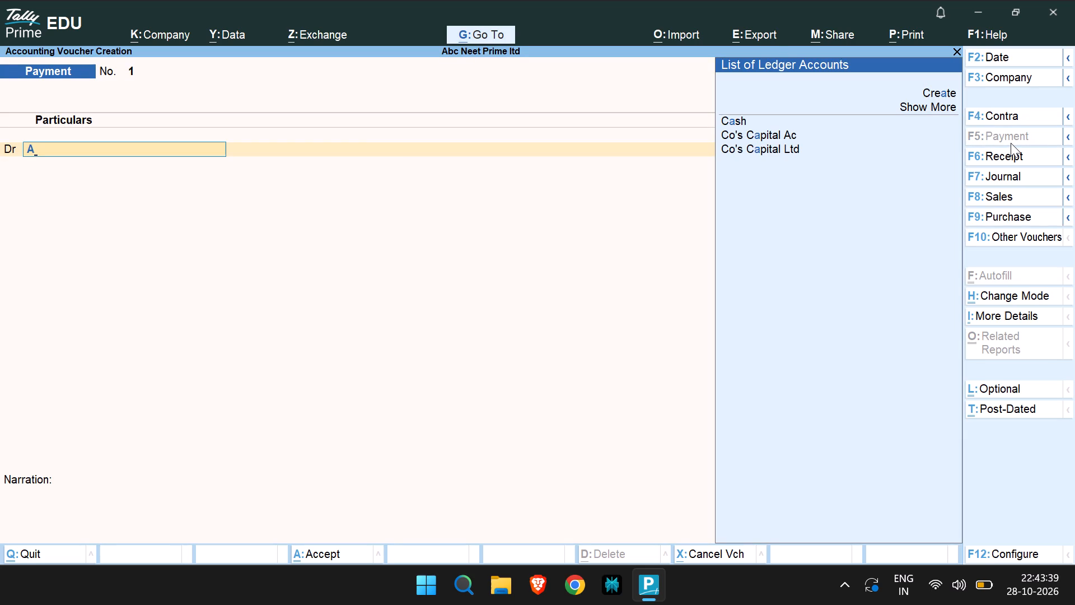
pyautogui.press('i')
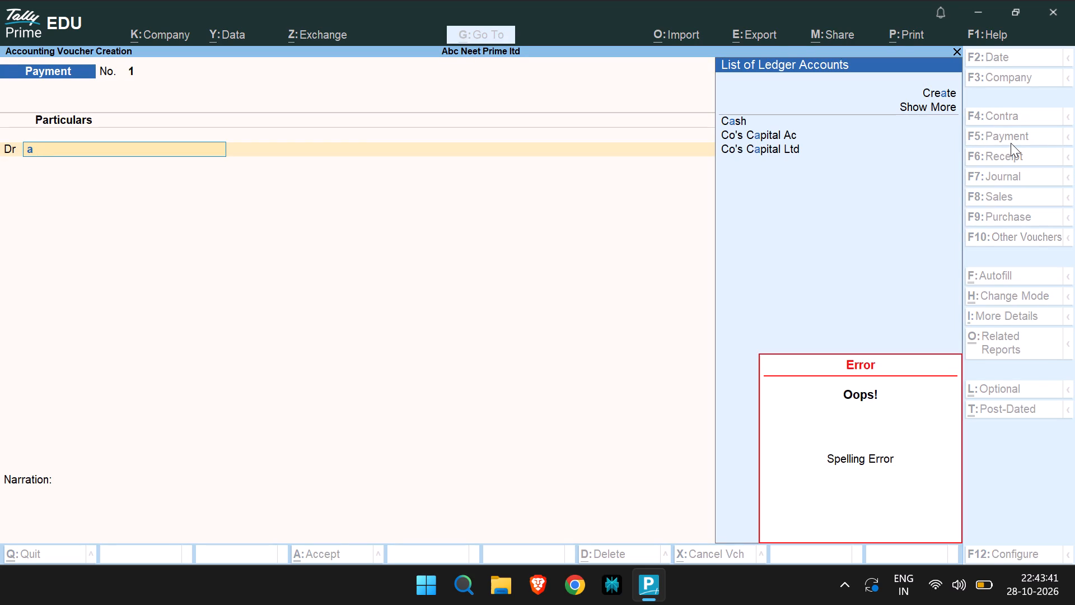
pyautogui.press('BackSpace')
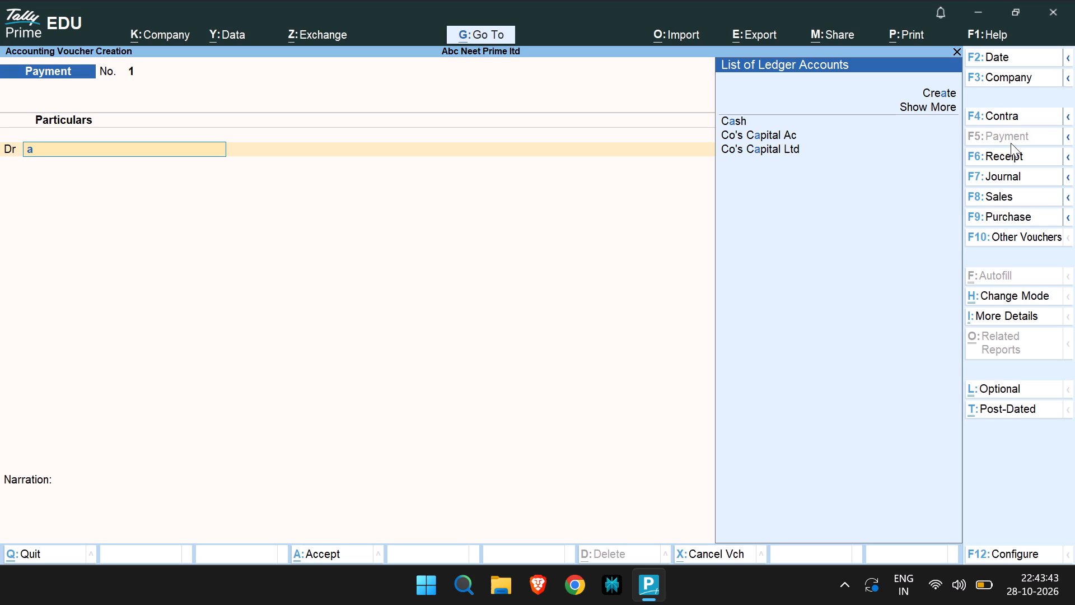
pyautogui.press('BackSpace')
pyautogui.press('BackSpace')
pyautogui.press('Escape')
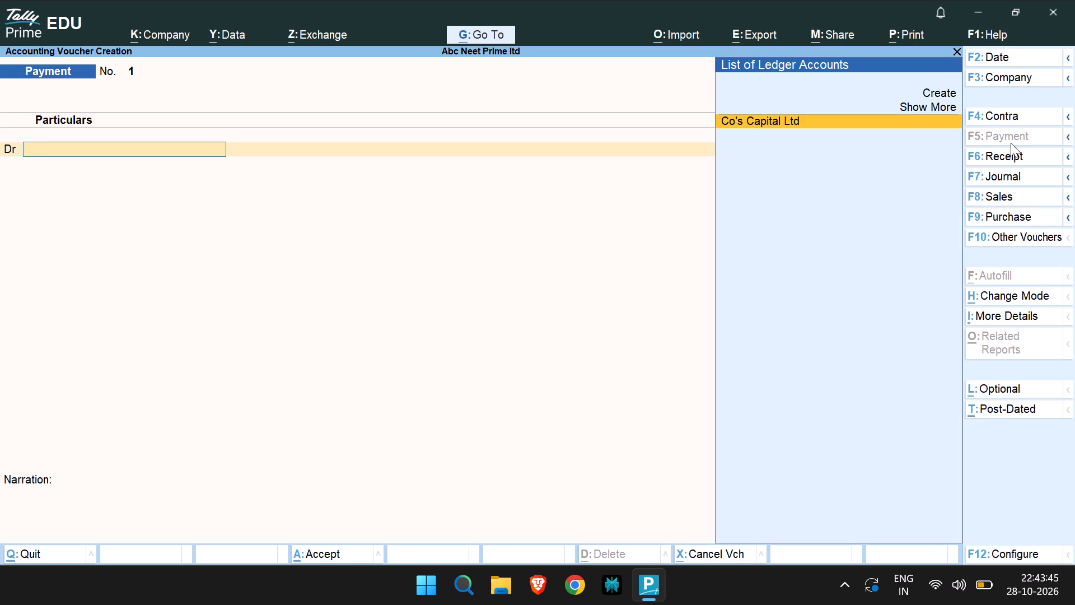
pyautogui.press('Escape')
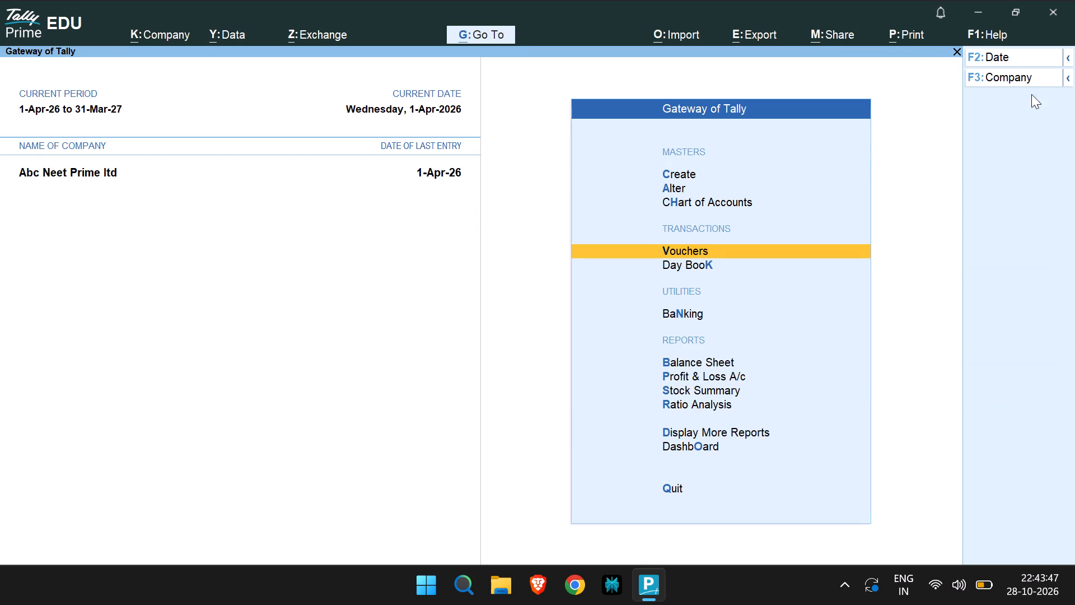
# Start creating a new ledger master and name it Air Conditional, leaving the alias blank.
pyautogui.click(696, 175)
pyautogui.click(367, 191)
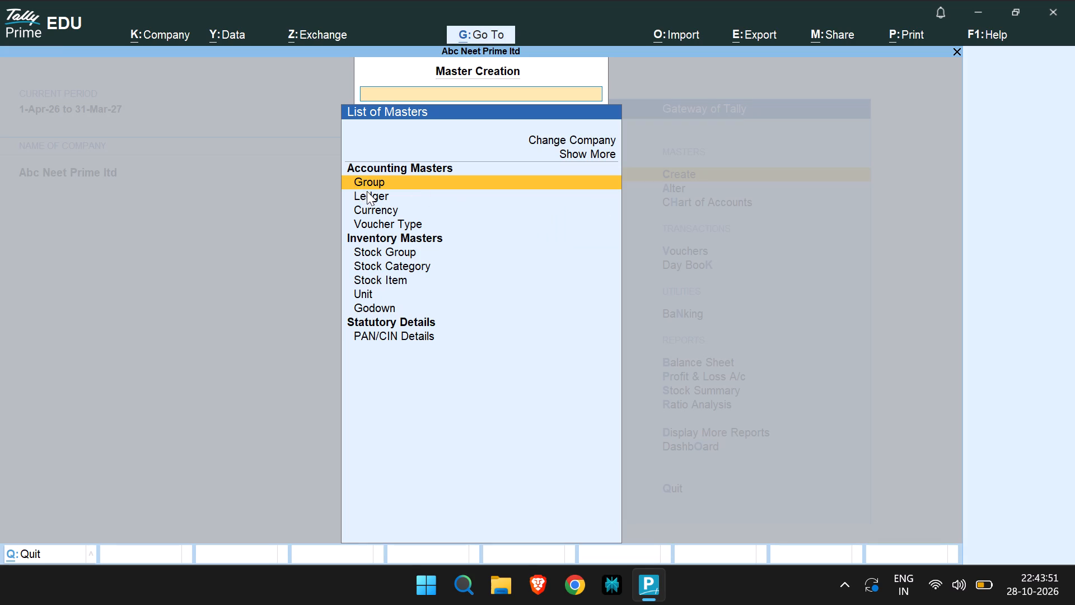
pyautogui.click(367, 191)
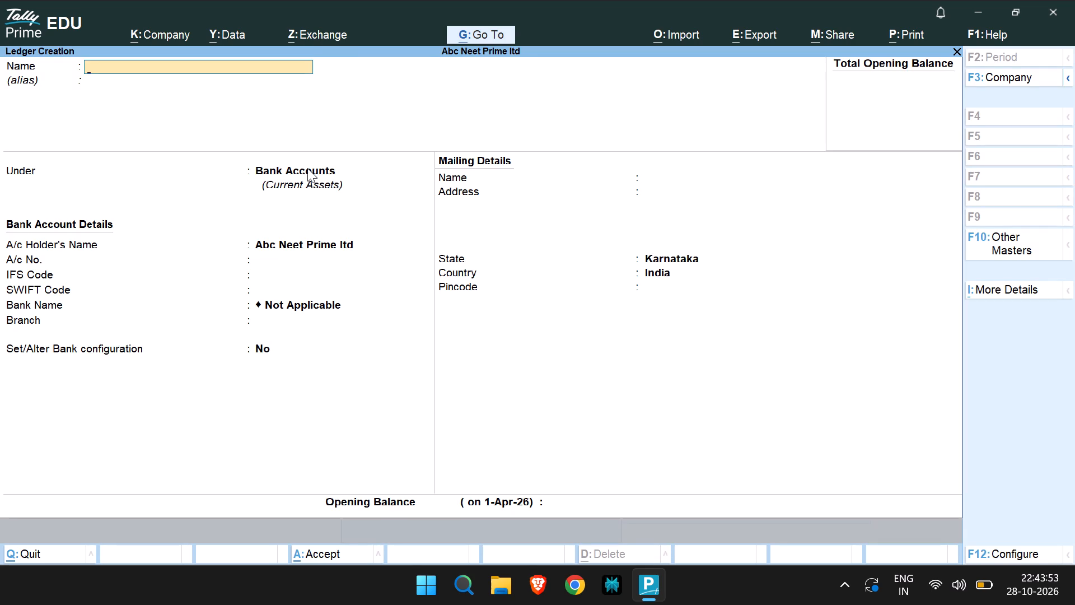
pyautogui.click(306, 167)
pyautogui.click(252, 62)
pyautogui.write('air')
pyautogui.press('space')
pyautogui.write('com')
pyautogui.press('\\')
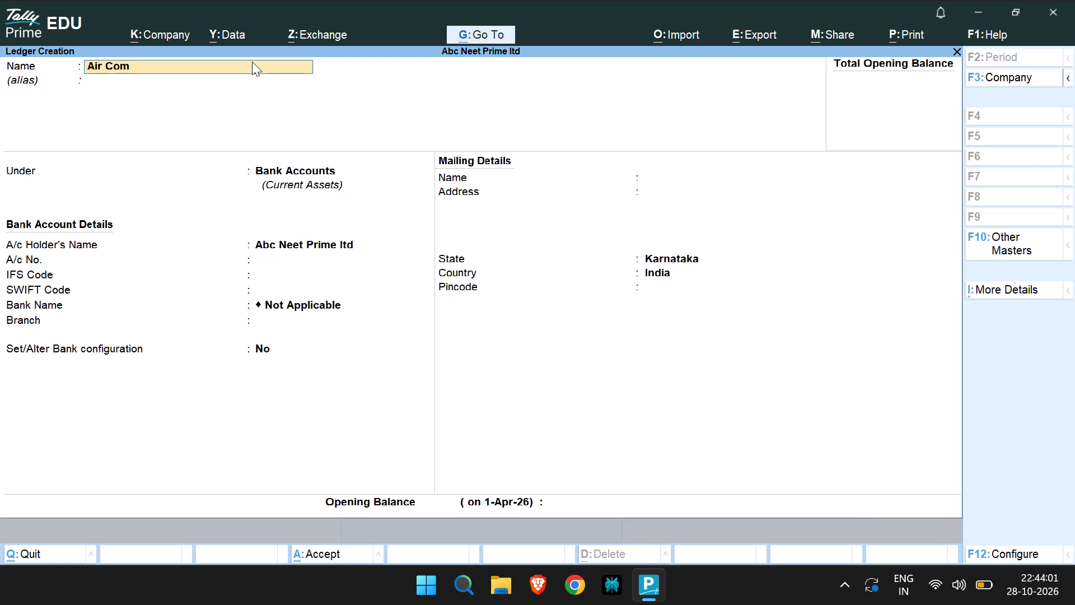
pyautogui.press('BackSpace')
pyautogui.press('BackSpace')
pyautogui.press('n')
pyautogui.write('di')
pyautogui.write('tio')
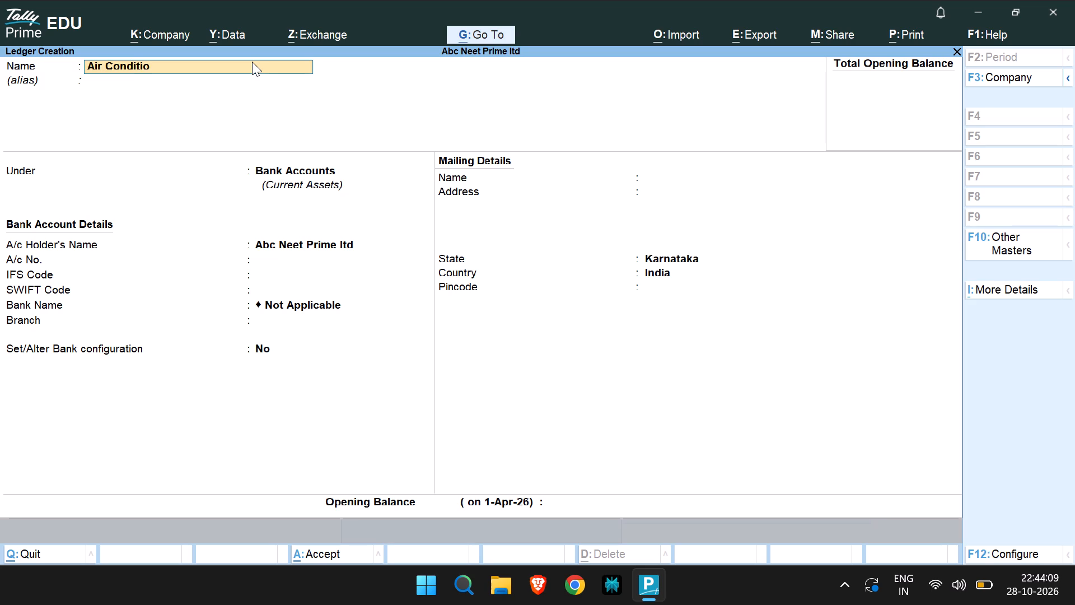
pyautogui.write('nal')
pyautogui.press('Return')
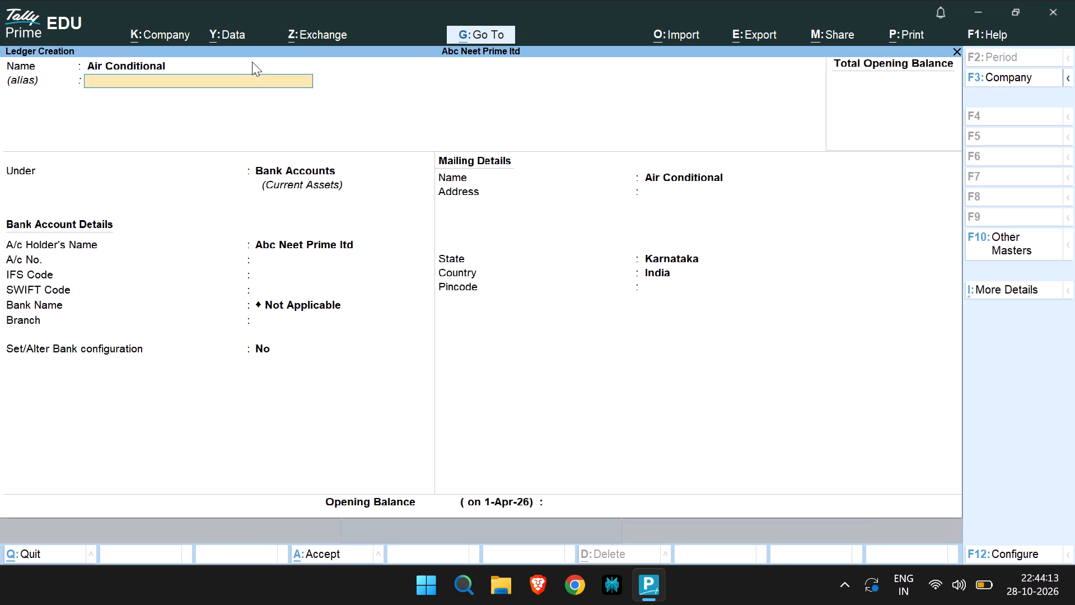
pyautogui.press('Return')
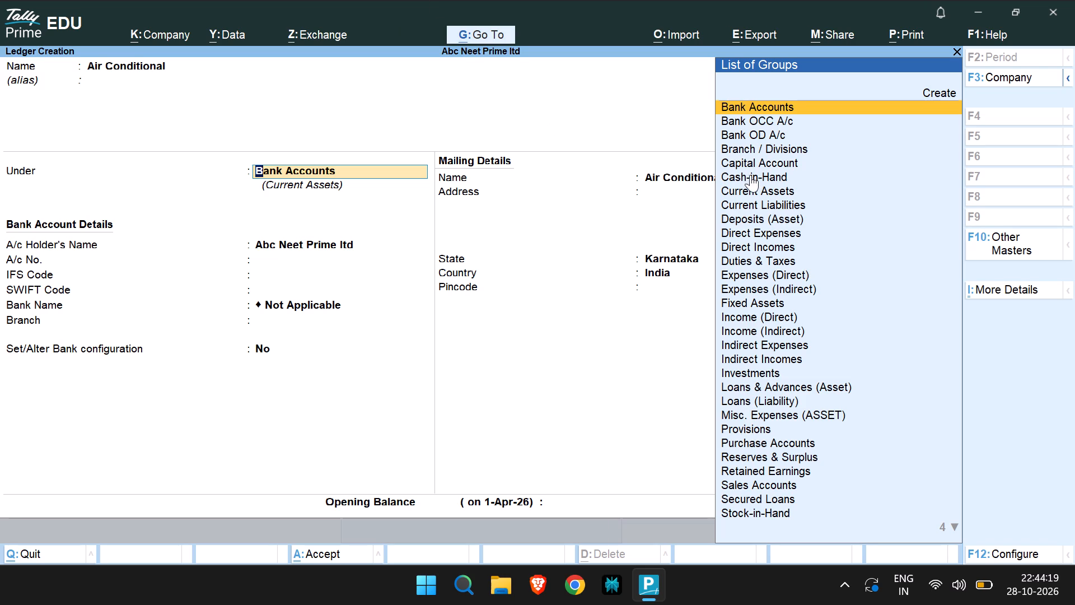
# Place the Air Conditional ledger under Fixed Assets, keep the default mailing, bank and tax details, and save it.
pyautogui.click(754, 303)
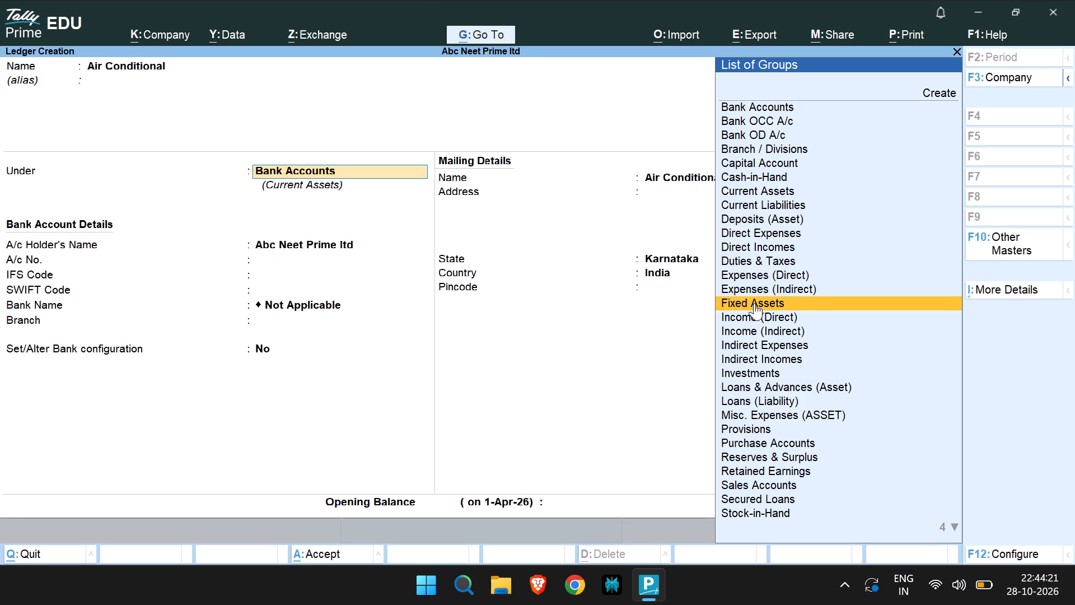
pyautogui.click(754, 303)
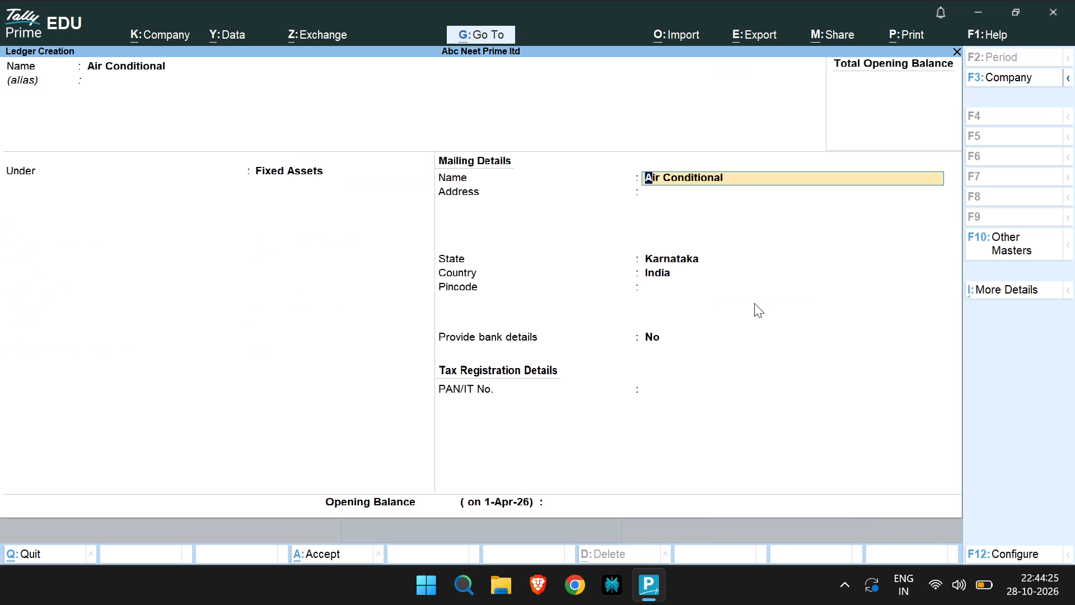
pyautogui.press('Return')
pyautogui.press('Return')
pyautogui.press('Return')
pyautogui.press('Return')
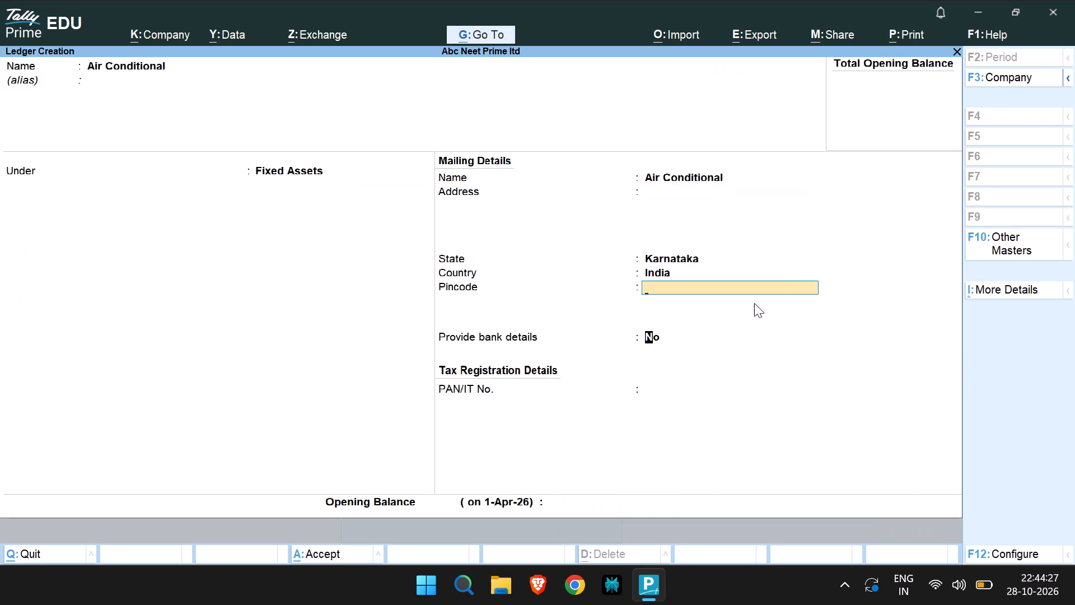
pyautogui.press('Return')
pyautogui.press('Return')
pyautogui.press('Return')
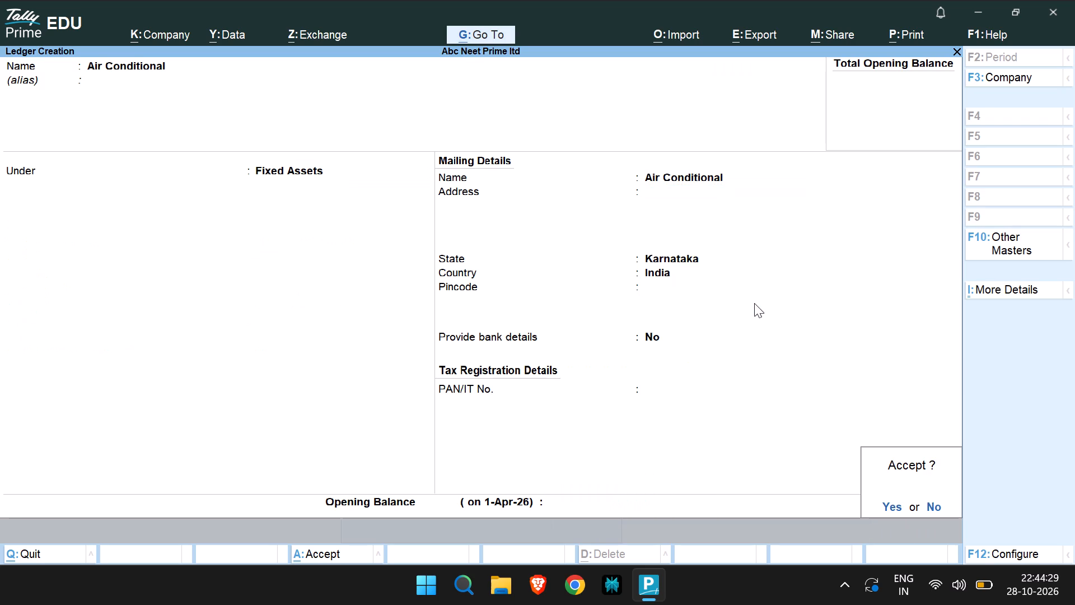
pyautogui.press('Return')
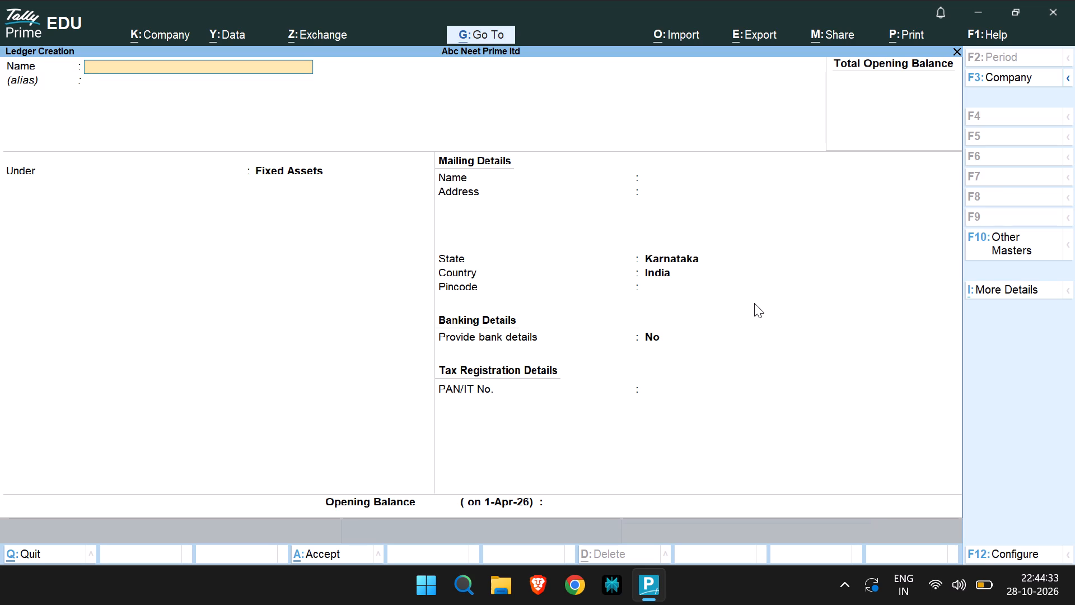
# Create a ledger named Furniture under Fixed Assets, leaving the alias blank and keeping the default mailing, bank and tax details, and save it.
pyautogui.write('fu')
pyautogui.write('ri')
pyautogui.press('BackSpace')
pyautogui.write('ni')
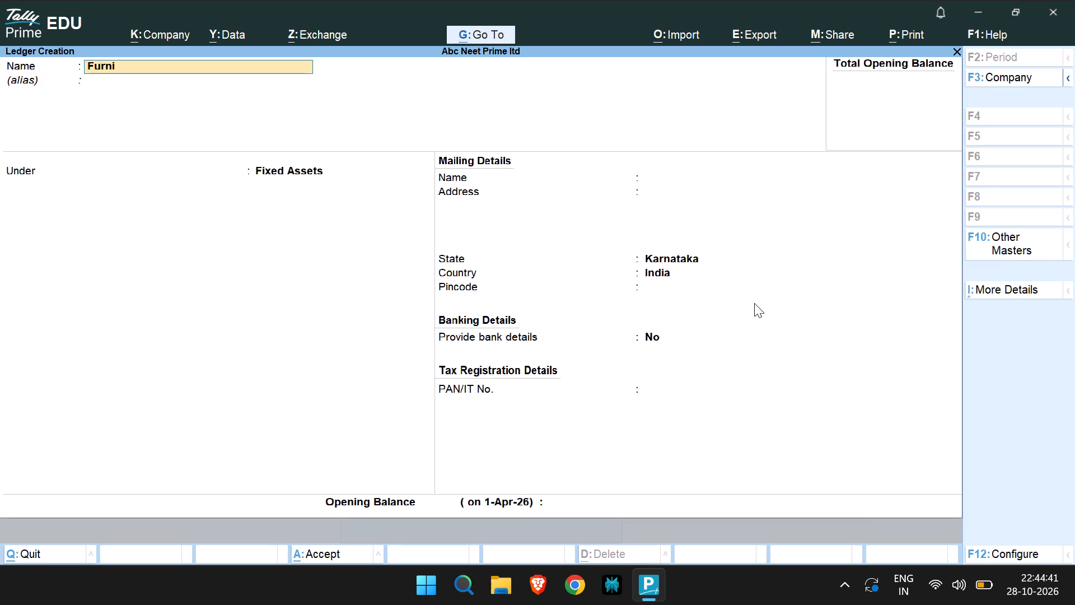
pyautogui.write('tu')
pyautogui.press('r')
pyautogui.press('e')
pyautogui.press('space')
pyautogui.press('Return')
pyautogui.press('Return')
pyautogui.press('Return')
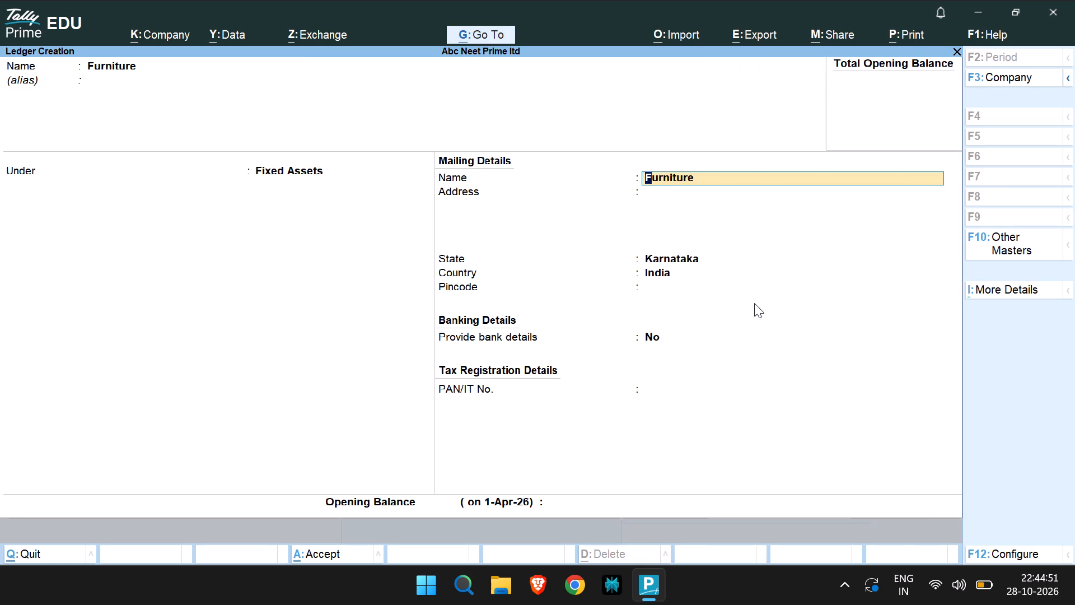
pyautogui.press('Return')
pyautogui.press('Return')
pyautogui.press('Return')
pyautogui.press('Return')
pyautogui.press('Return')
pyautogui.press('Return')
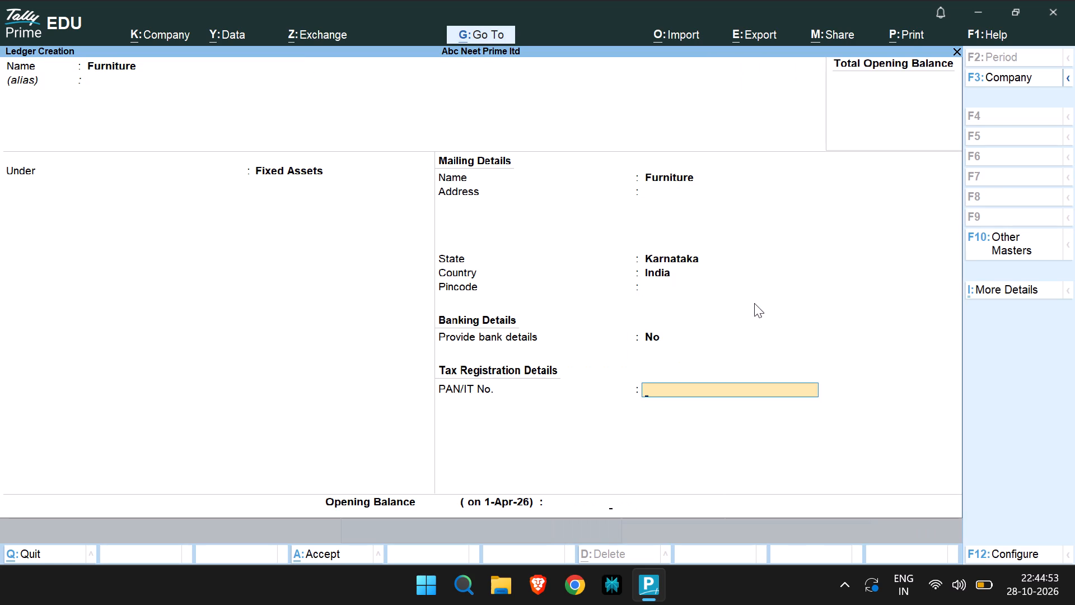
pyautogui.press('Return')
pyautogui.press('Return')
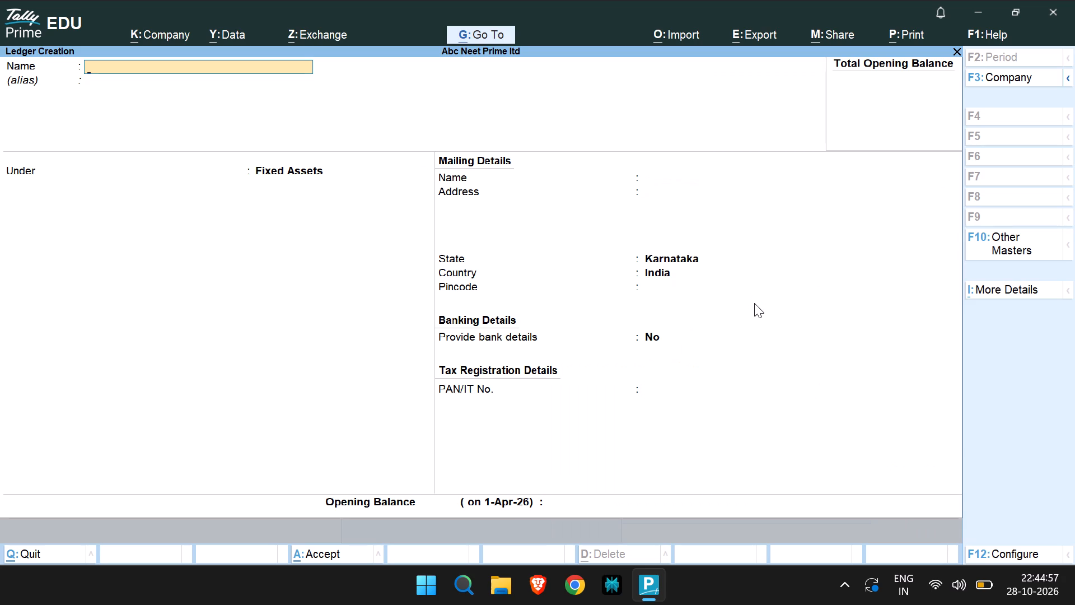
# Create and save a ledger named Printer under Fixed Assets with no alias and default details, and return to the Gateway of Tally.
pyautogui.write('pr')
pyautogui.write('in')
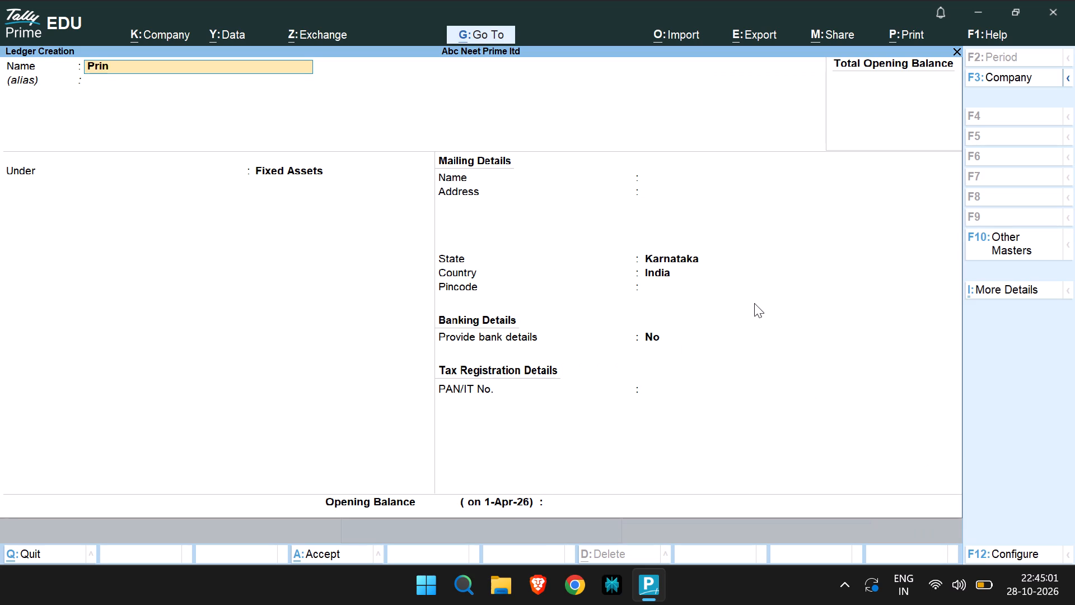
pyautogui.write('ter')
pyautogui.press('Return')
pyautogui.press('Return')
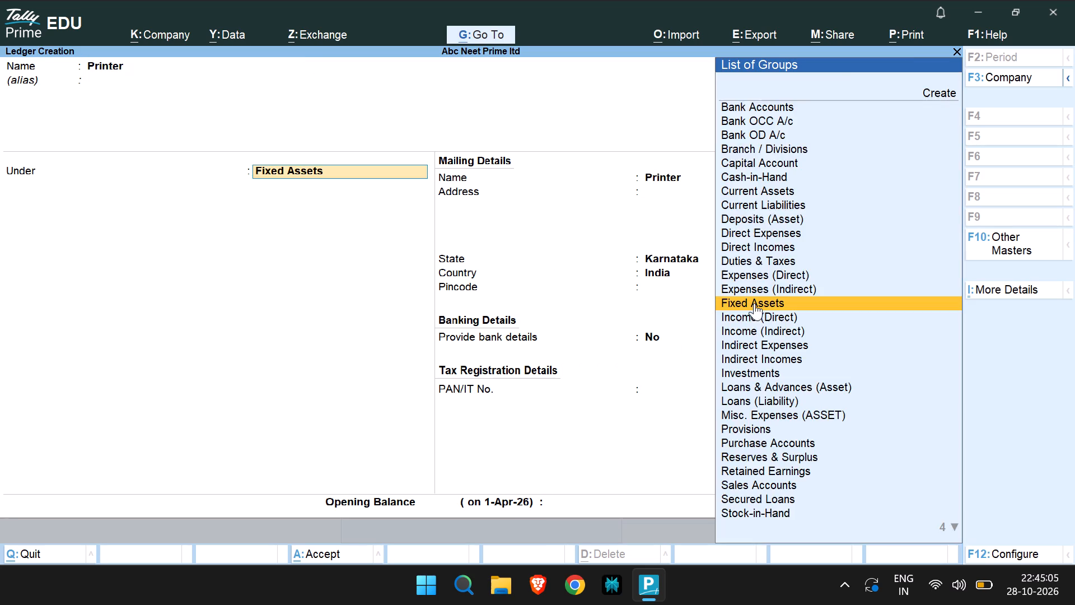
pyautogui.press('Return')
pyautogui.press('Return')
pyautogui.press('Return')
pyautogui.press('Return')
pyautogui.press('Return')
pyautogui.press('Return')
pyautogui.press('Return')
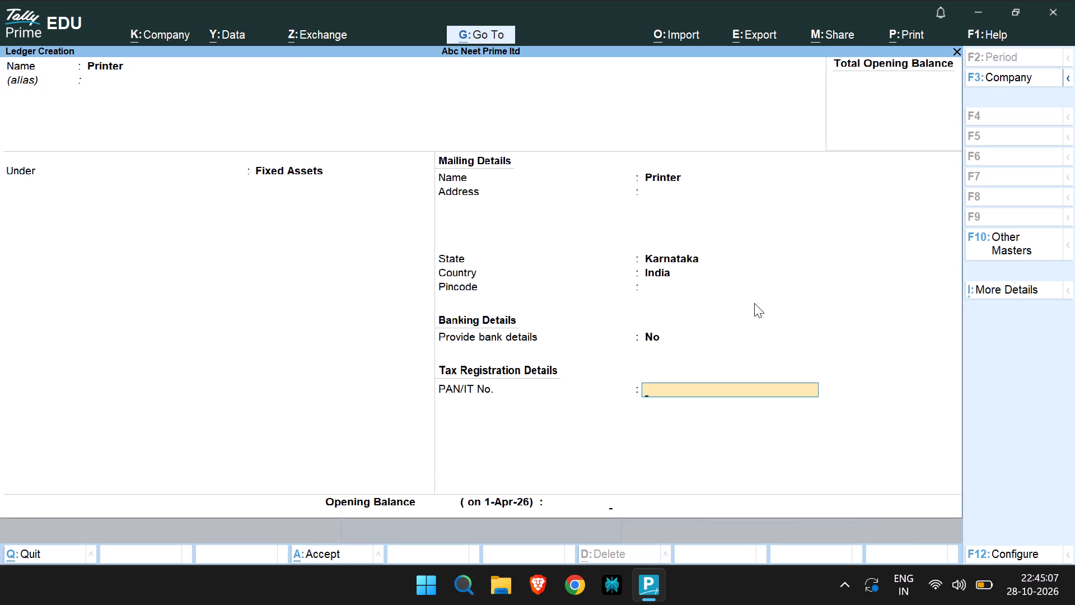
pyautogui.press('Return')
pyautogui.press('Return')
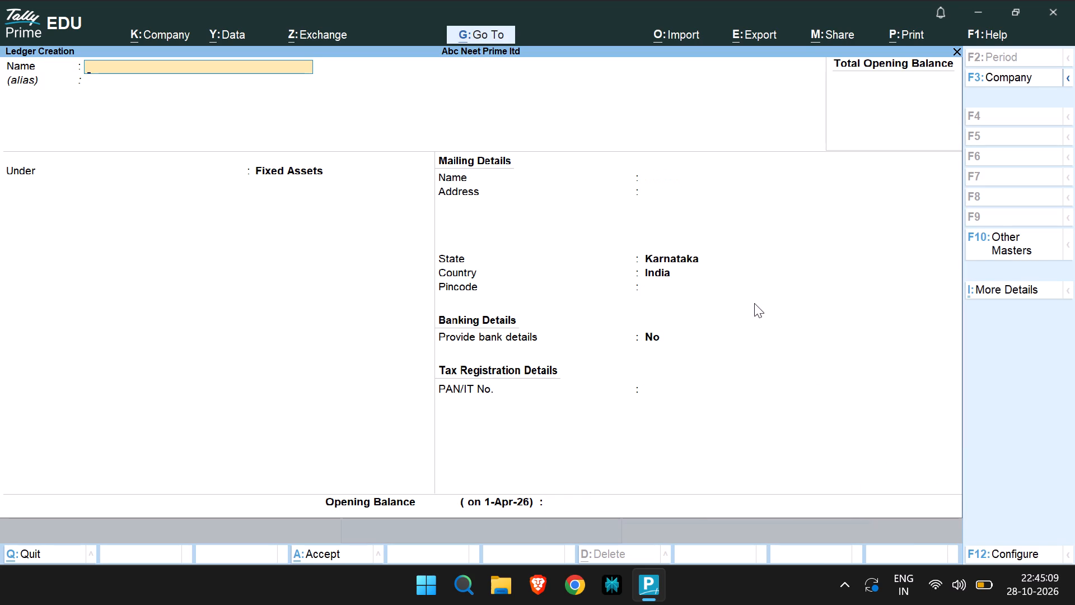
pyautogui.press('Escape')
pyautogui.press('Escape')
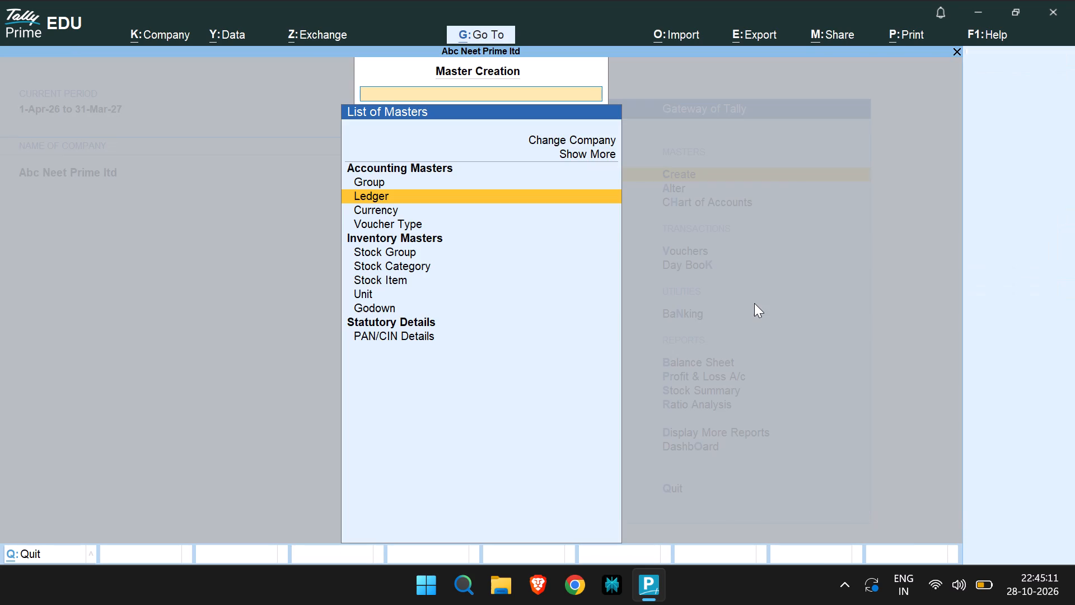
pyautogui.press('Escape')
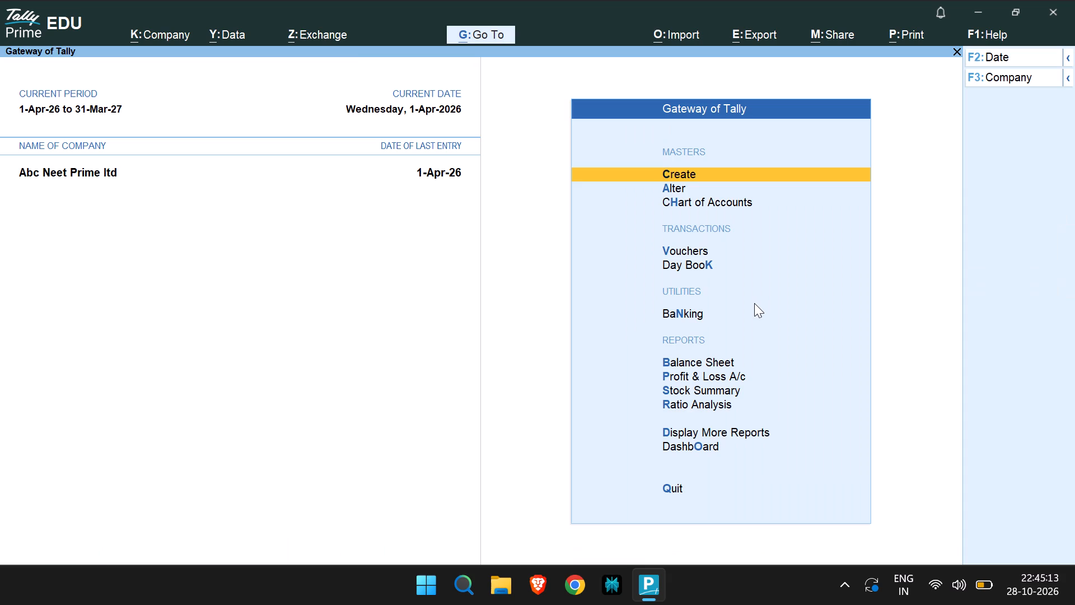
# Start a payment voucher and debit the Air Conditional ledger with 40,000.
pyautogui.click(699, 254)
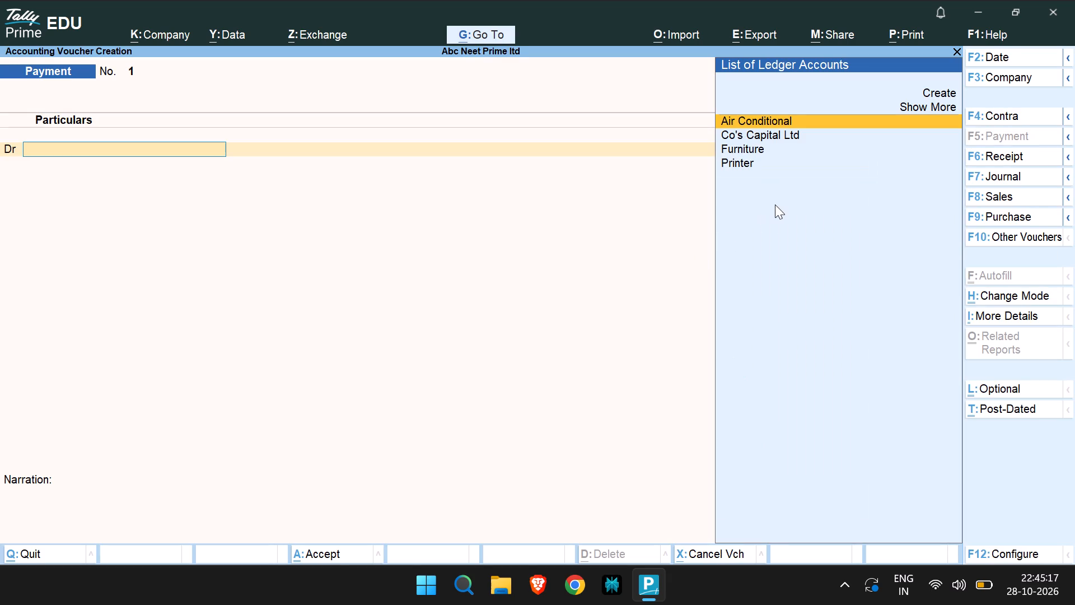
pyautogui.click(754, 125)
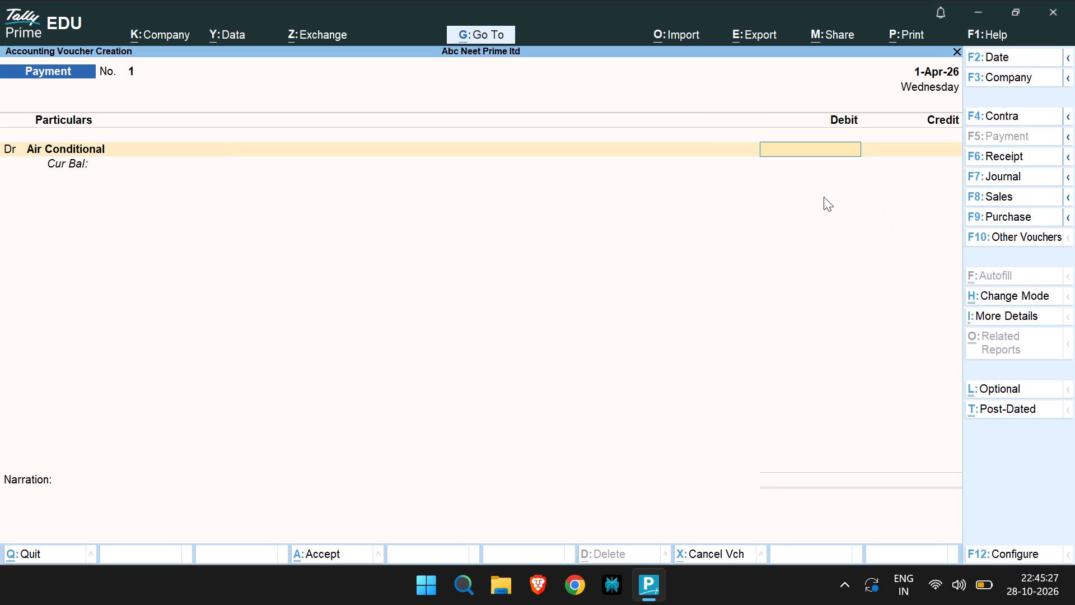
pyautogui.press('4')
pyautogui.write('00')
pyautogui.write('00')
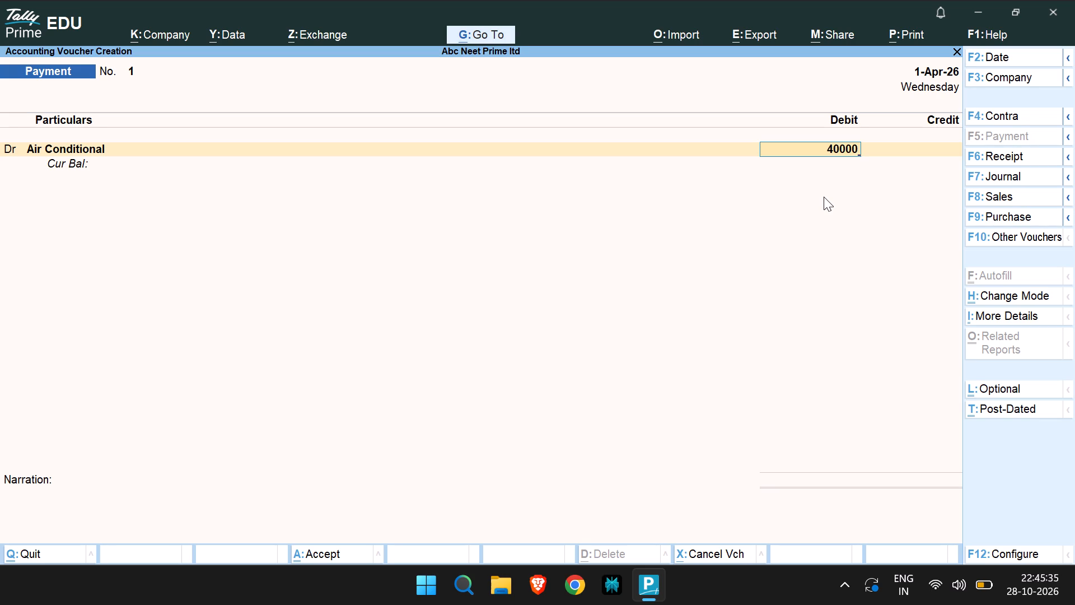
pyautogui.press('Return')
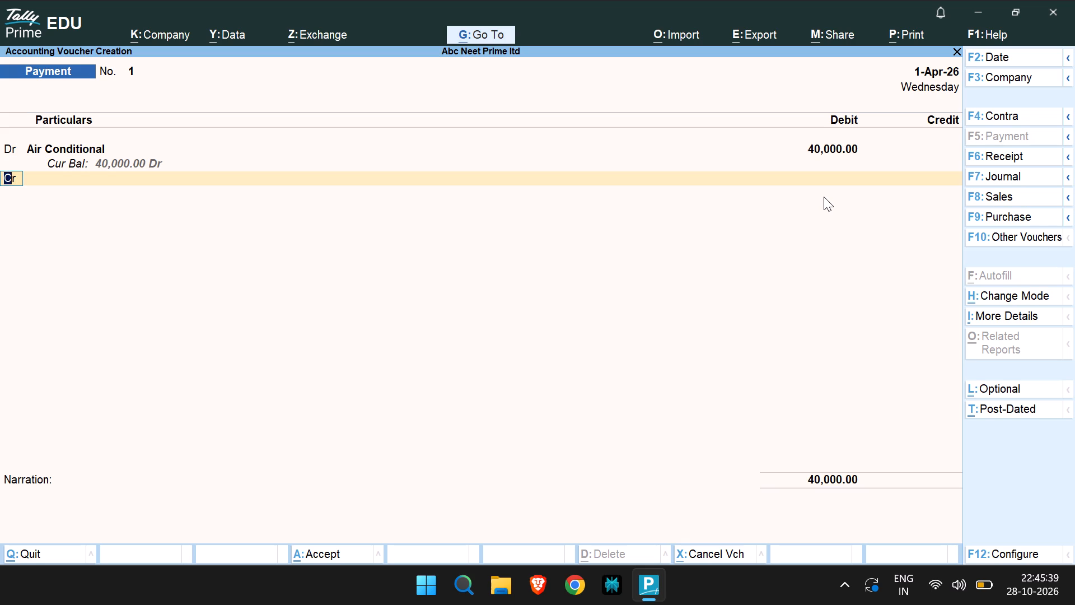
# Add a second debit line to the payment voucher for the Furniture ledger with 1,00,000.
pyautogui.write('dr')
pyautogui.press('Return')
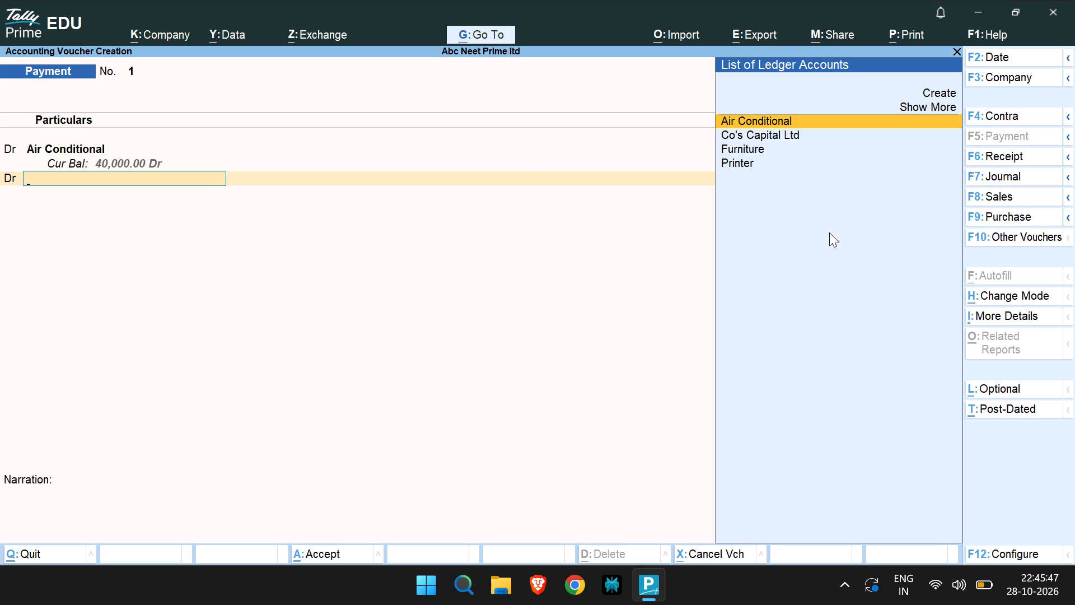
pyautogui.click(759, 150)
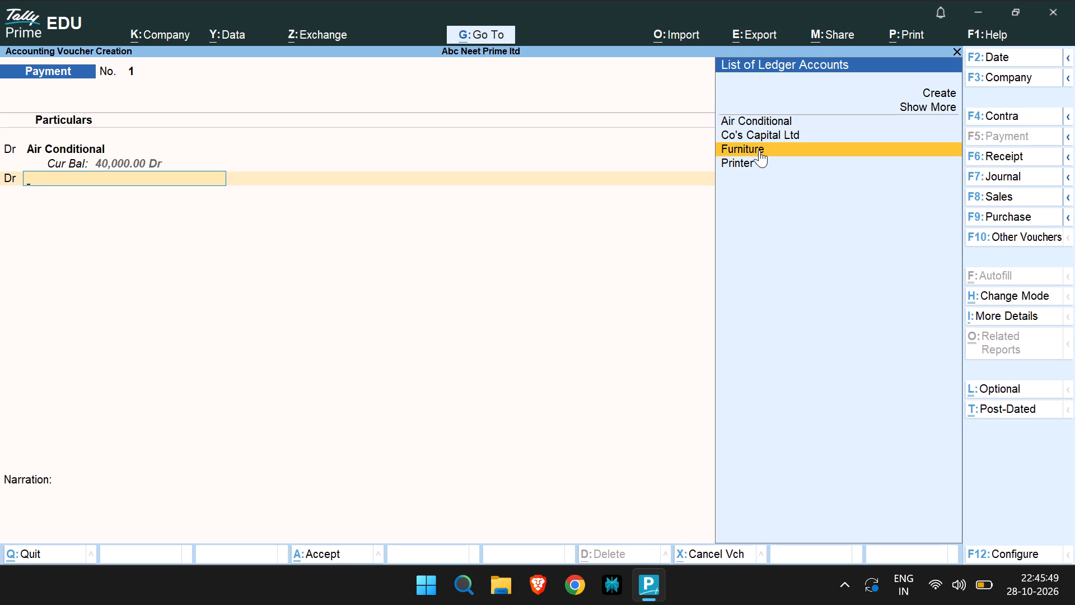
pyautogui.press('Return')
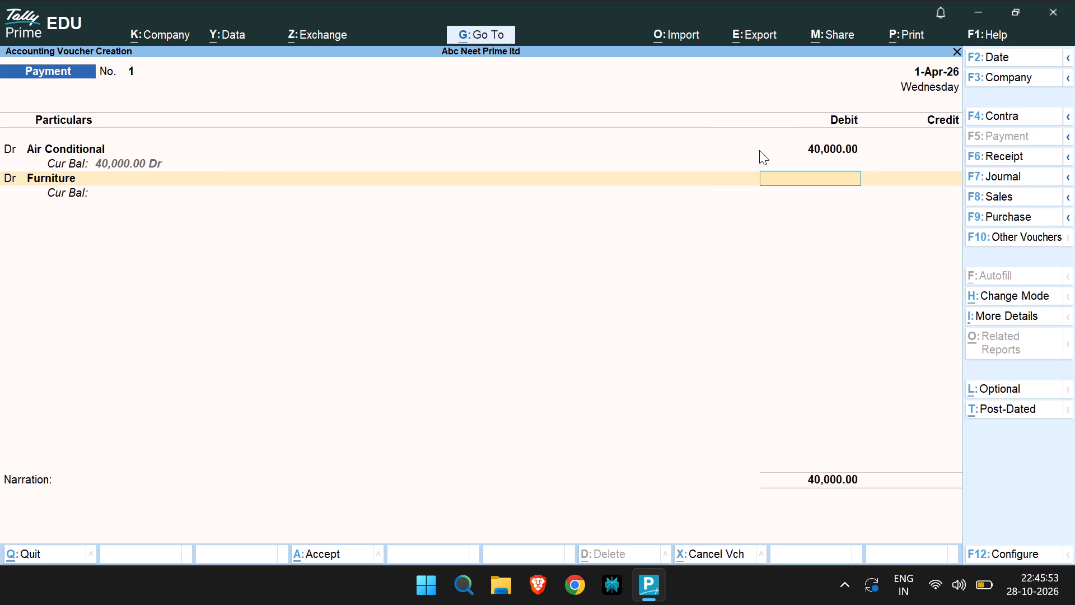
pyautogui.press('1')
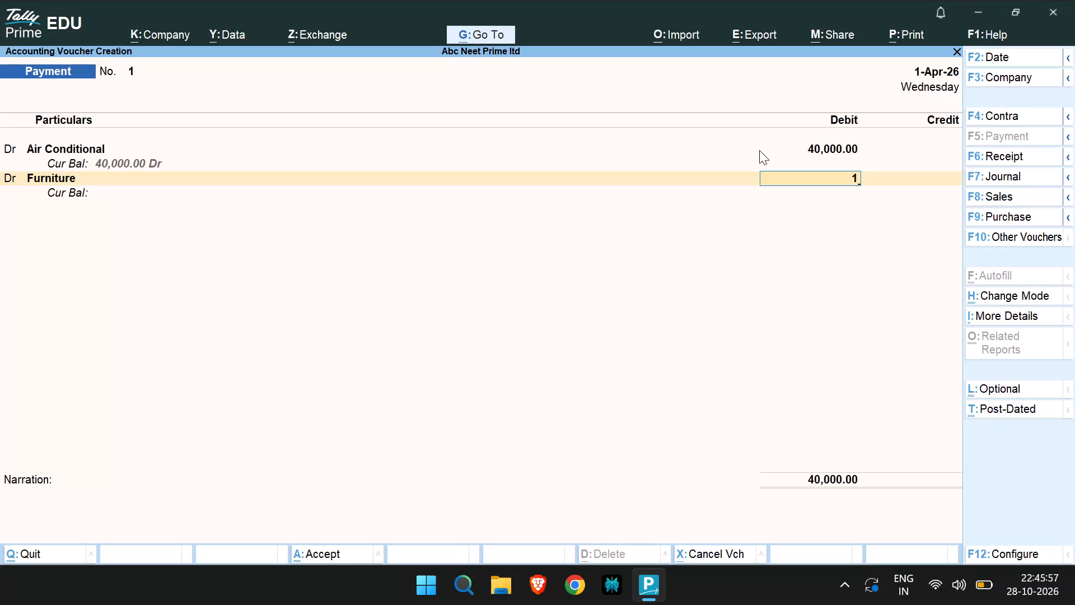
pyautogui.write('00')
pyautogui.press('0')
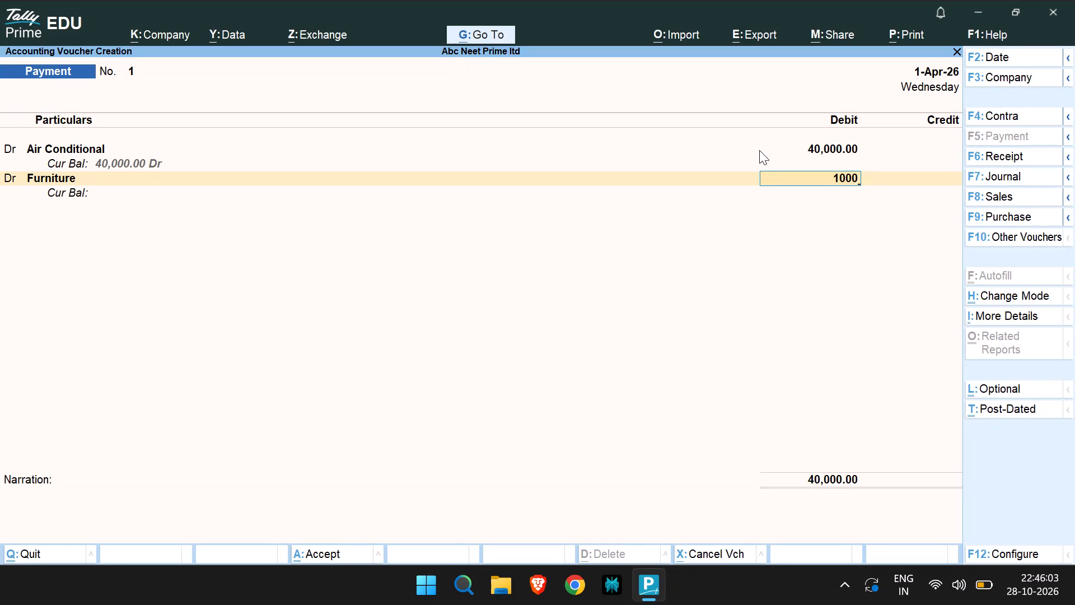
pyautogui.write('00')
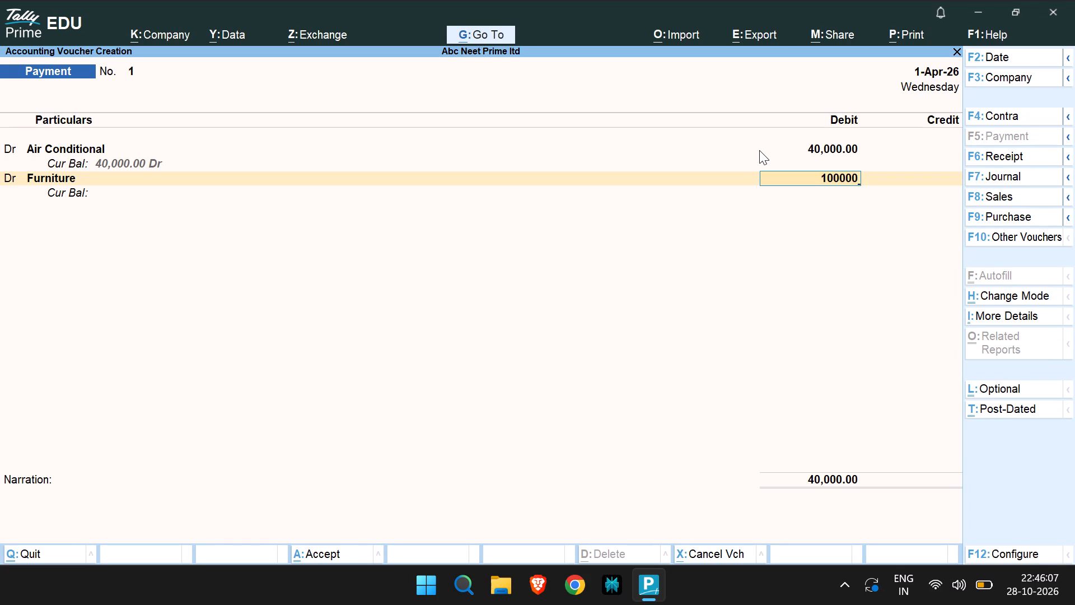
pyautogui.press('Return')
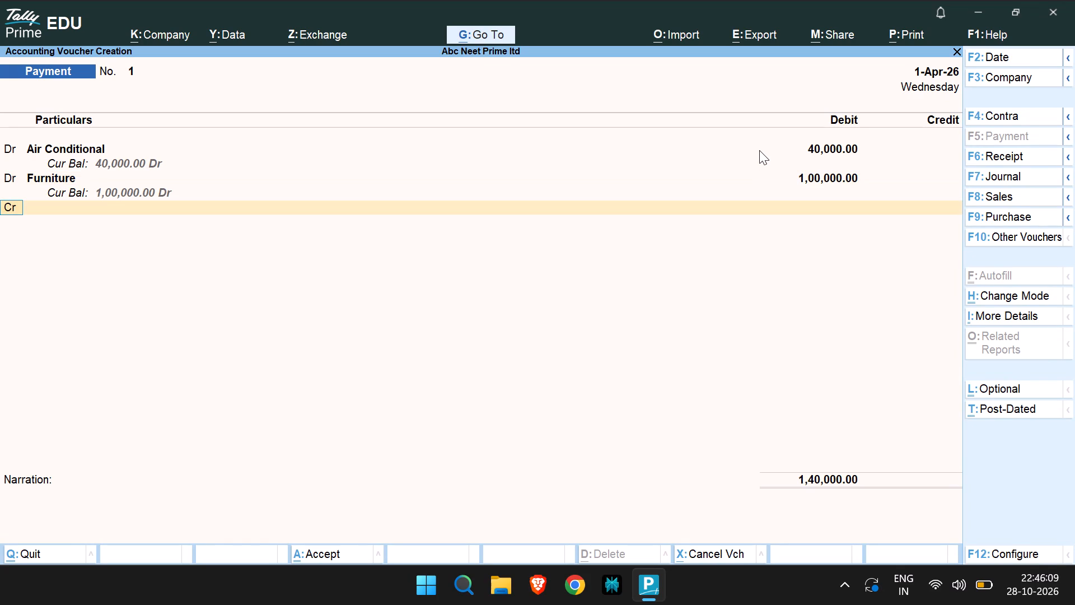
# Add a third debit line to the payment voucher for the Printer ledger with 10,000.
pyautogui.press('d')
pyautogui.press('Return')
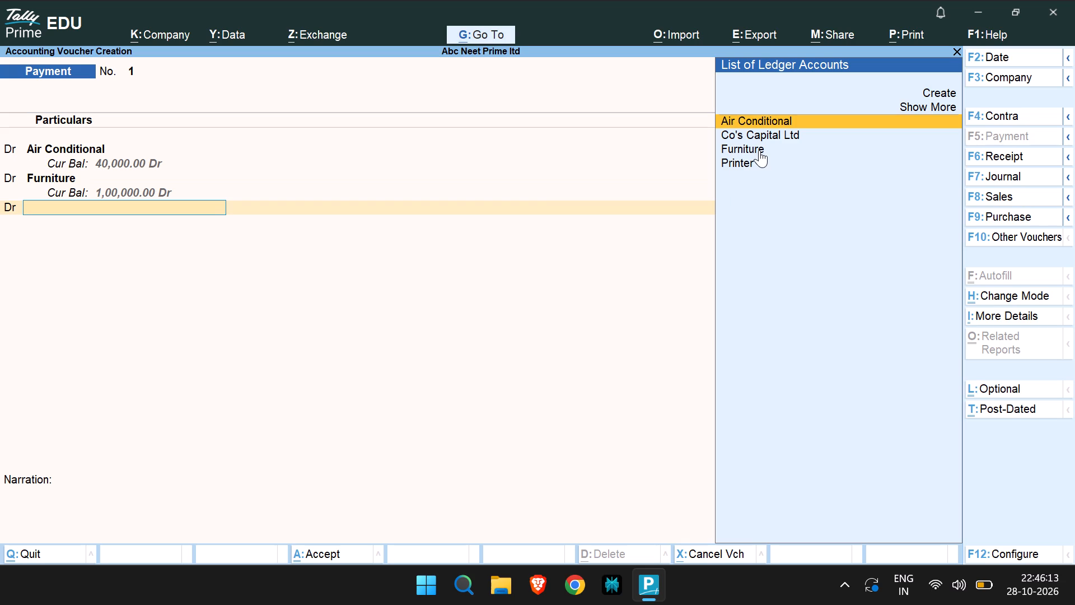
pyautogui.write('pr')
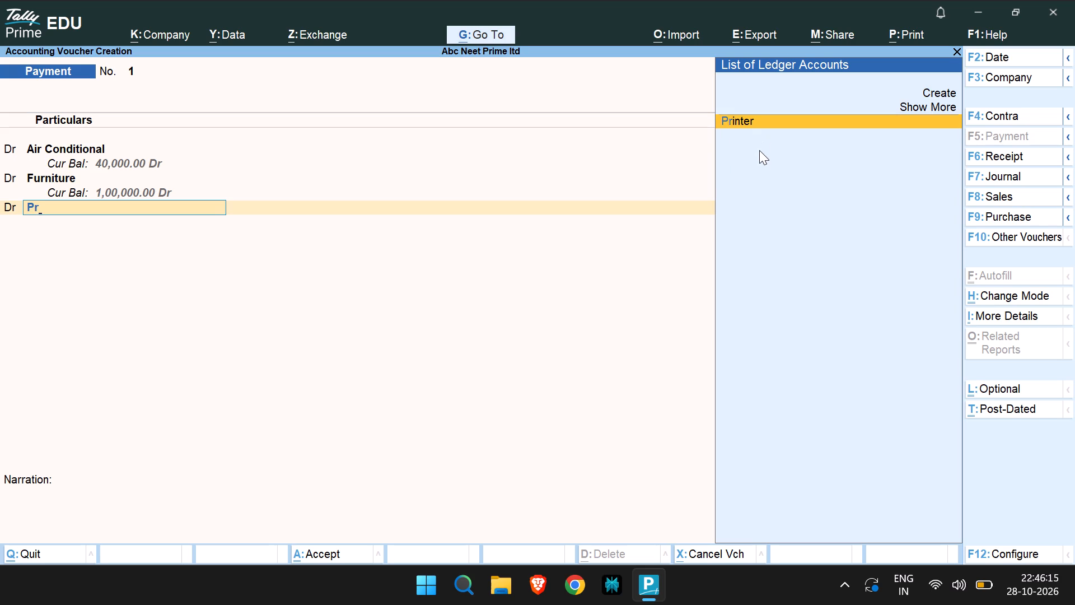
pyautogui.write('inter')
pyautogui.press('Return')
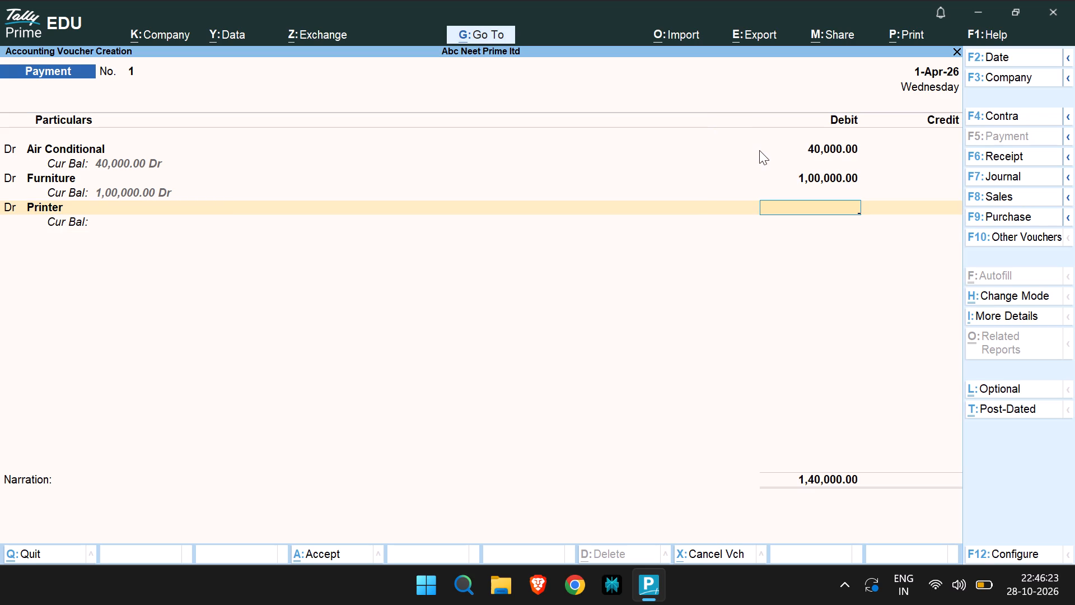
pyautogui.press('1')
pyautogui.press('0')
pyautogui.press('0')
pyautogui.write('00')
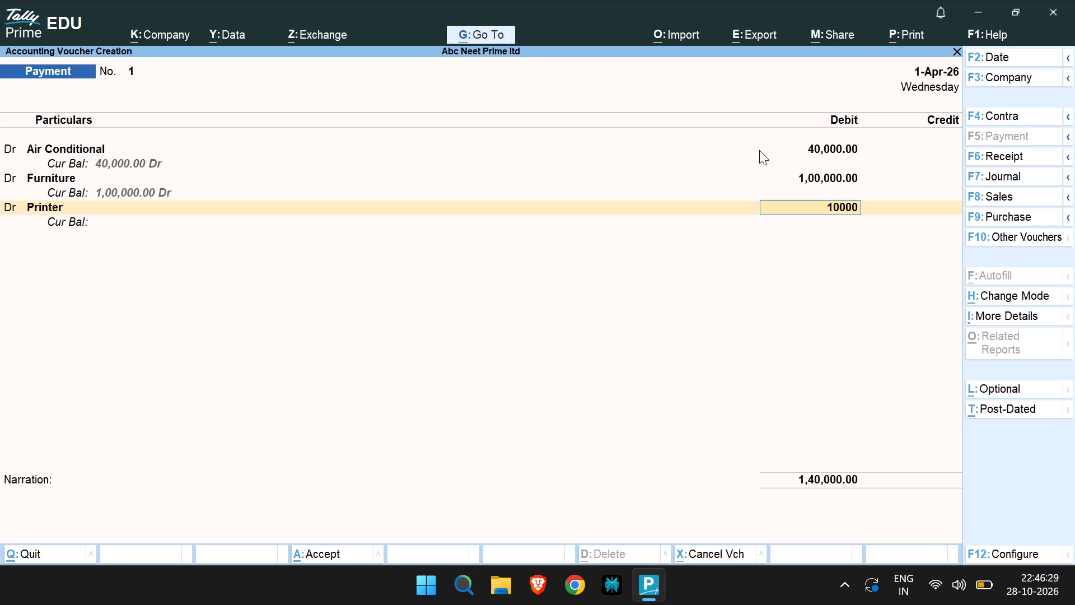
pyautogui.press('Return')
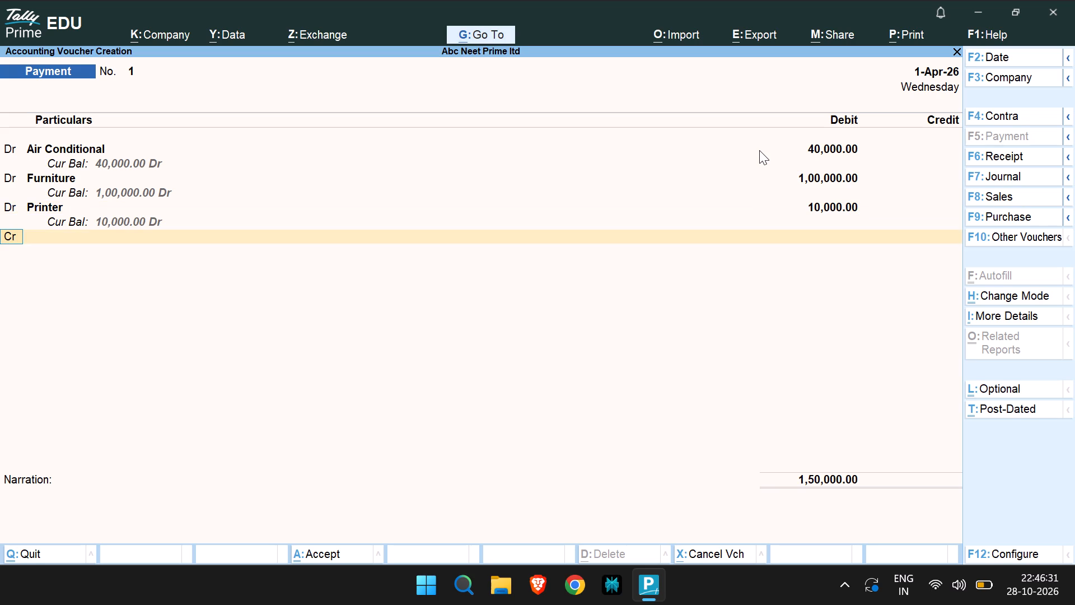
# Add a credit line to the payment voucher using the SBI bank ledger as the paying account.
pyautogui.press('Return')
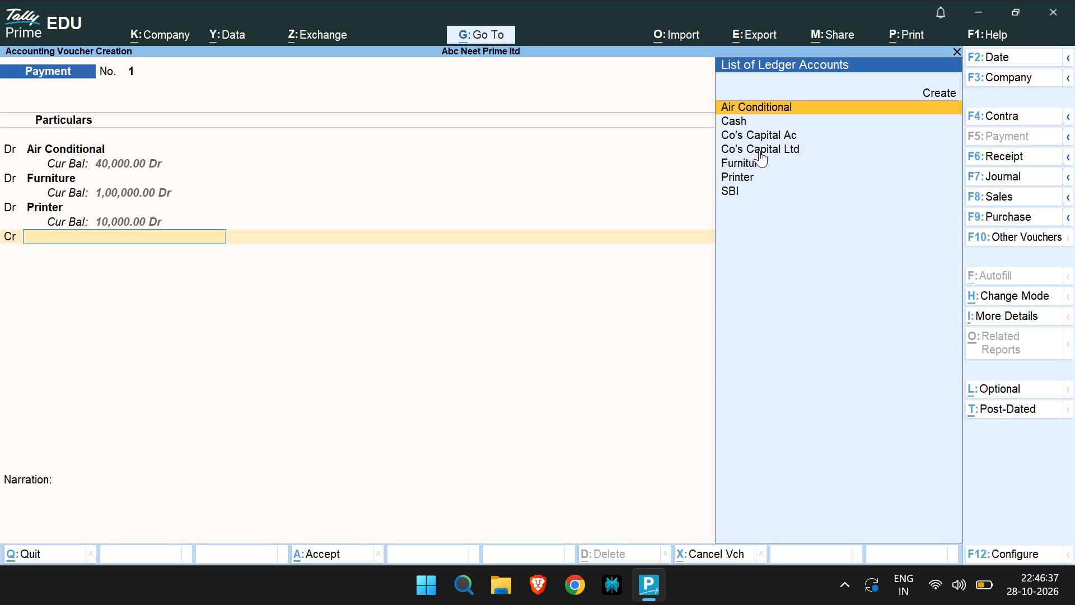
pyautogui.write('to')
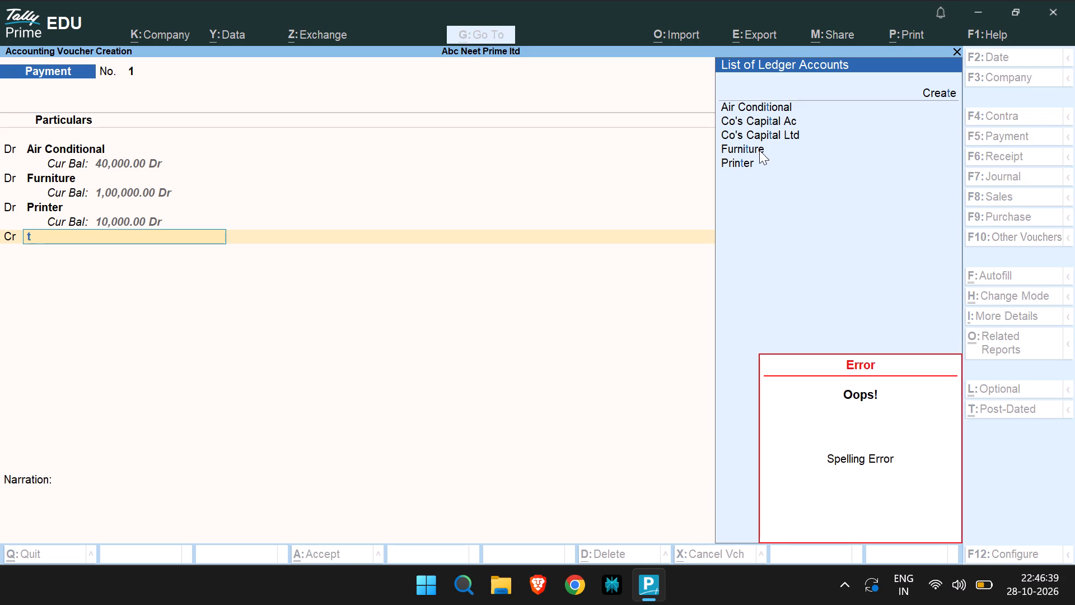
pyautogui.press('BackSpace')
pyautogui.press('BackSpace')
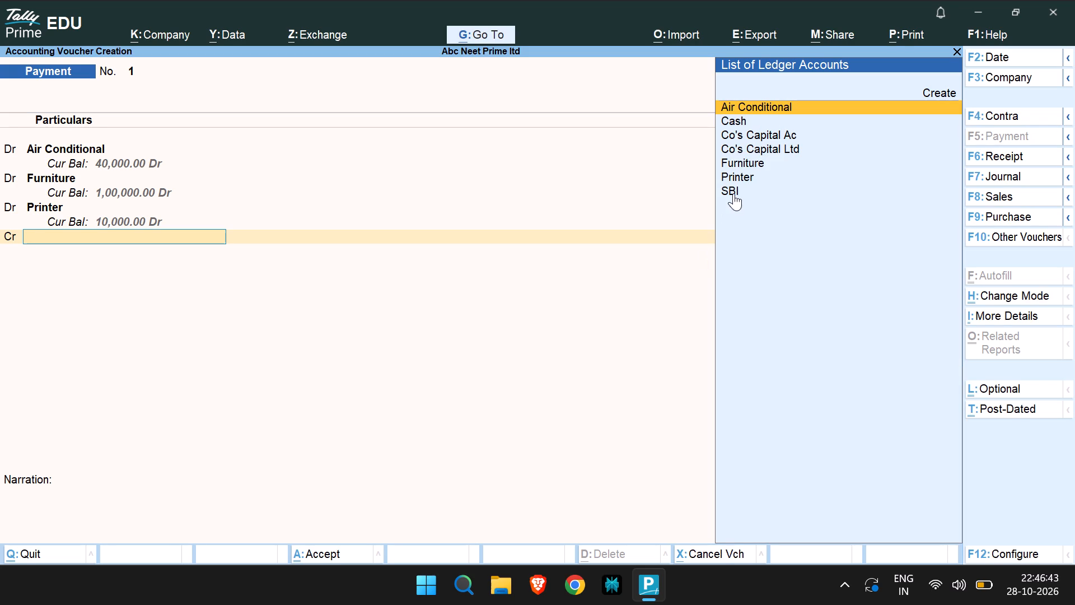
pyautogui.click(733, 193)
pyautogui.click(733, 193)
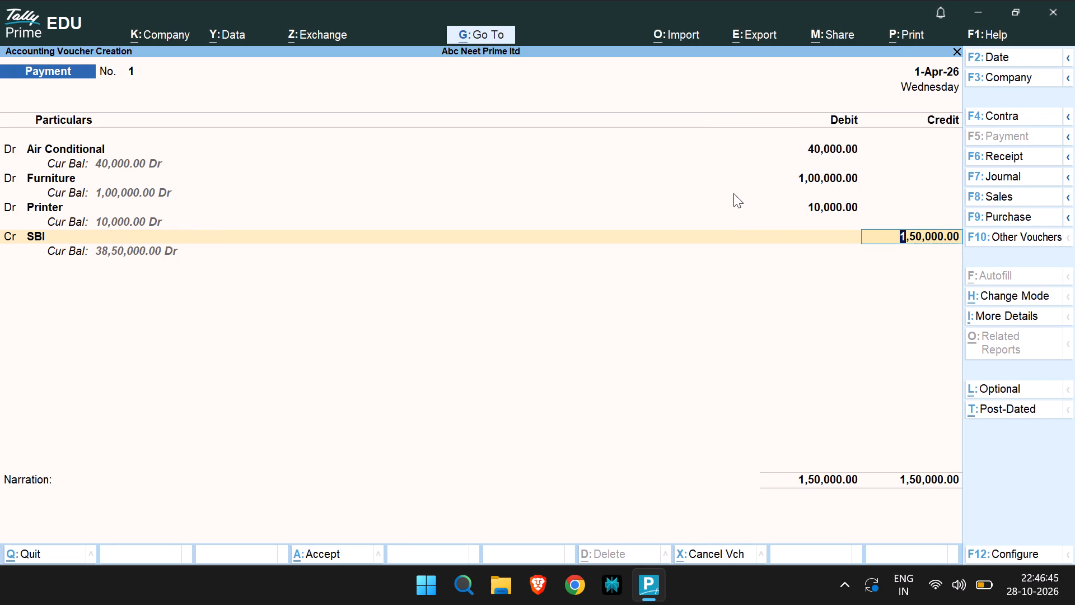
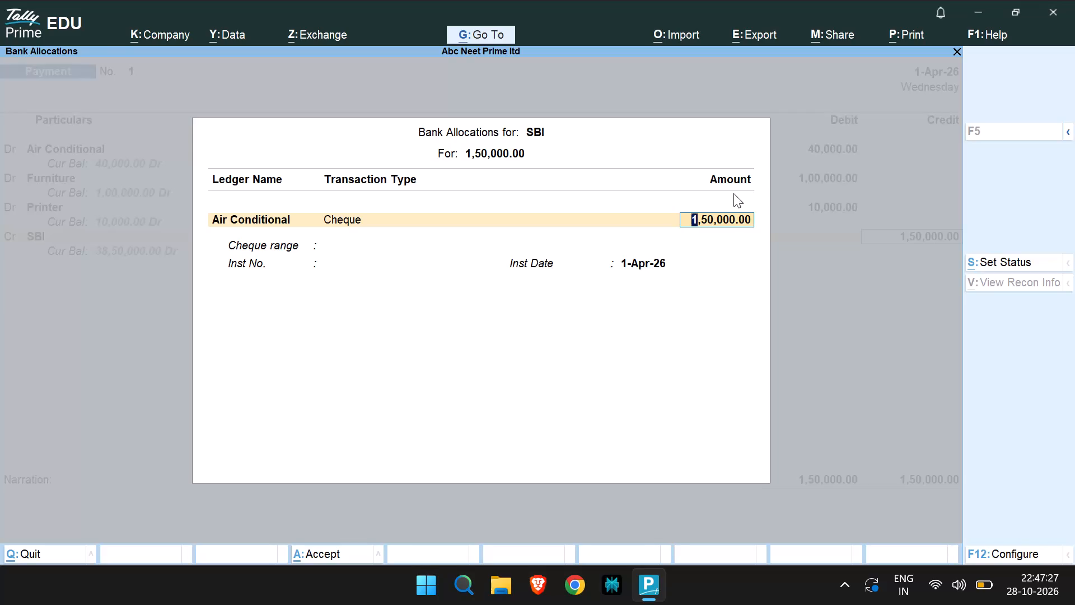
# Complete the SBI bank allocation as a cheque for 1,50,000, with cheque range Not Applicable and no instrument number.
pyautogui.press('Return')
pyautogui.press('Return')
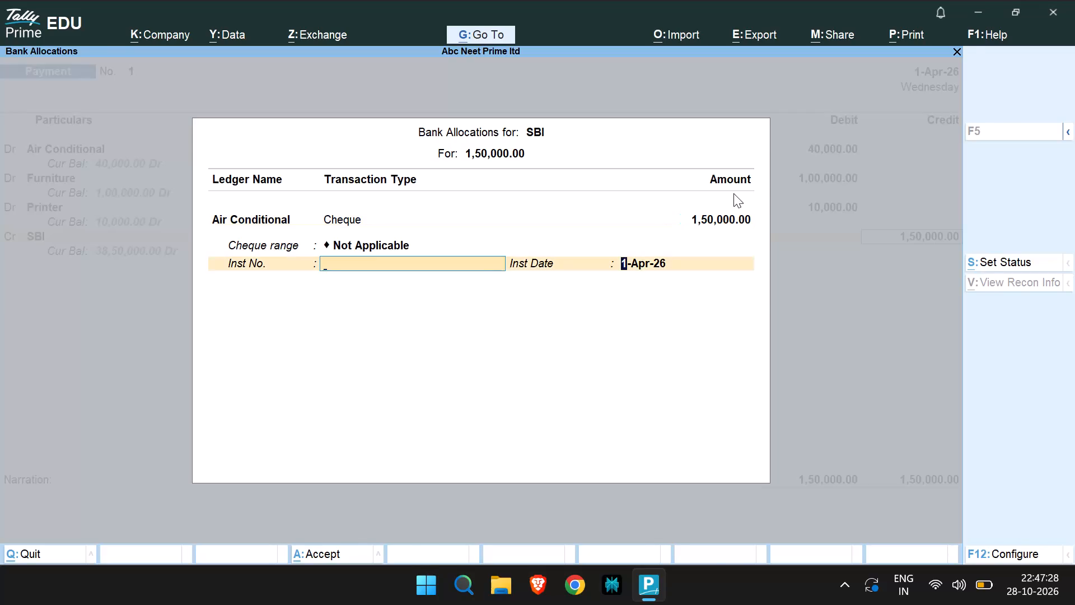
pyautogui.press('Return')
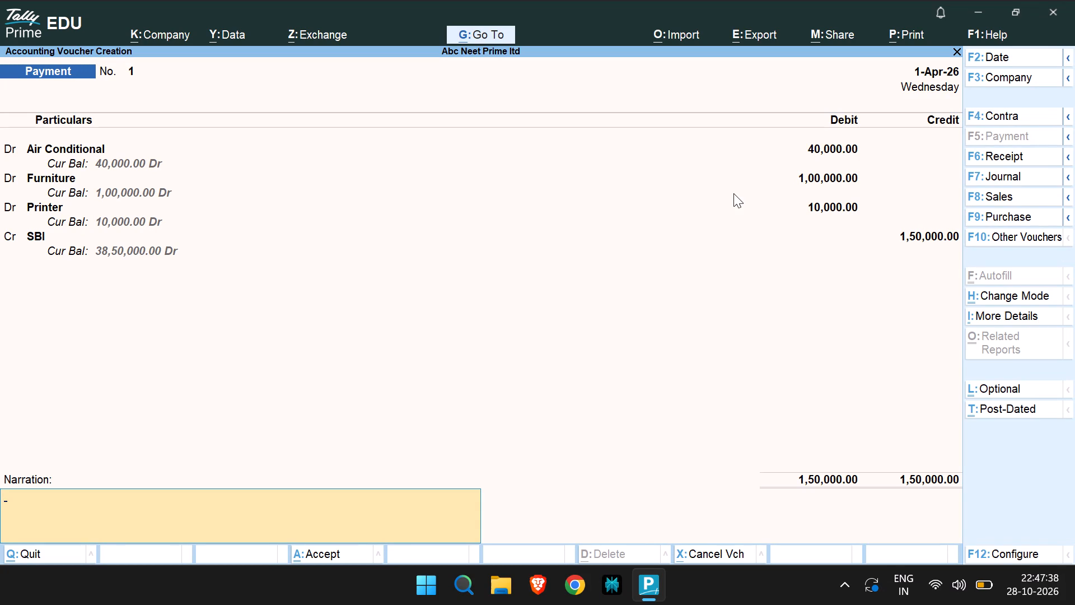
# Add the narration "being assets drought air conditional, funcature, printer", save the payment voucher, and leave voucher entry.
pyautogui.press('b')
pyautogui.press('e')
pyautogui.write('in')
pyautogui.press('g')
pyautogui.press('space')
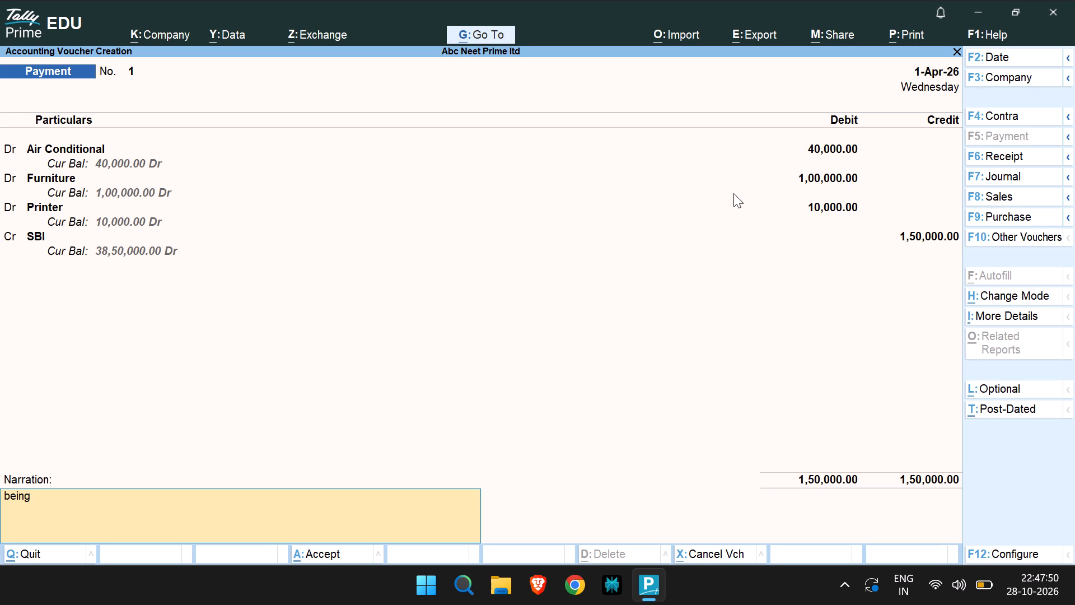
pyautogui.write('ass')
pyautogui.write('ets')
pyautogui.press('space')
pyautogui.write('dr')
pyautogui.write('ou')
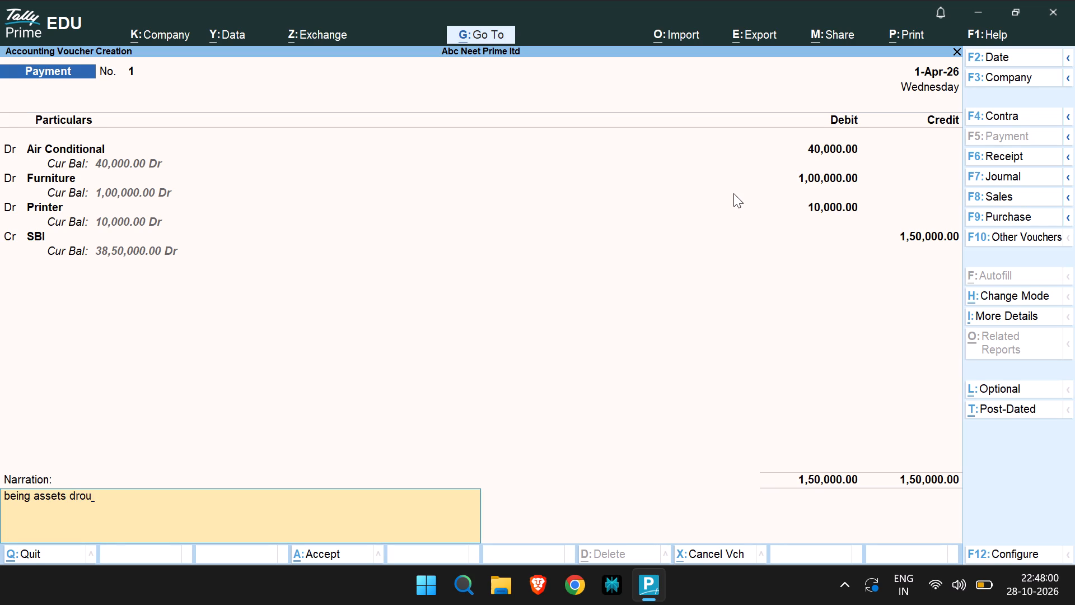
pyautogui.write('ght')
pyautogui.press('space')
pyautogui.write('air con')
pyautogui.write('di')
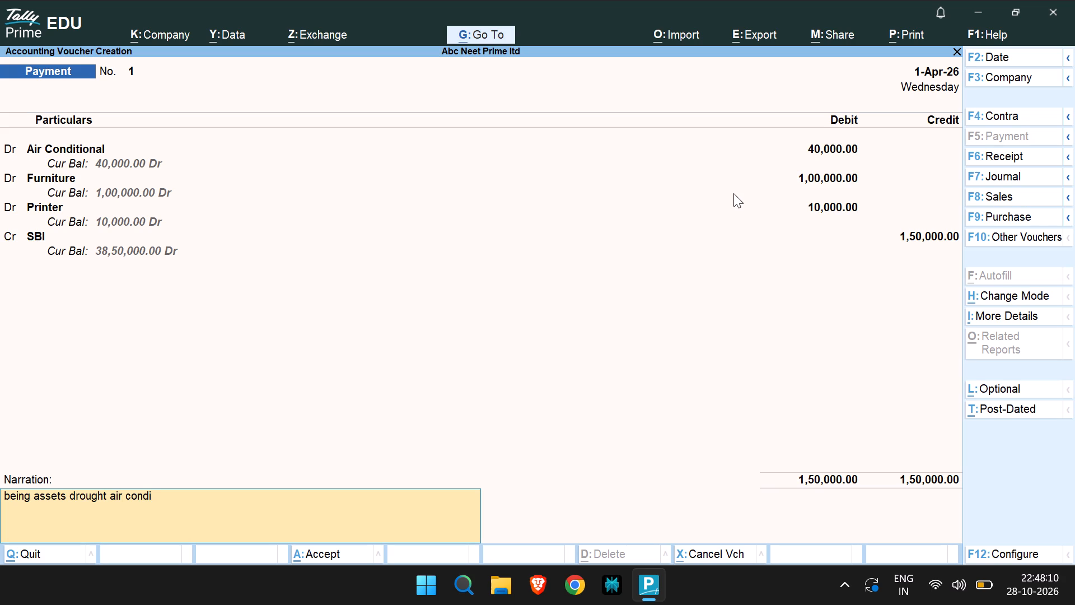
pyautogui.write('ti')
pyautogui.write('on')
pyautogui.press('a')
pyautogui.write('l')
pyautogui.press('space')
pyautogui.press('BackSpace')
pyautogui.write(',')
pyautogui.press('space')
pyautogui.write('fun')
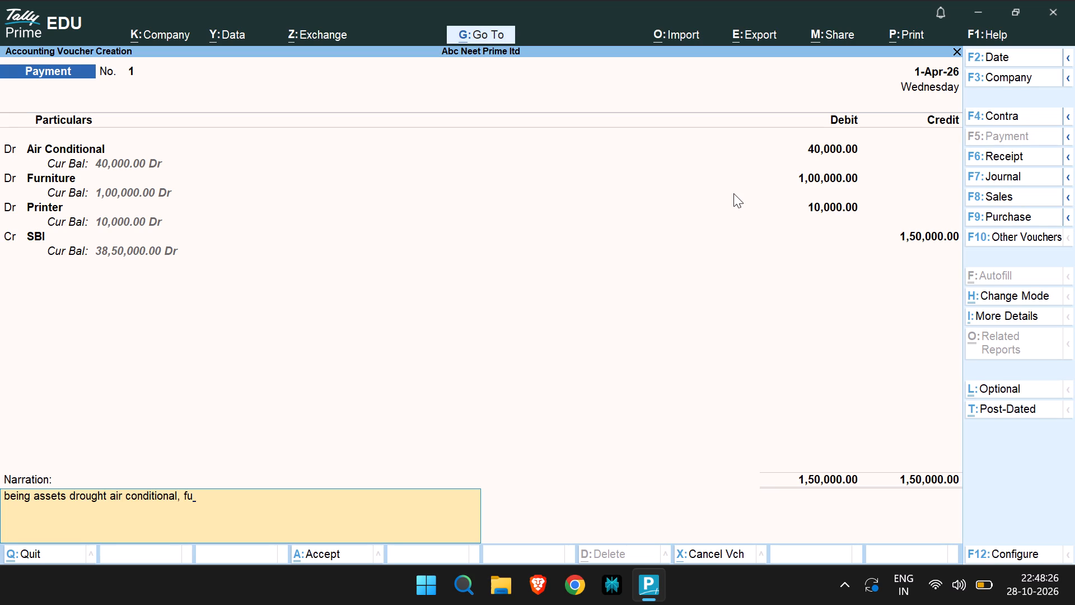
pyautogui.write('ca')
pyautogui.write('tur')
pyautogui.press('e')
pyautogui.press(',')
pyautogui.press('space')
pyautogui.write('pr')
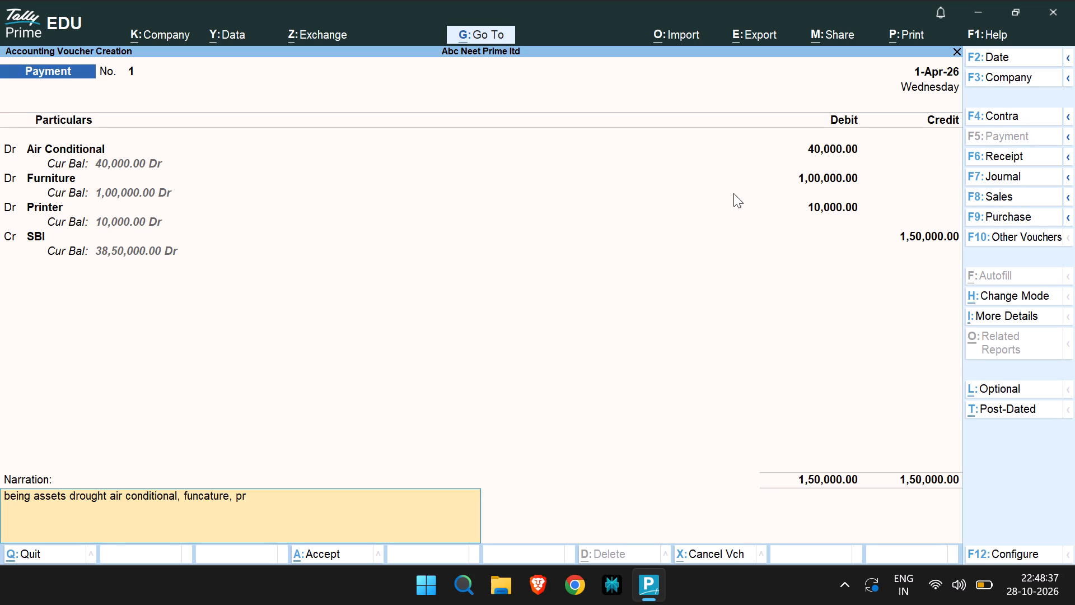
pyautogui.write('in')
pyautogui.write('ter')
pyautogui.press('Return')
pyautogui.press('Return')
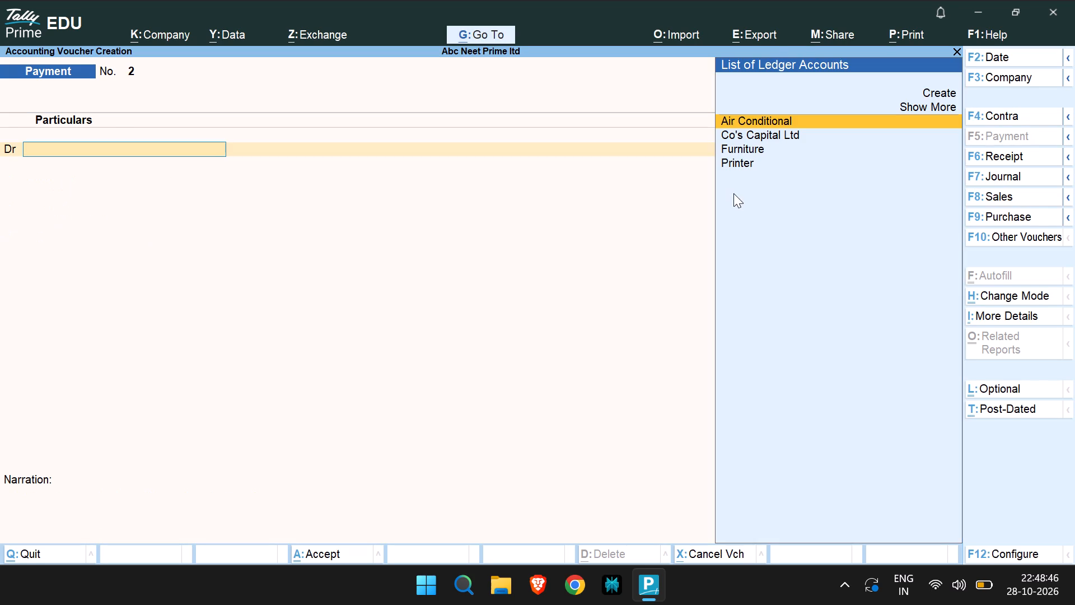
pyautogui.press('Escape')
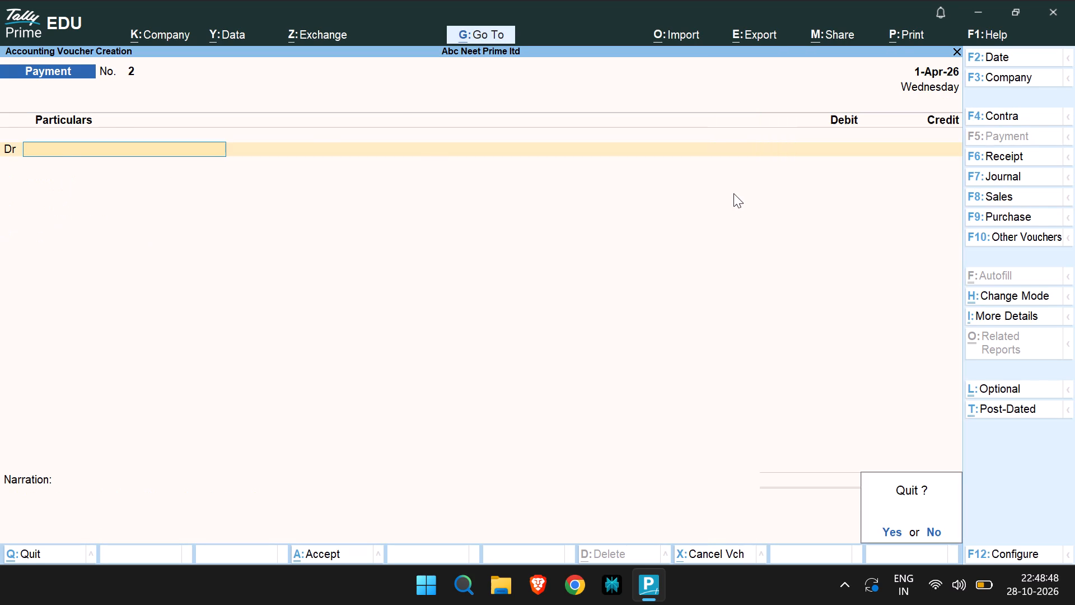
pyautogui.press('Escape')
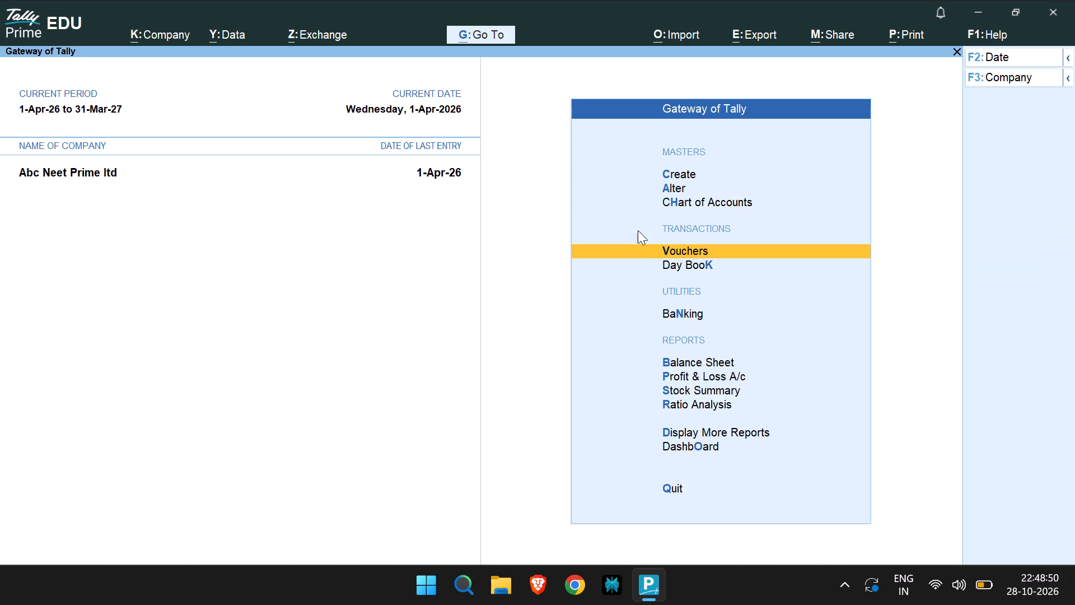
# Start a new accounting ledger and name it Punching Machine.
pyautogui.click(683, 175)
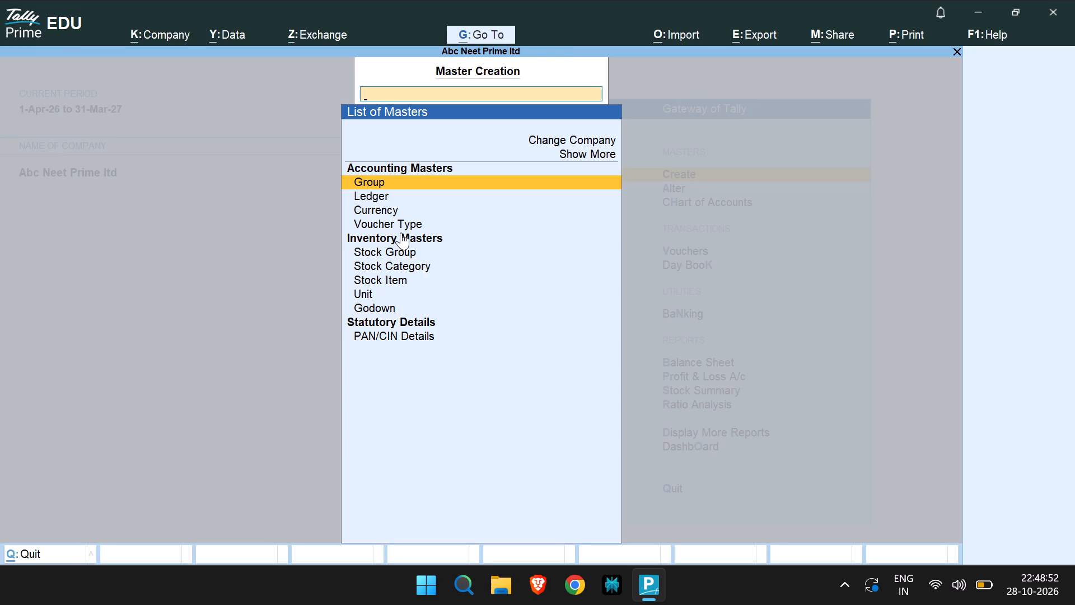
pyautogui.click(377, 193)
pyautogui.click(377, 193)
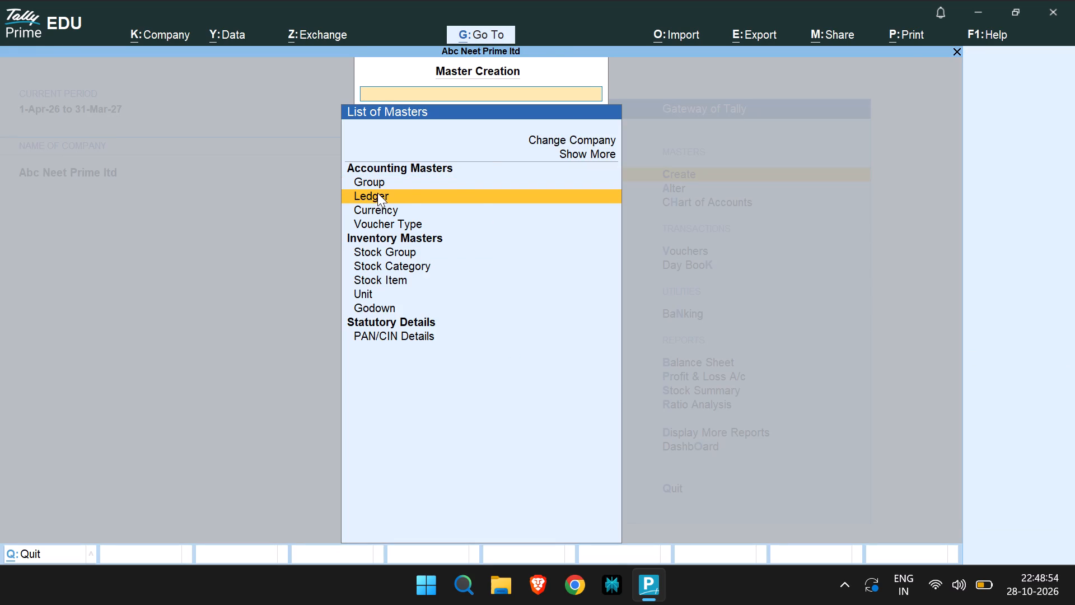
pyautogui.click(184, 63)
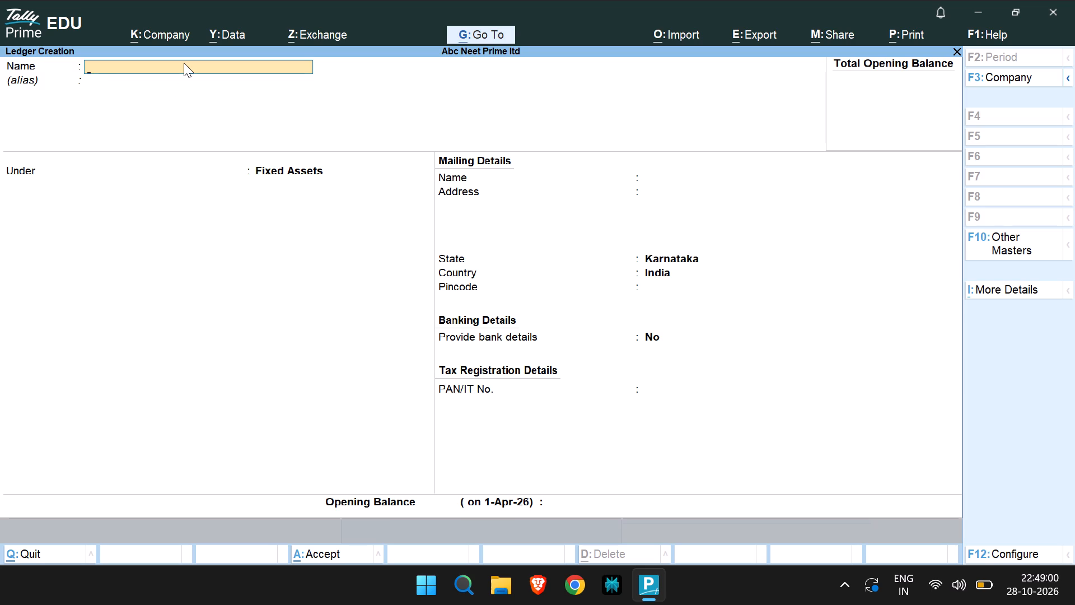
pyautogui.write('pur')
pyautogui.press('BackSpace')
pyautogui.press('n')
pyautogui.write('chi')
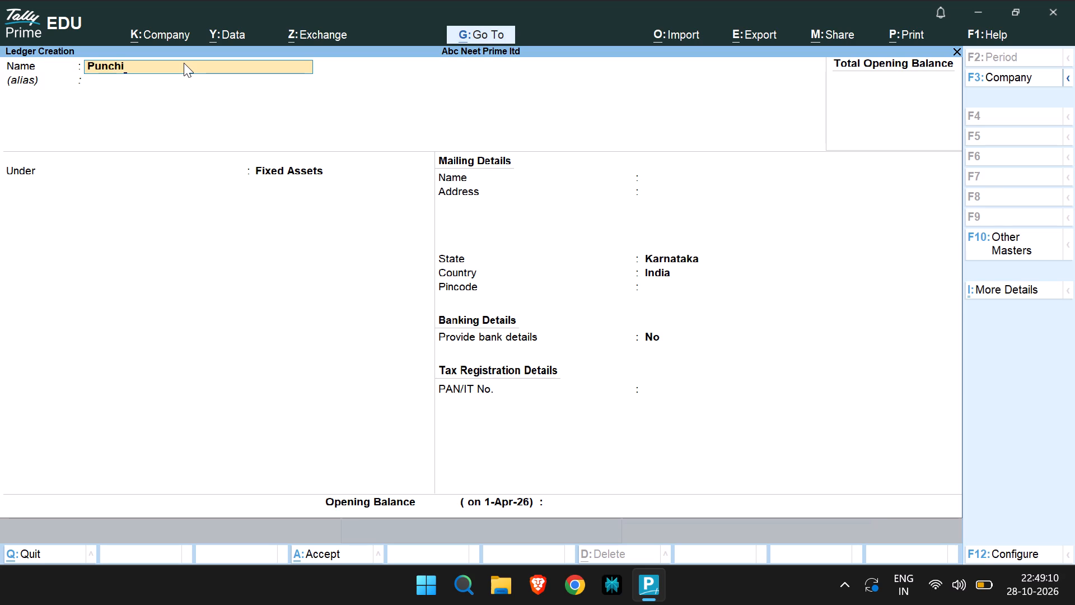
pyautogui.write('ng')
pyautogui.press('space')
pyautogui.write('ma')
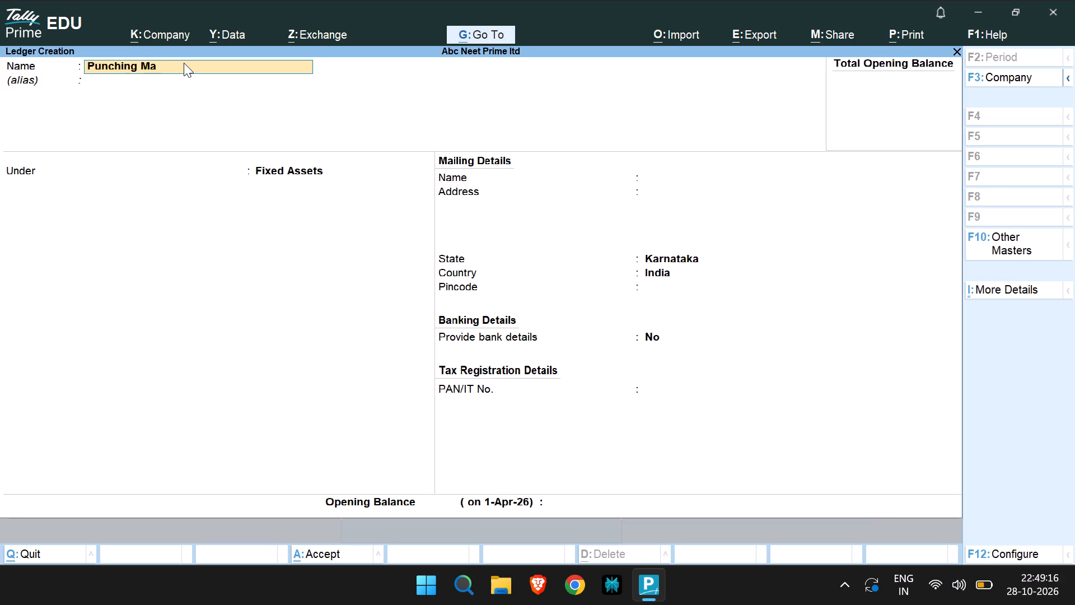
pyautogui.write('chi')
pyautogui.write('ne')
pyautogui.press('Return')
# Keep the Punching Machine ledger under Fixed Assets with the default mailing, banking and tax details, and save it.
pyautogui.press('Return')
pyautogui.press('Return')
pyautogui.press('Return')
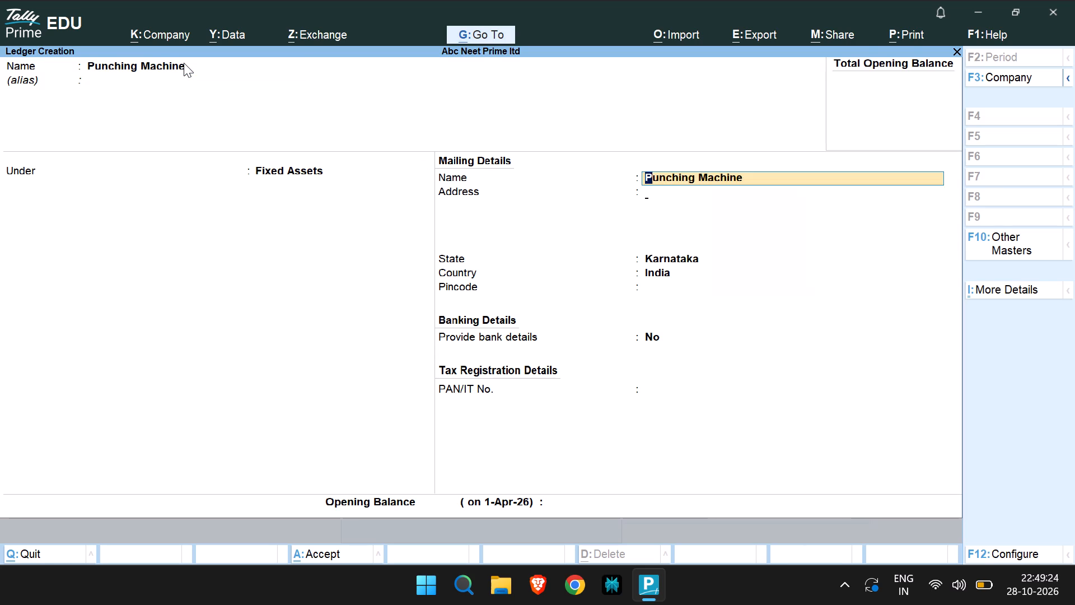
pyautogui.press('Return')
pyautogui.press('Return')
pyautogui.press('Return')
pyautogui.press('Return')
pyautogui.press('Return')
pyautogui.press('Return')
pyautogui.press('Return')
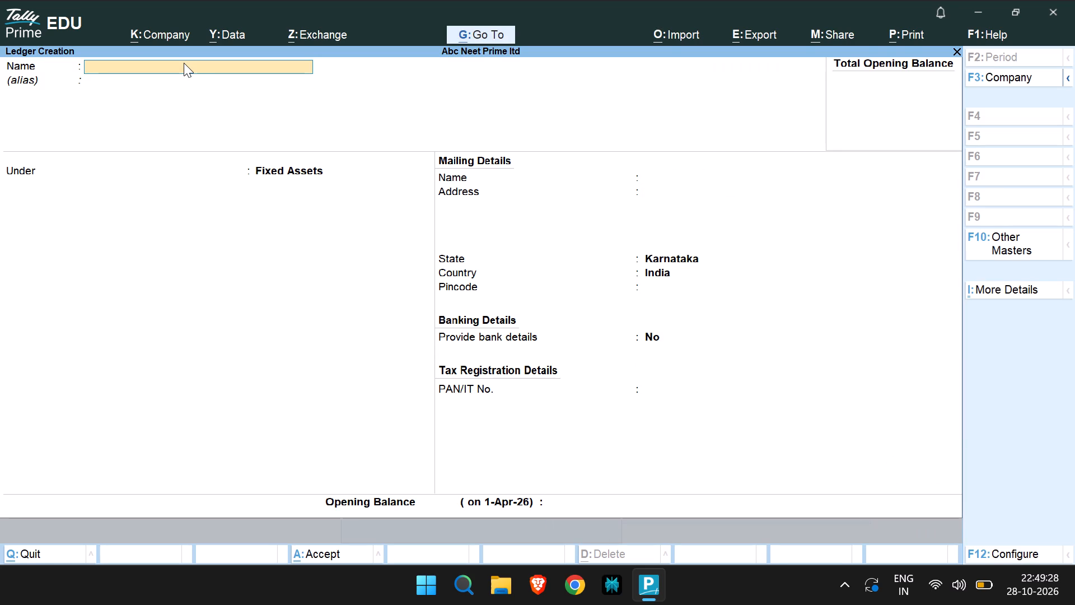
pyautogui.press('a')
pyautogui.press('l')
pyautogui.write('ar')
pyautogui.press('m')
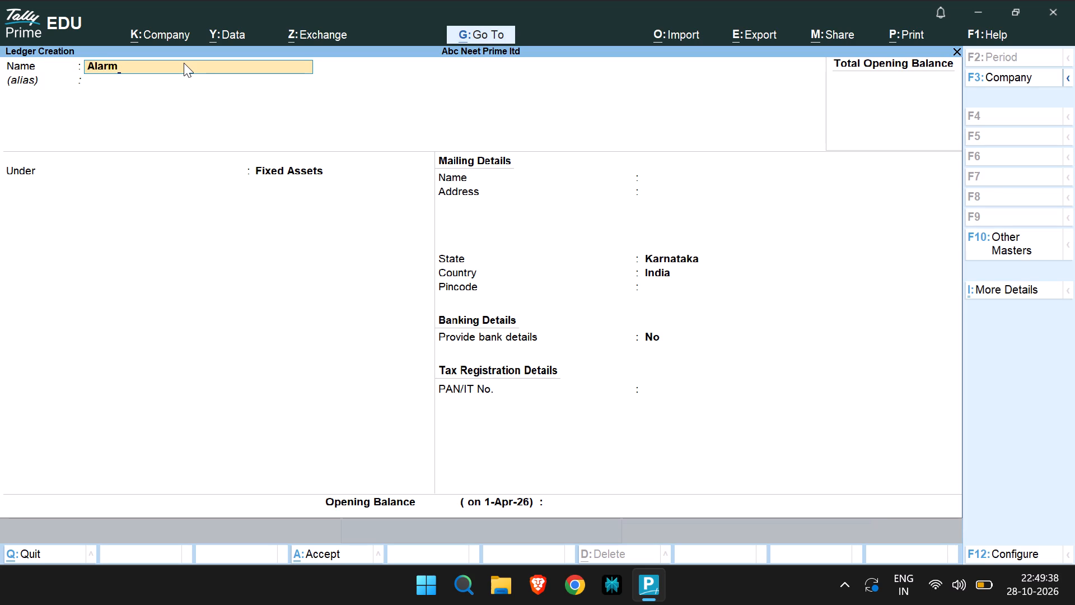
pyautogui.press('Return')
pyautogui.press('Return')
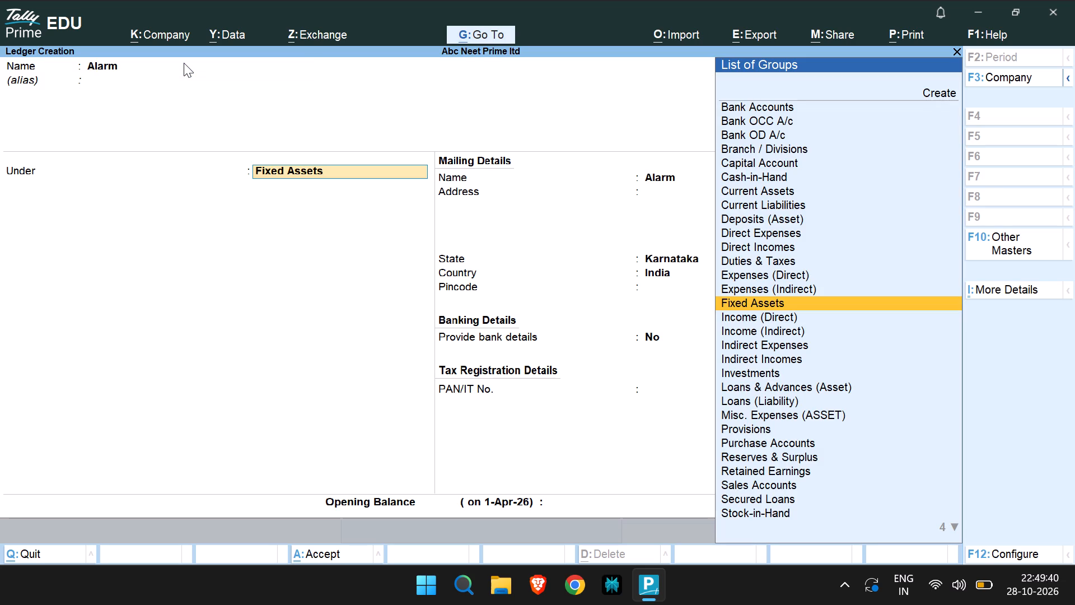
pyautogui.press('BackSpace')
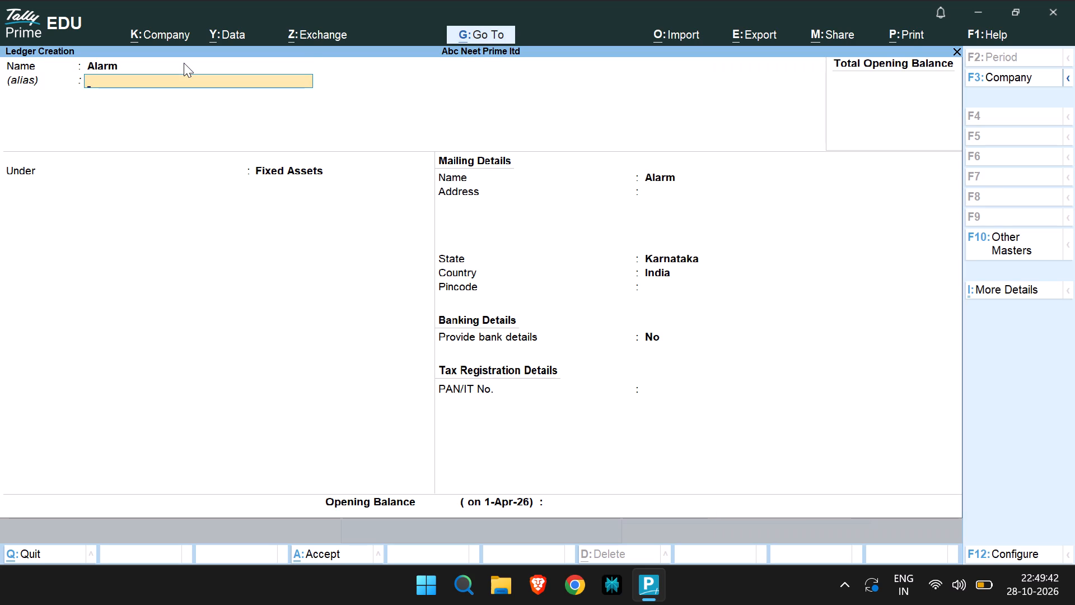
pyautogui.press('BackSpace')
# Name the new ledger Alarm System.
pyautogui.press('space')
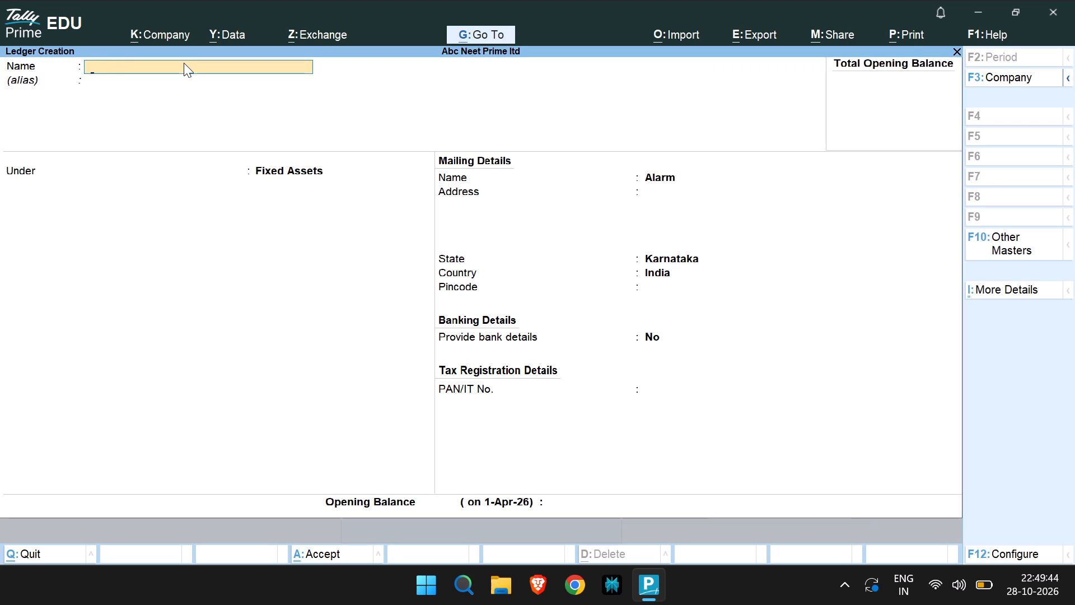
pyautogui.write('alar')
pyautogui.press('m')
pyautogui.press('space')
pyautogui.write('sys')
pyautogui.write('tr')
pyautogui.press('BackSpace')
pyautogui.press('e')
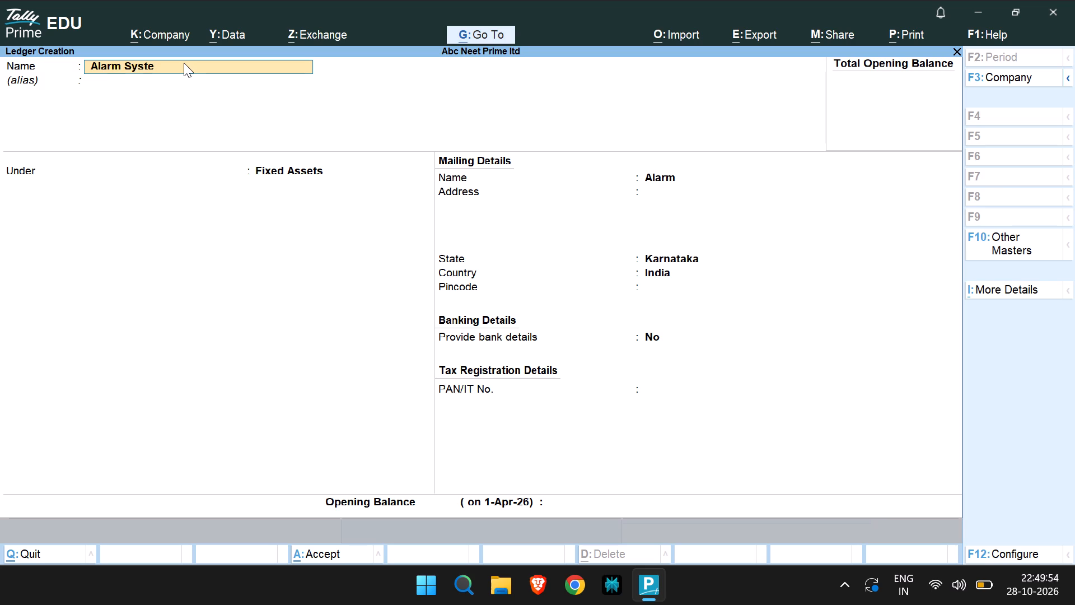
pyautogui.press('m')
pyautogui.press('Return')
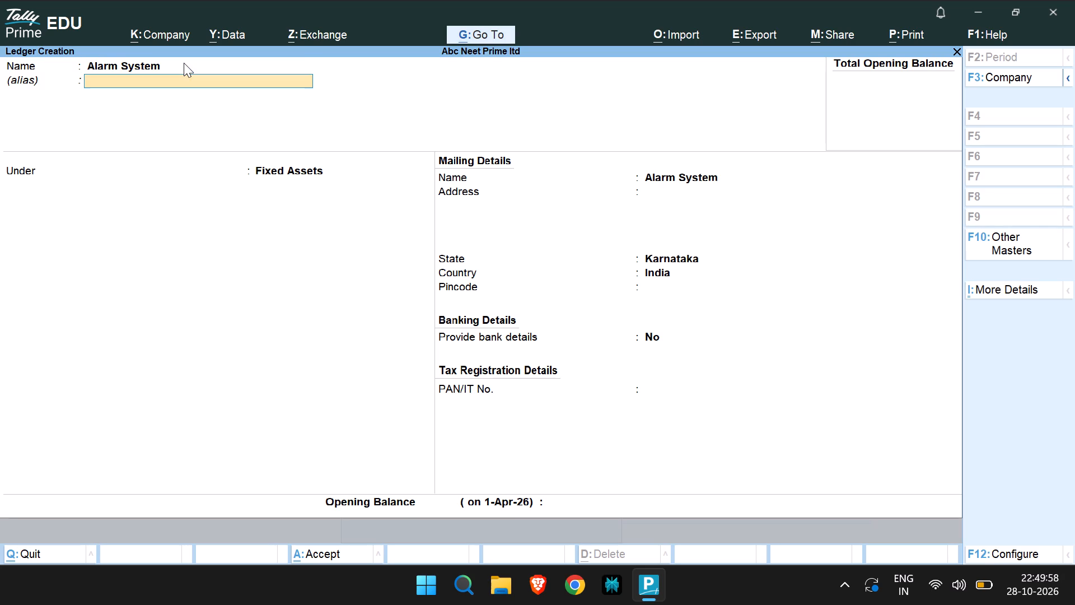
# Keep the Alarm System ledger under Fixed Assets with the default mailing, banking and tax details, and save it.
pyautogui.press('Return')
pyautogui.press('Return')
pyautogui.press('Return')
pyautogui.press('Return')
pyautogui.press('Return')
pyautogui.press('Return')
pyautogui.press('Return')
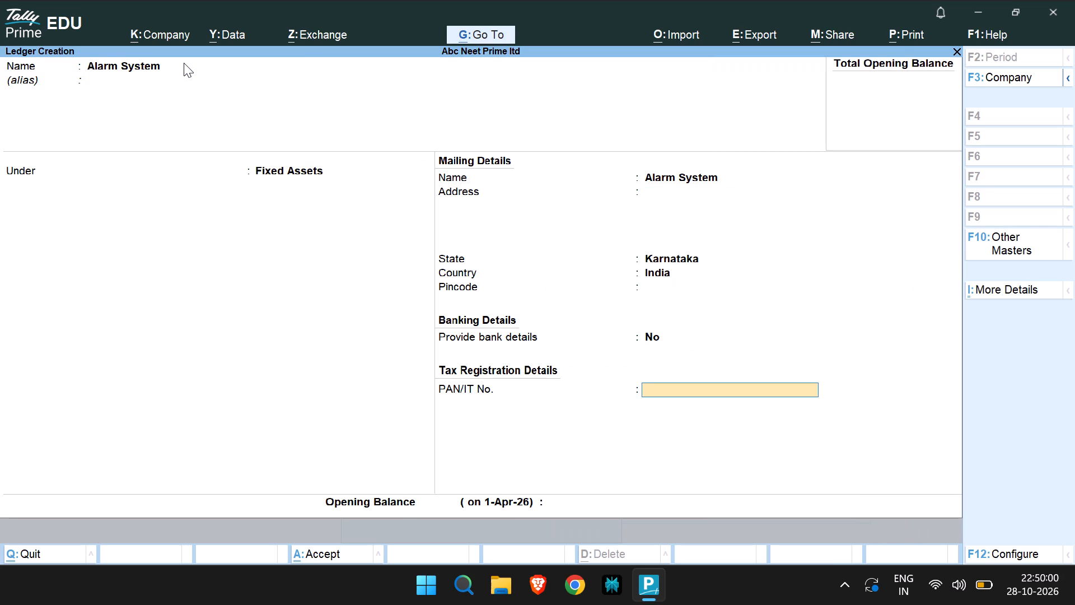
pyautogui.press('Return')
pyautogui.press('Return')
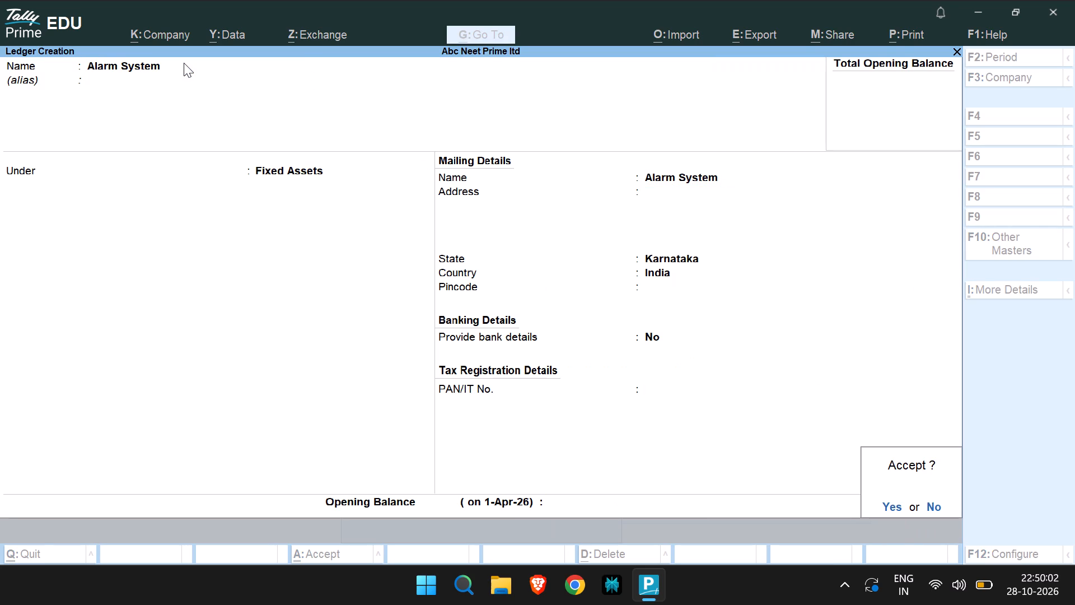
pyautogui.press('Return')
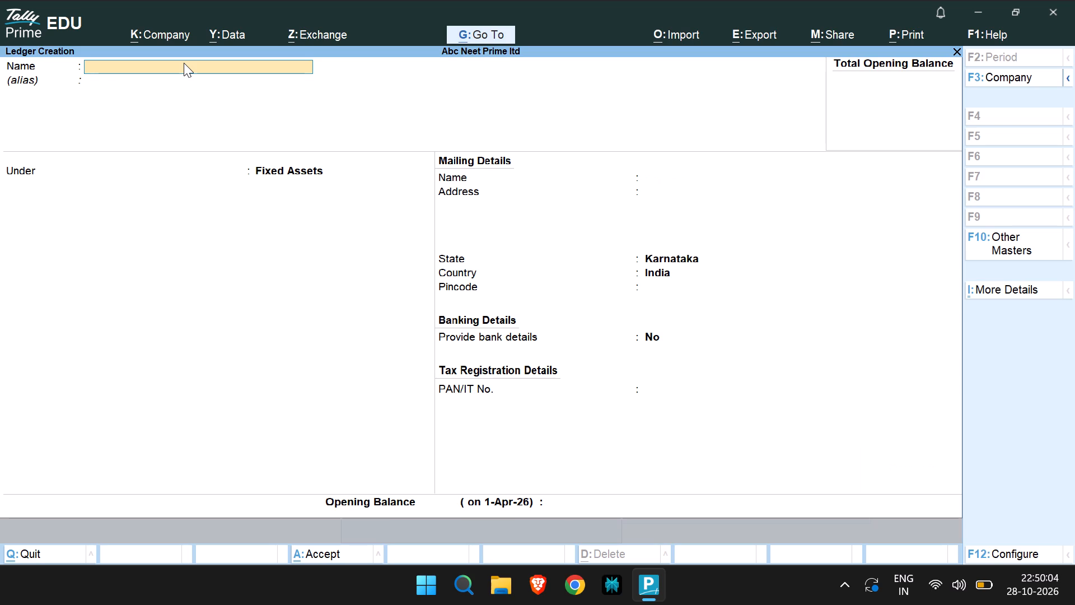
# Name the following new ledger Generater.
pyautogui.write('ge')
pyautogui.press('n')
pyautogui.write('er')
pyautogui.write('at')
pyautogui.write('er')
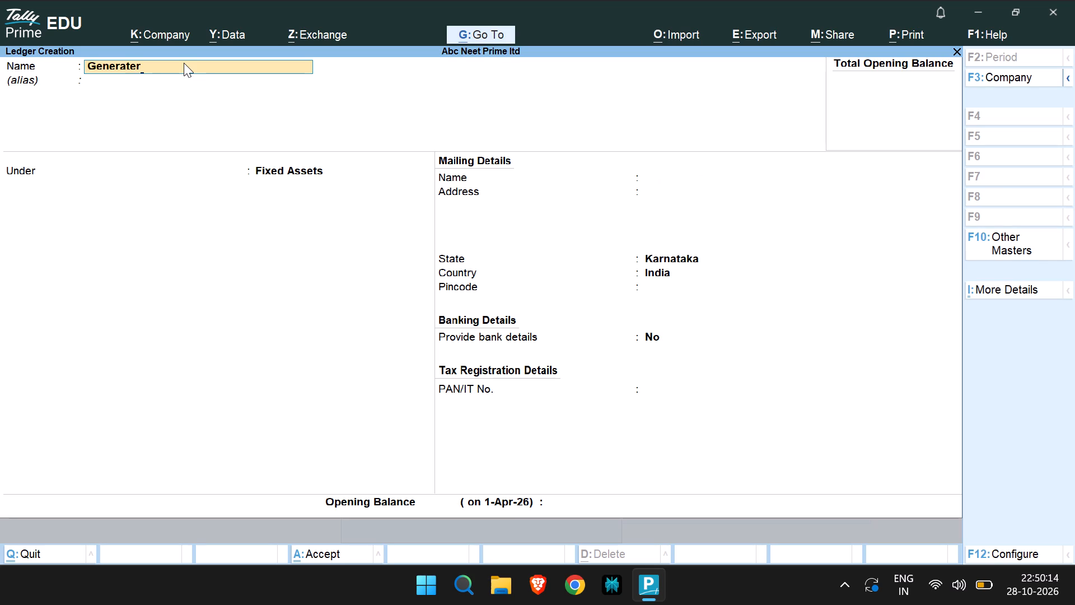
pyautogui.press('Return')
# Keep the Generater ledger under Fixed Assets with the default mailing, banking and tax details, save it, and return to the Gateway of Tally.
pyautogui.press('Return')
pyautogui.press('Return')
pyautogui.press('Return')
pyautogui.press('Return')
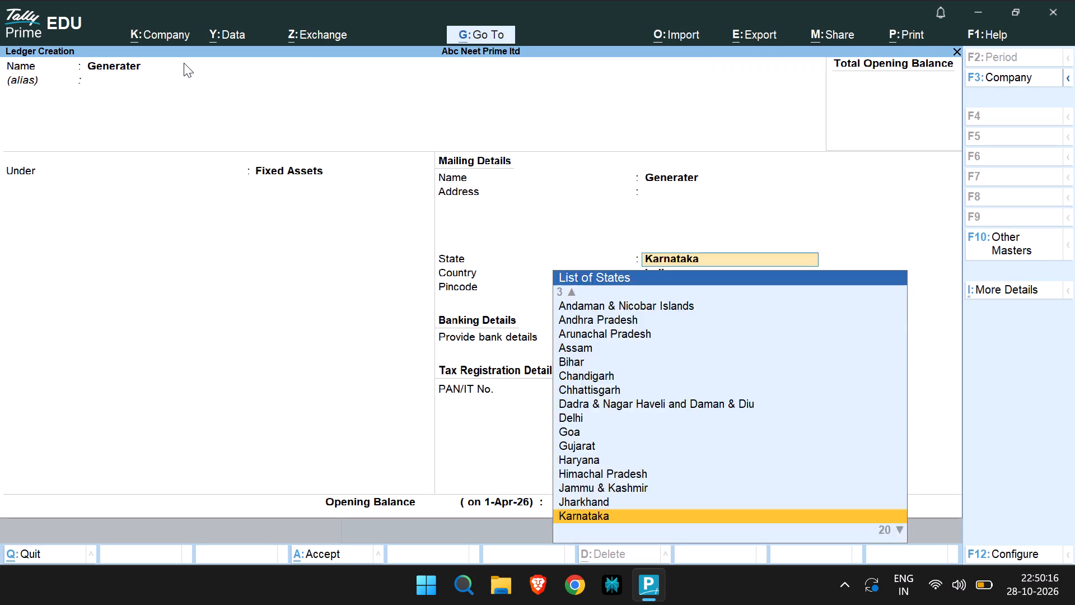
pyautogui.press('Return')
pyautogui.press('Return')
pyautogui.press('Return')
pyautogui.press('Return')
pyautogui.press('Return')
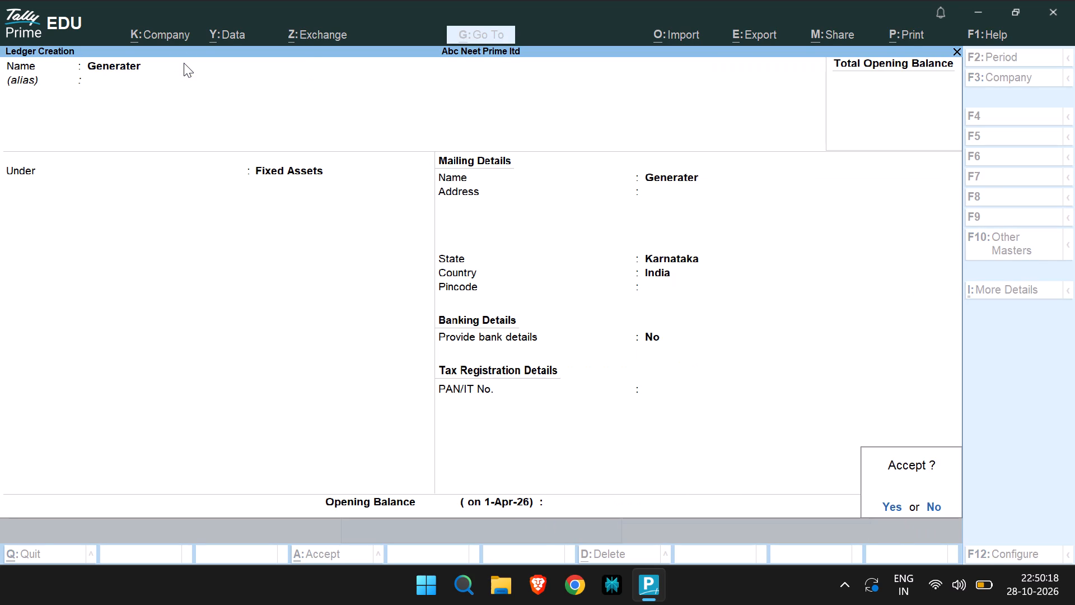
pyautogui.press('Return')
pyautogui.press('Escape')
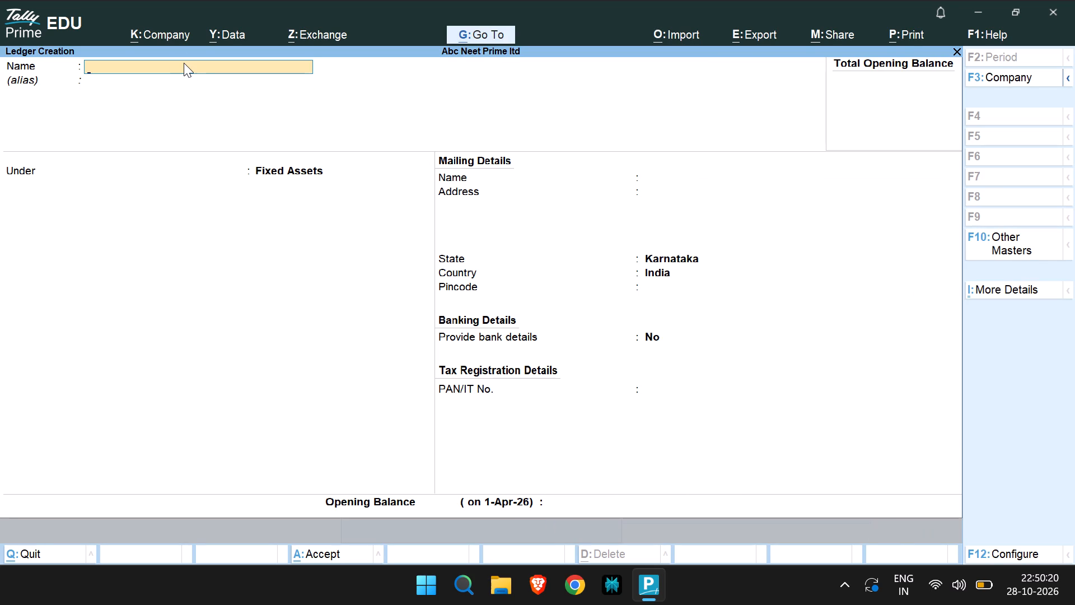
pyautogui.press('Escape')
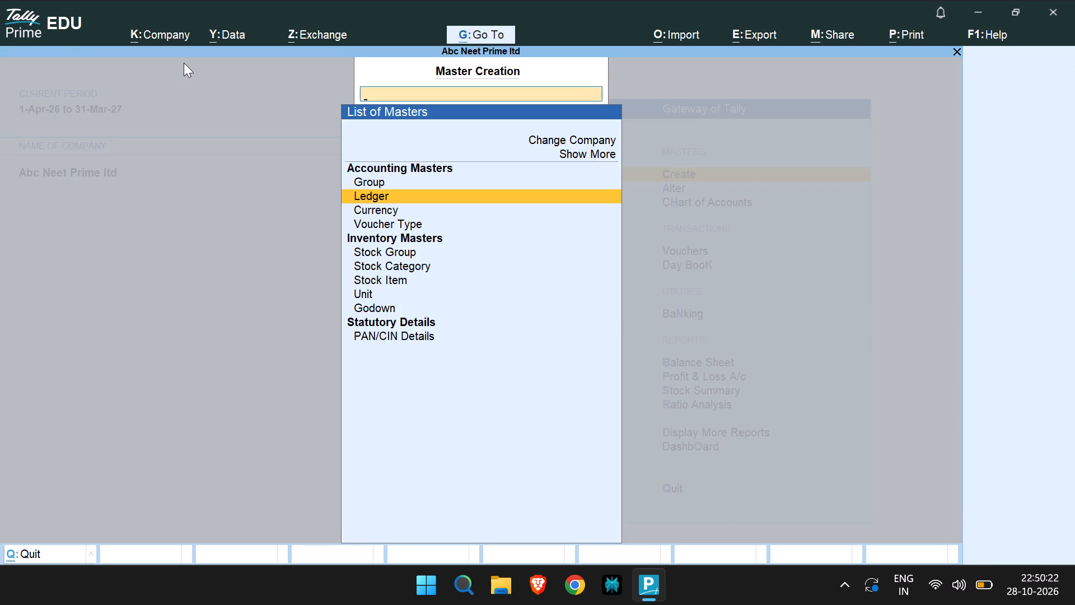
pyautogui.press('Escape')
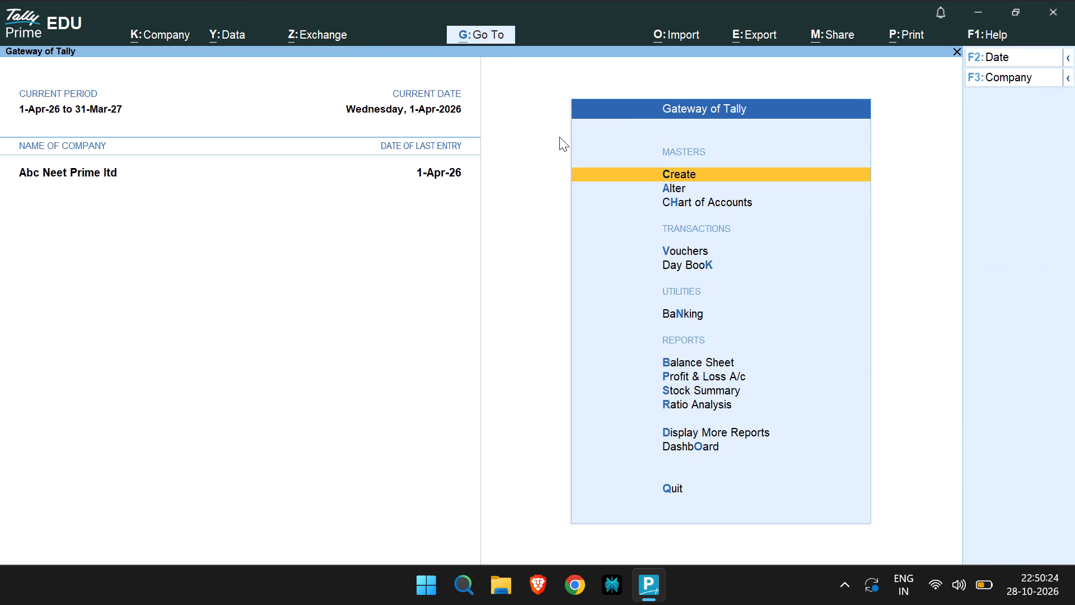
# Start a payment voucher and debit Punching Machine with 3,50,000.
pyautogui.click(675, 248)
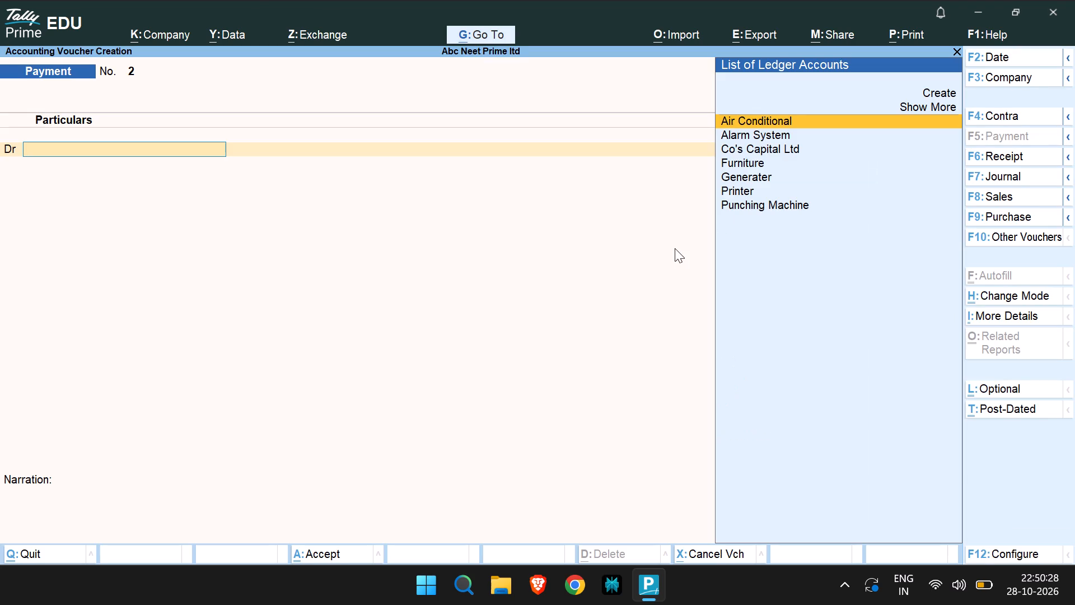
pyautogui.click(763, 121)
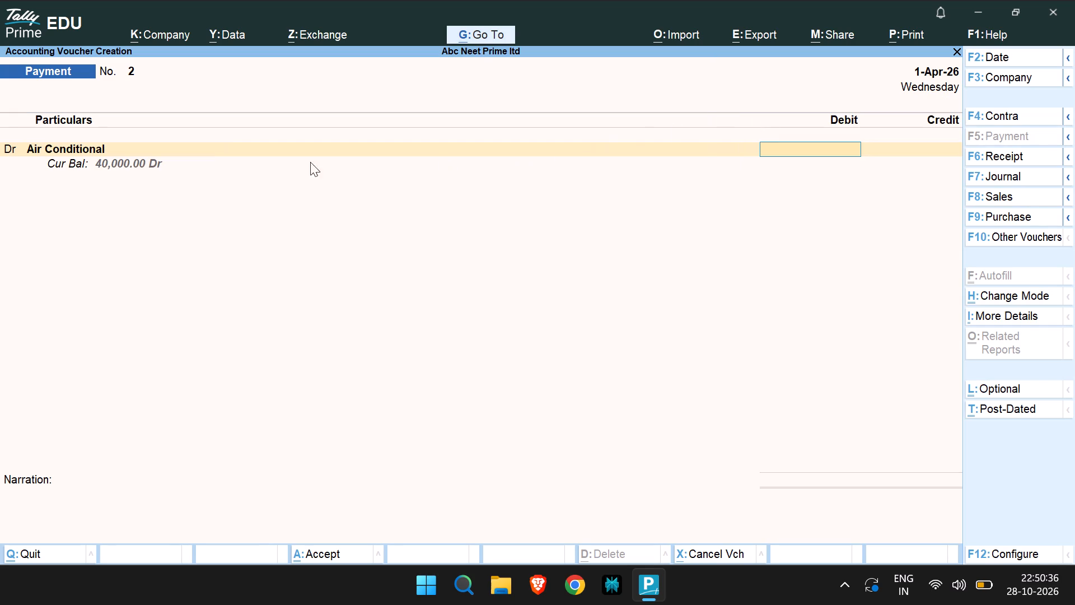
pyautogui.click(287, 143)
pyautogui.press('BackSpace')
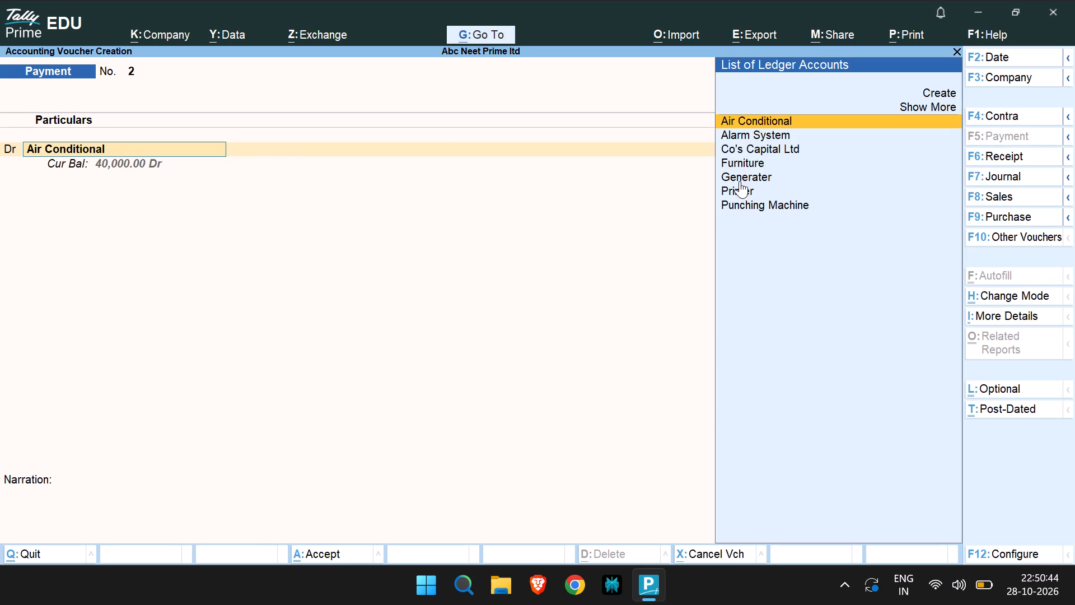
pyautogui.click(740, 206)
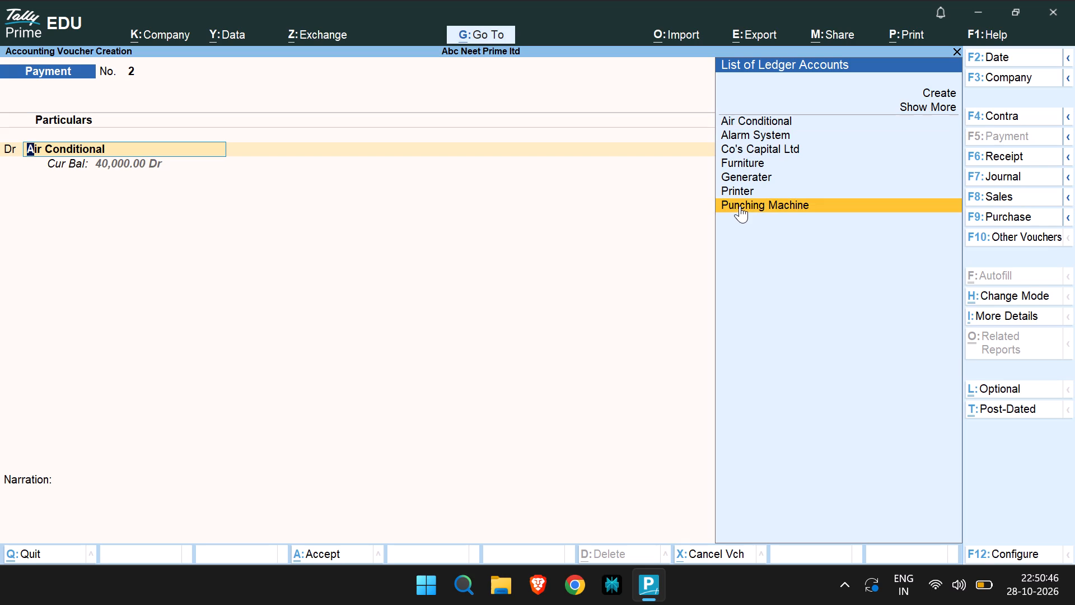
pyautogui.click(740, 206)
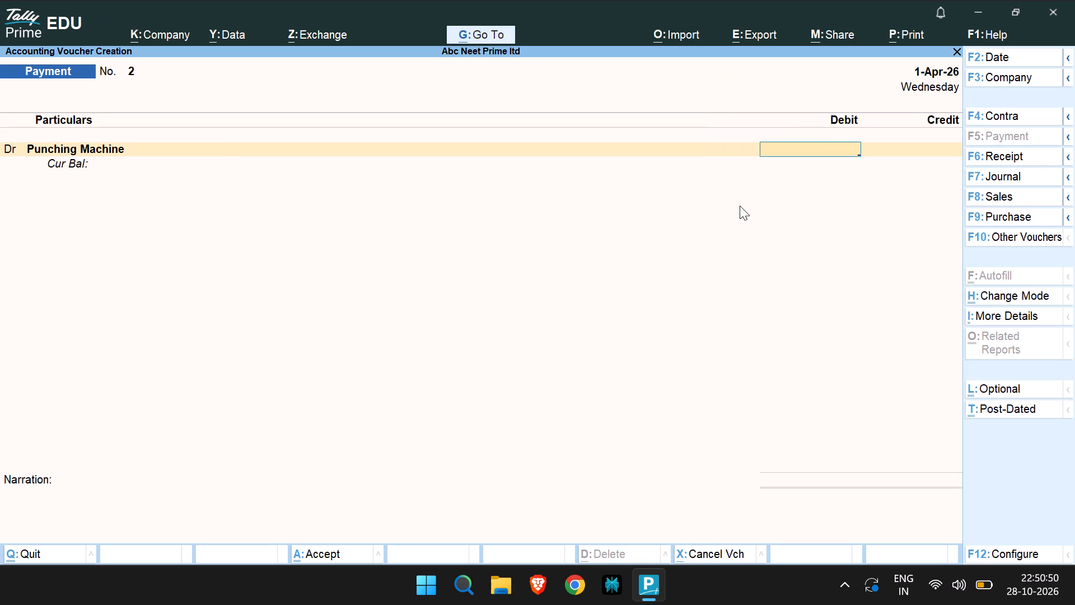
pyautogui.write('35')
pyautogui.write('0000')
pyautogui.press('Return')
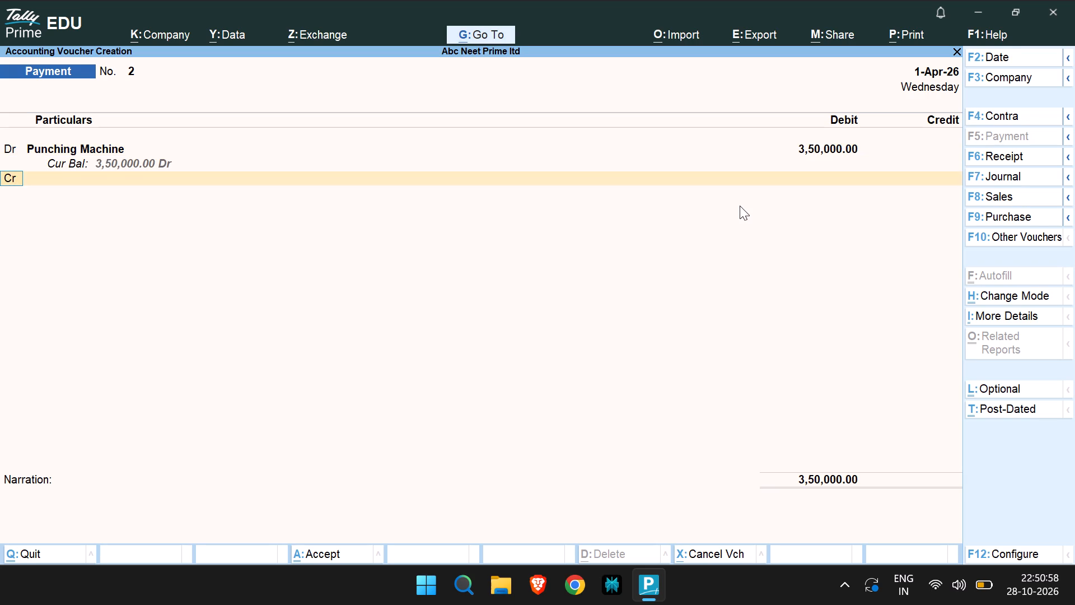
# Add a second debit line to the payment voucher for Alarm System with 5,00,000.
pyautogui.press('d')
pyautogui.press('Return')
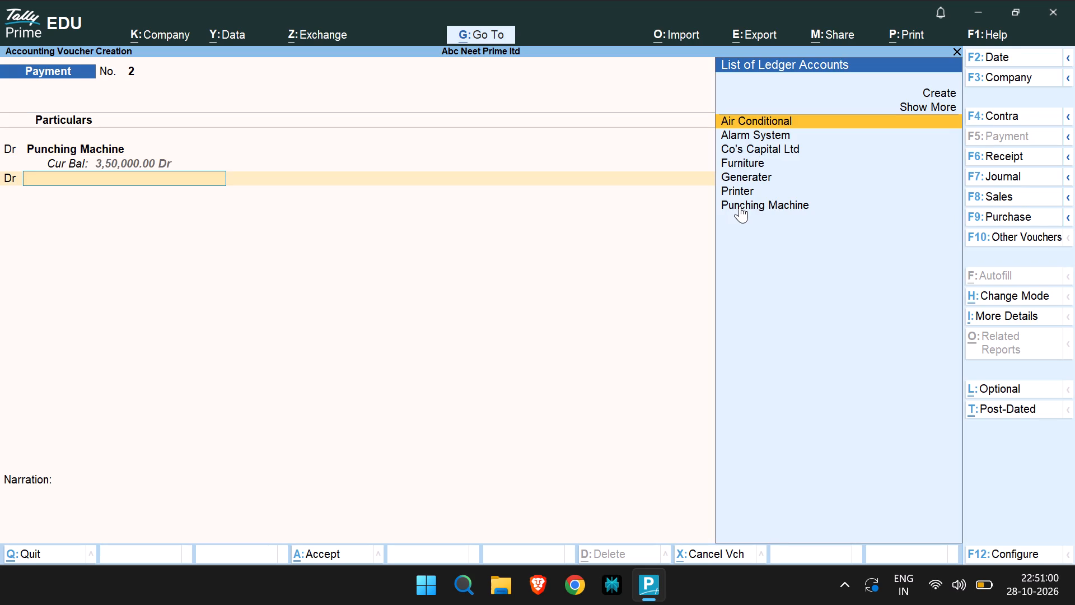
pyautogui.click(772, 132)
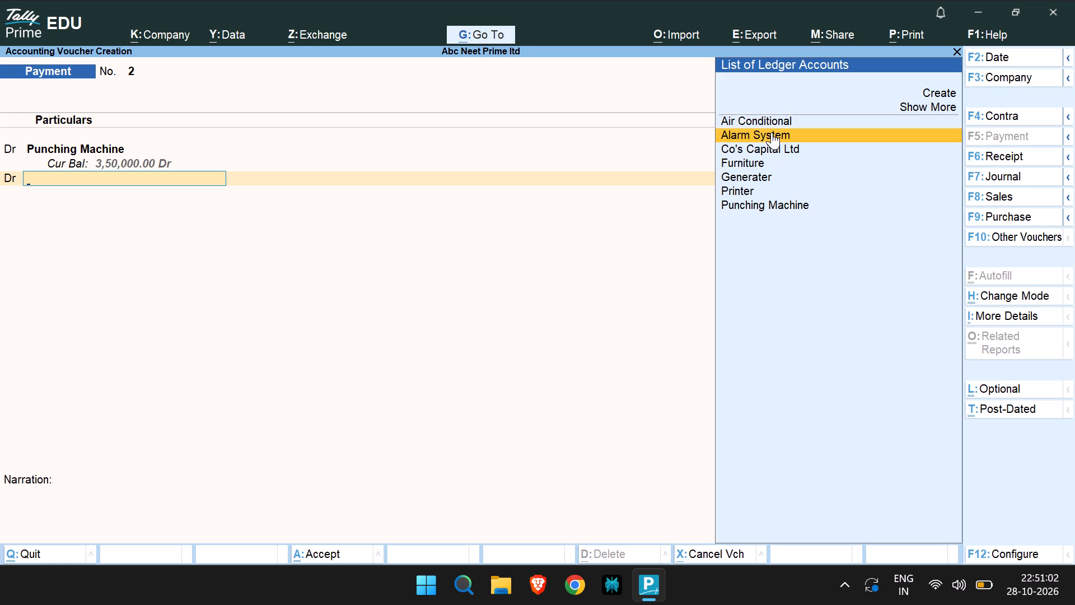
pyautogui.press('Return')
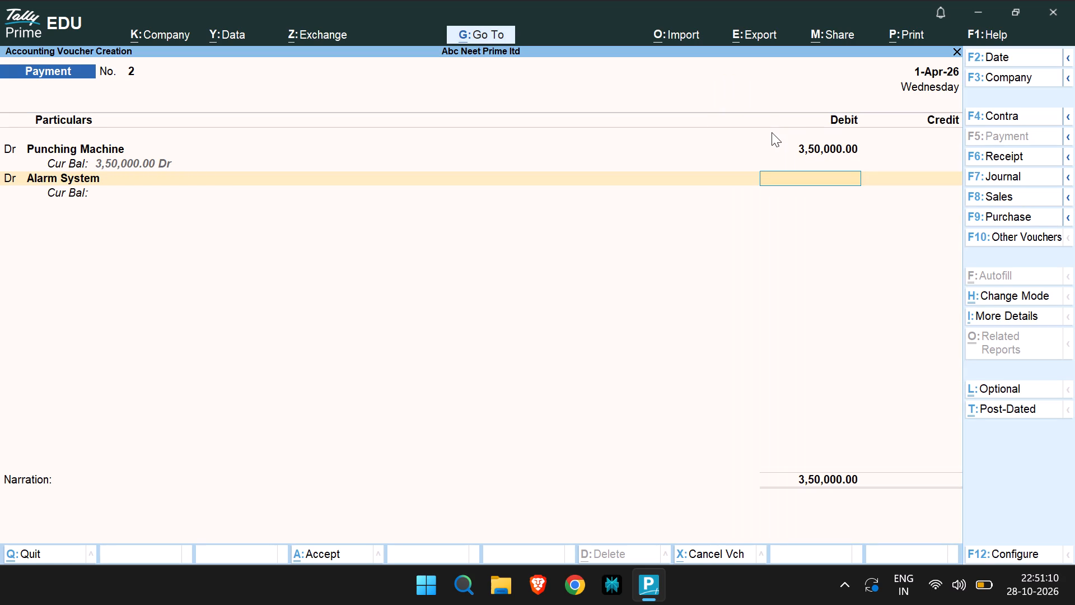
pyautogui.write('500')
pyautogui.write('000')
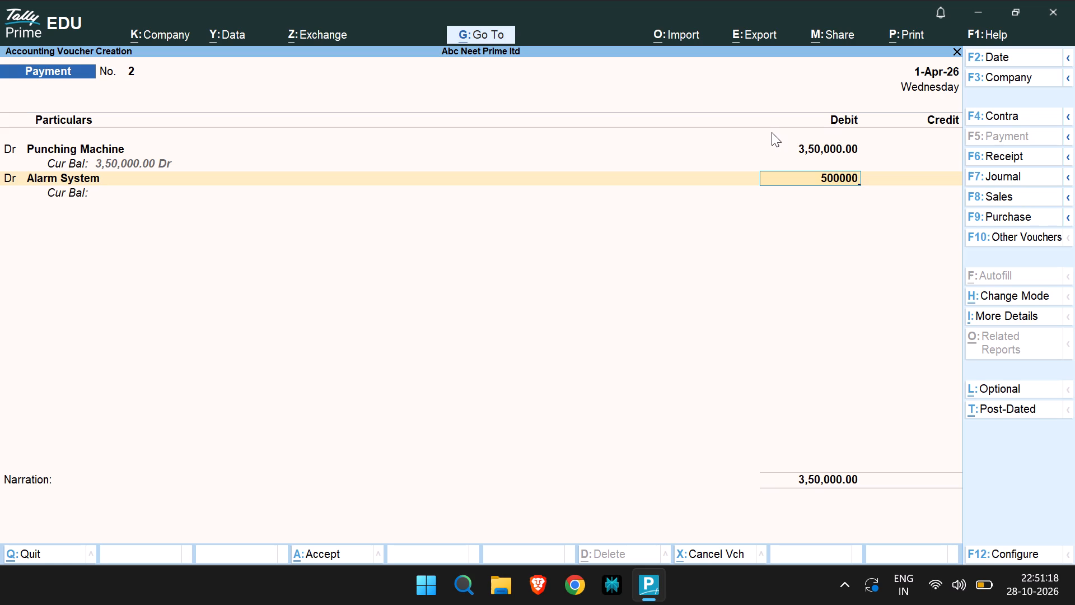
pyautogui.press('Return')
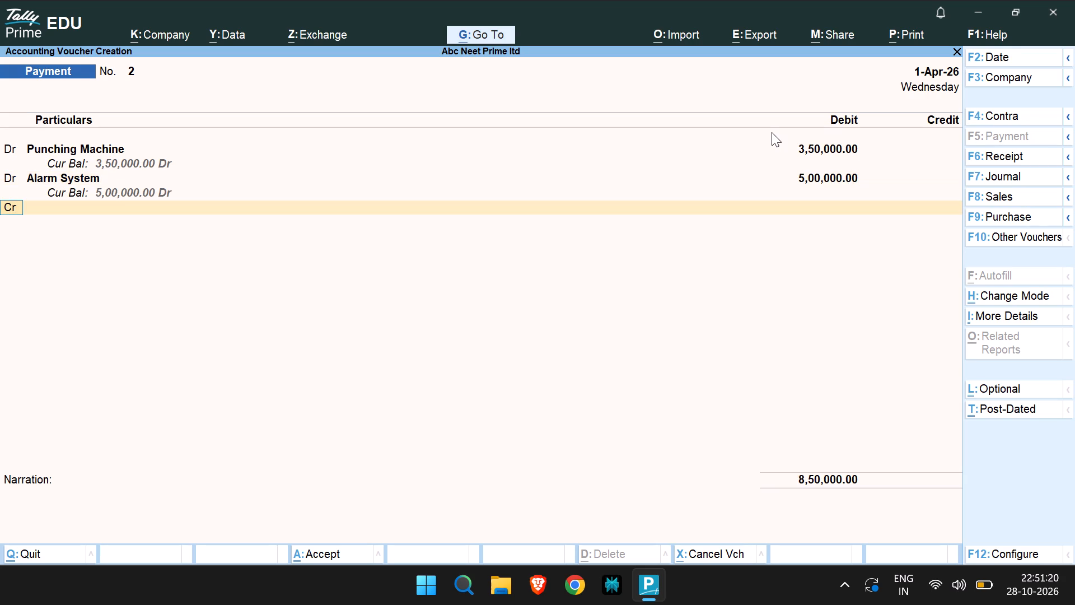
# Add a third debit line to the payment voucher for Generater with 1,00,000.
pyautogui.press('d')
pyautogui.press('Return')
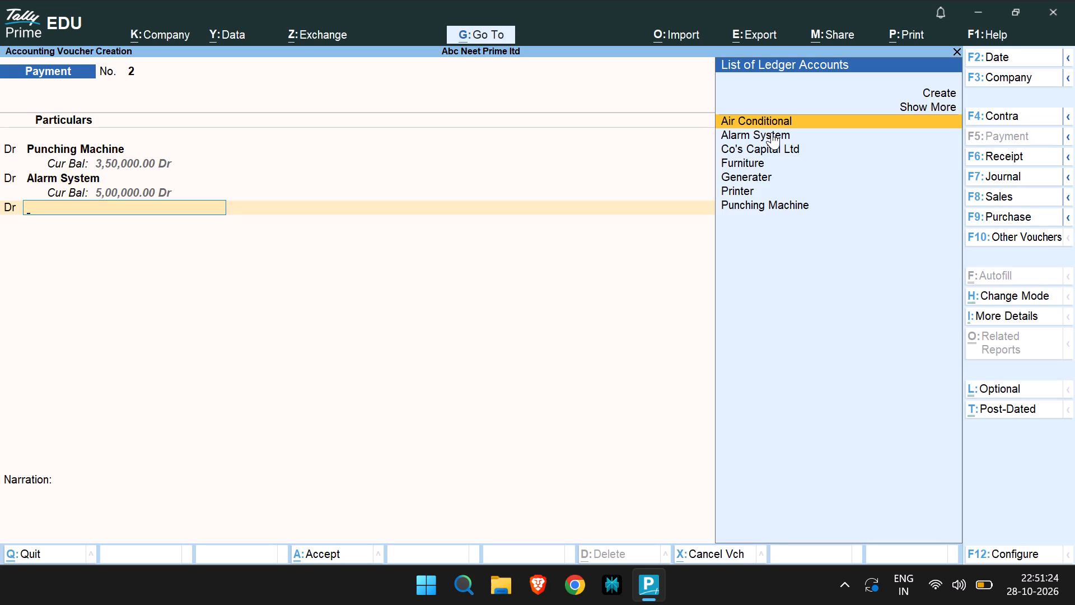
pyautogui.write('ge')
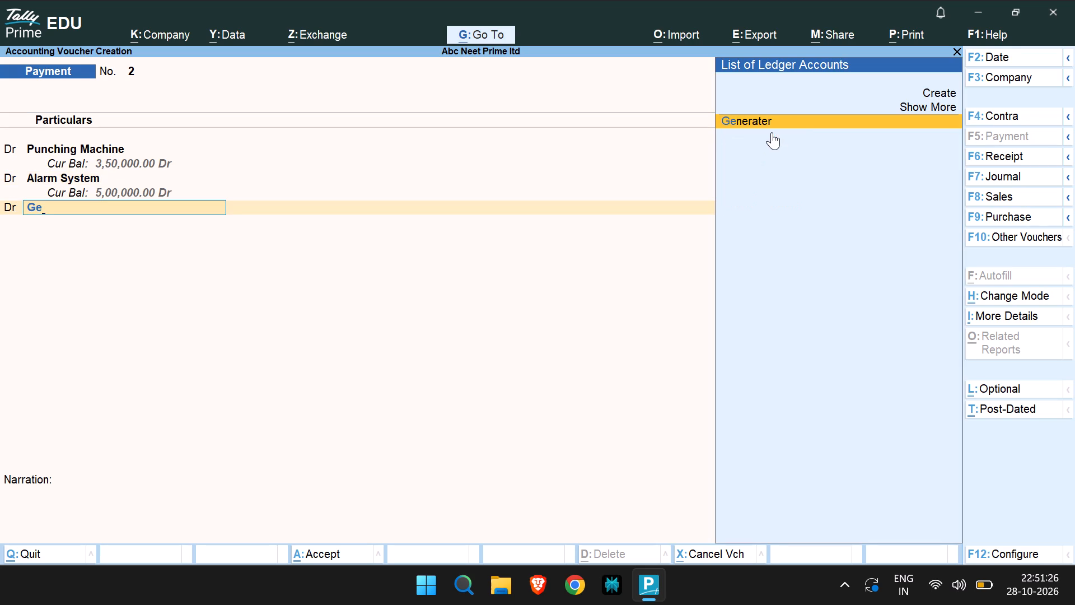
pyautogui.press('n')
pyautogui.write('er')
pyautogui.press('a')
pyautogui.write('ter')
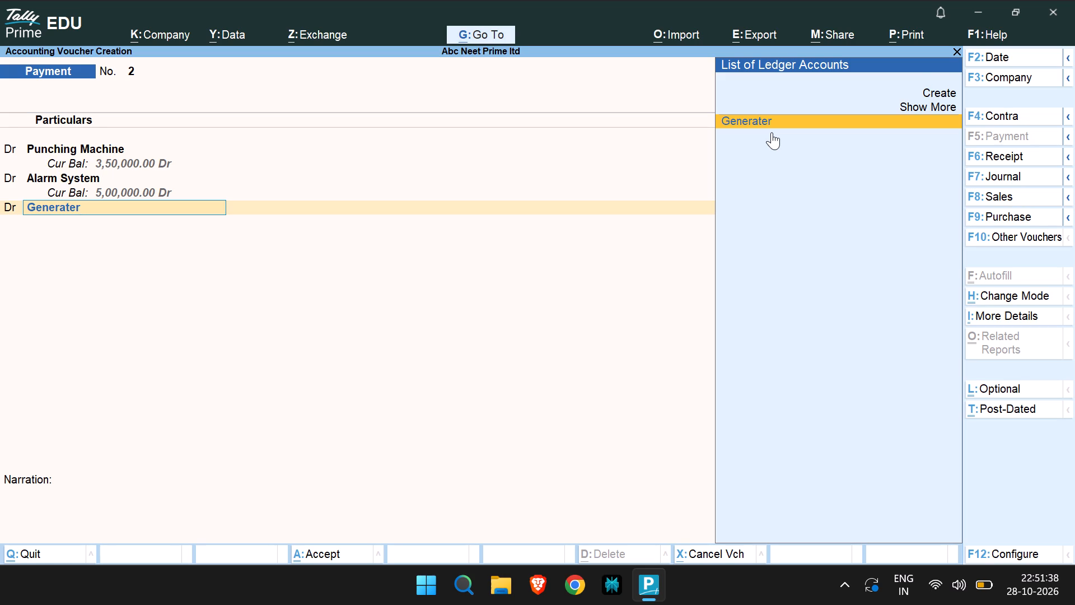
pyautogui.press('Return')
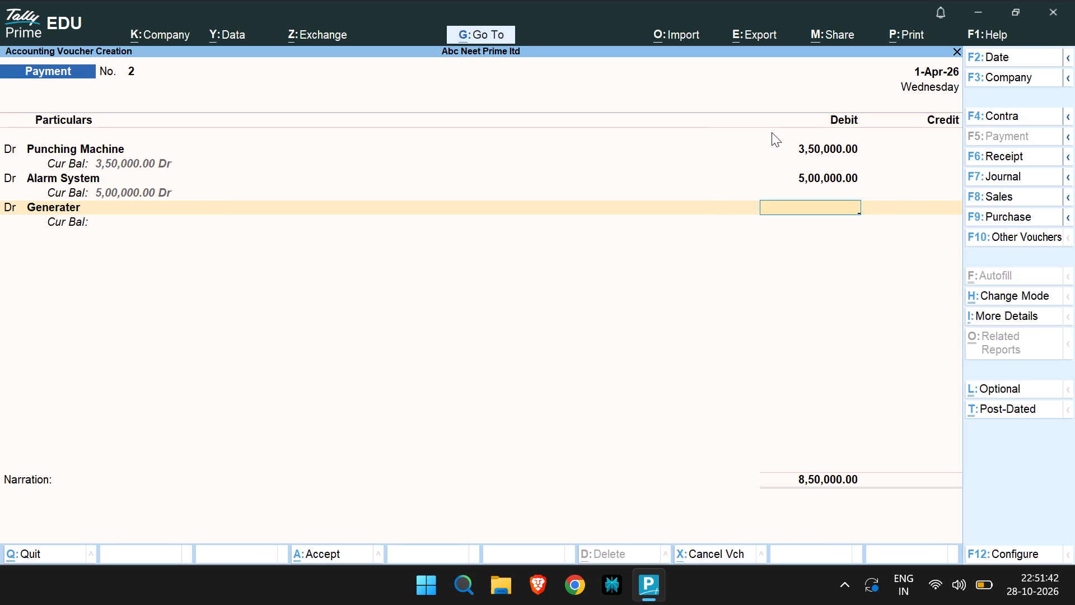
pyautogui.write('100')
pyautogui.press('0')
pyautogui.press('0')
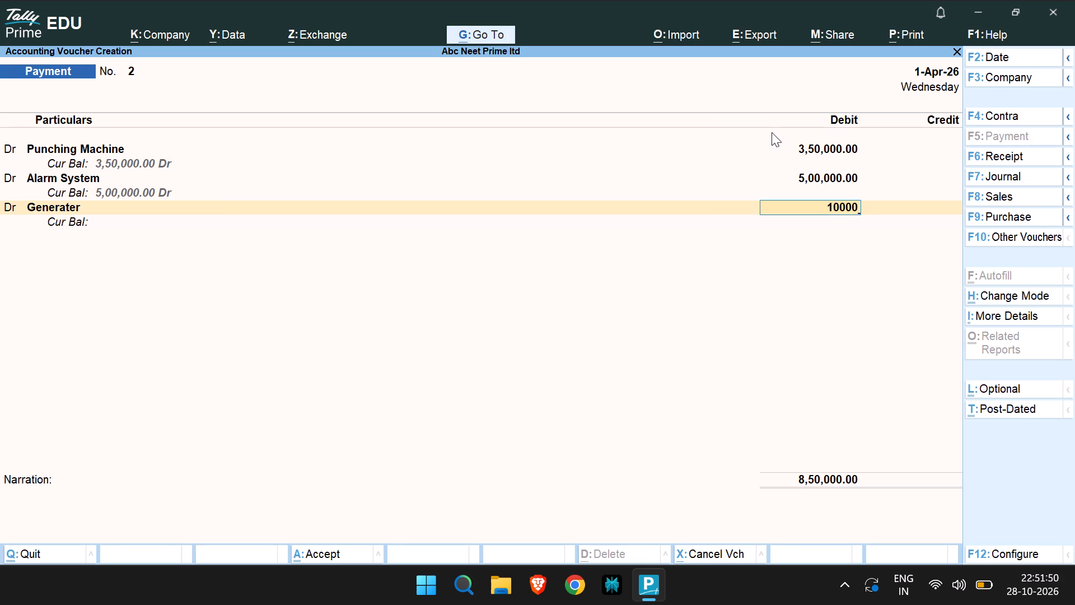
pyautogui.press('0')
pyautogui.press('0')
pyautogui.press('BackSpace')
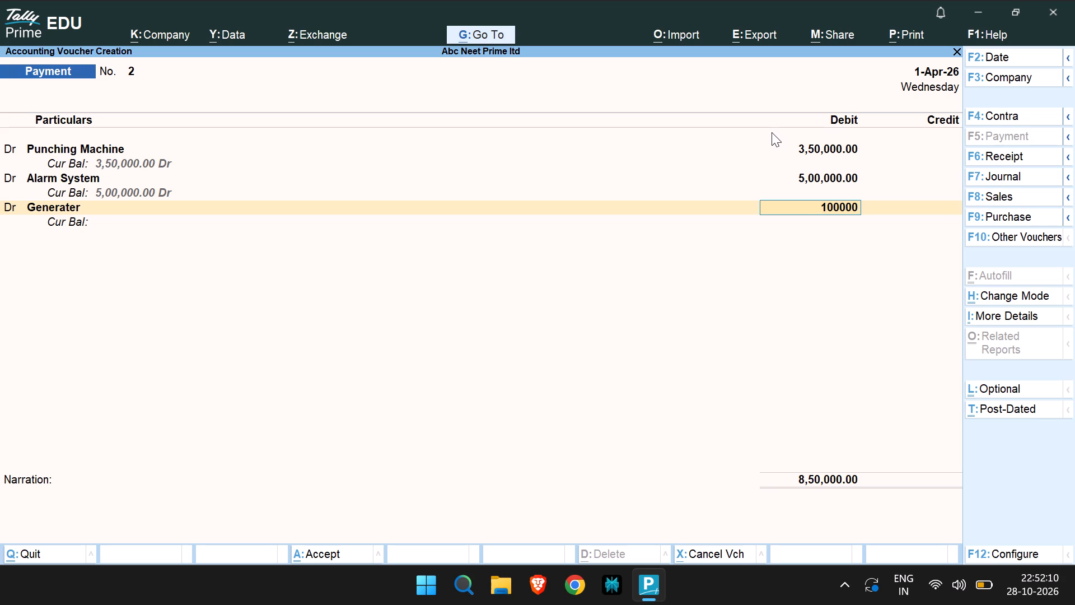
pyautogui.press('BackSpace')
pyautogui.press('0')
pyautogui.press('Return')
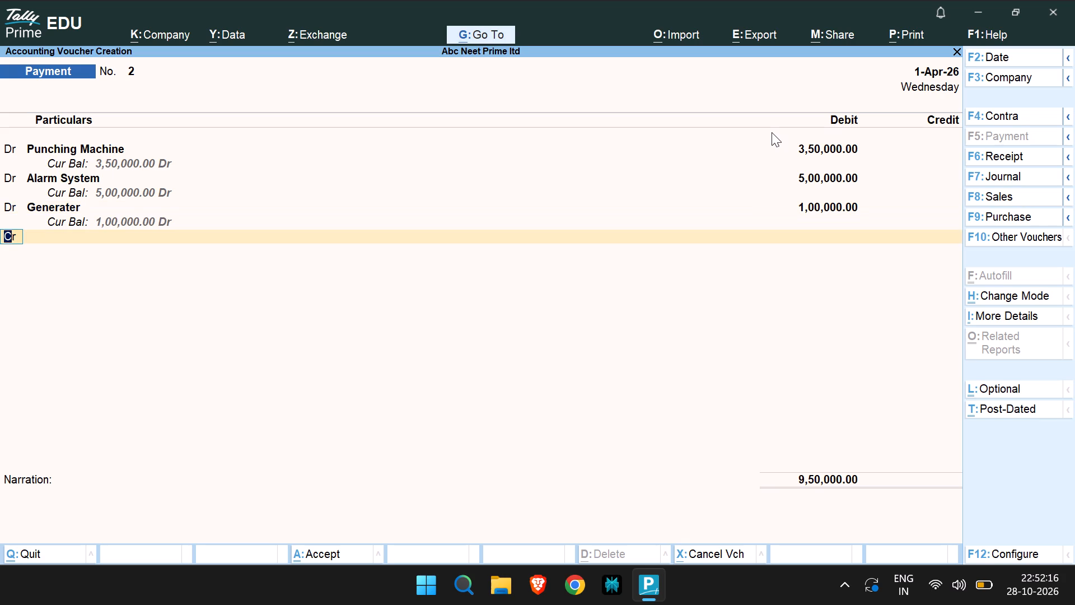
# Abandon the unsaved payment voucher at its credit line and return to the Gateway of Tally.
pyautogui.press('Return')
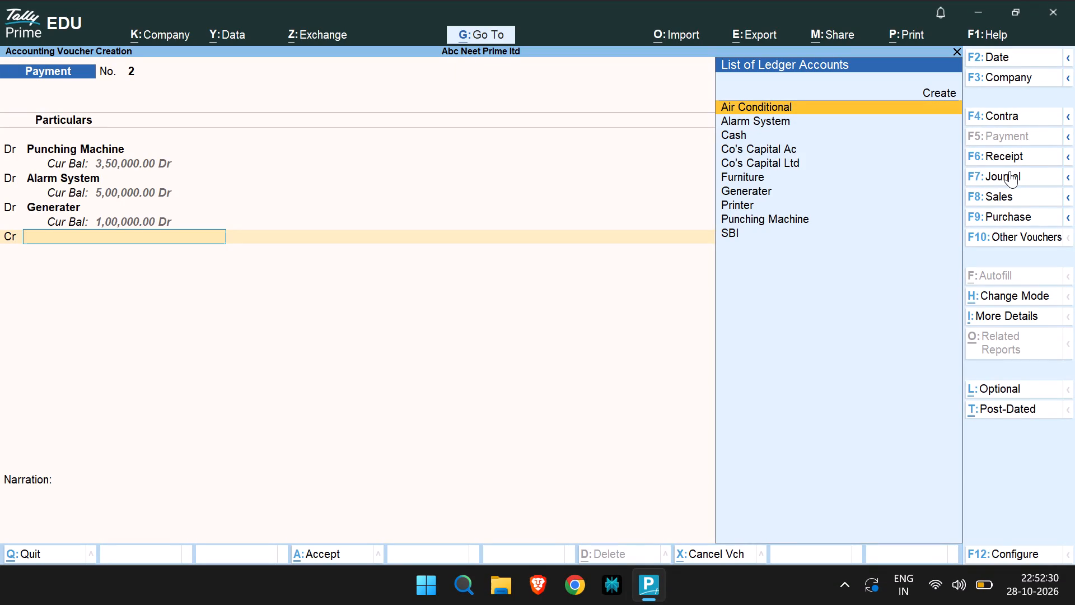
pyautogui.click(1011, 239)
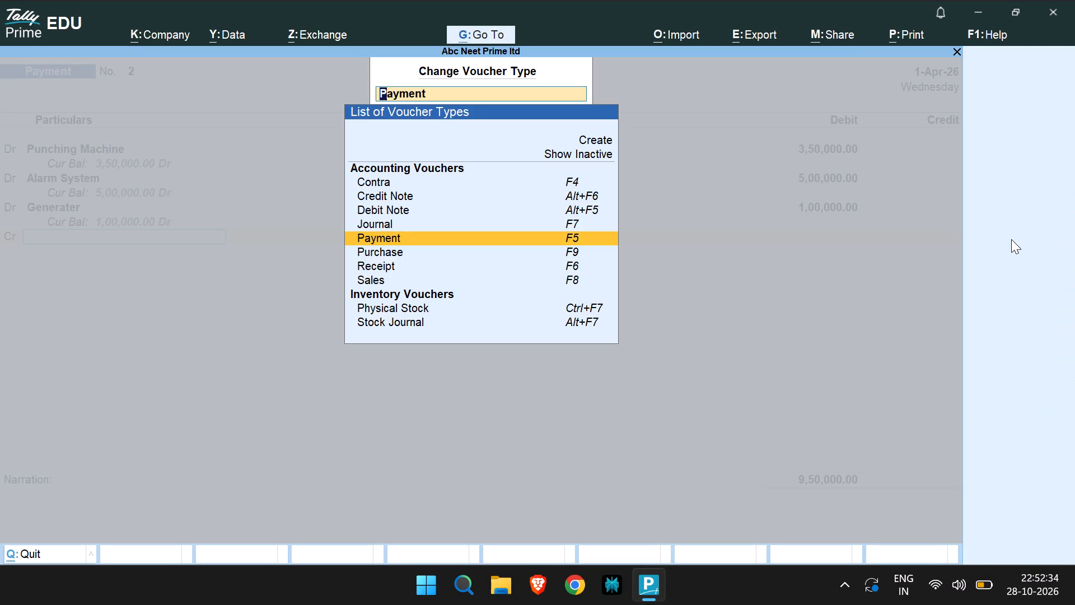
pyautogui.press('Escape')
pyautogui.press('Escape')
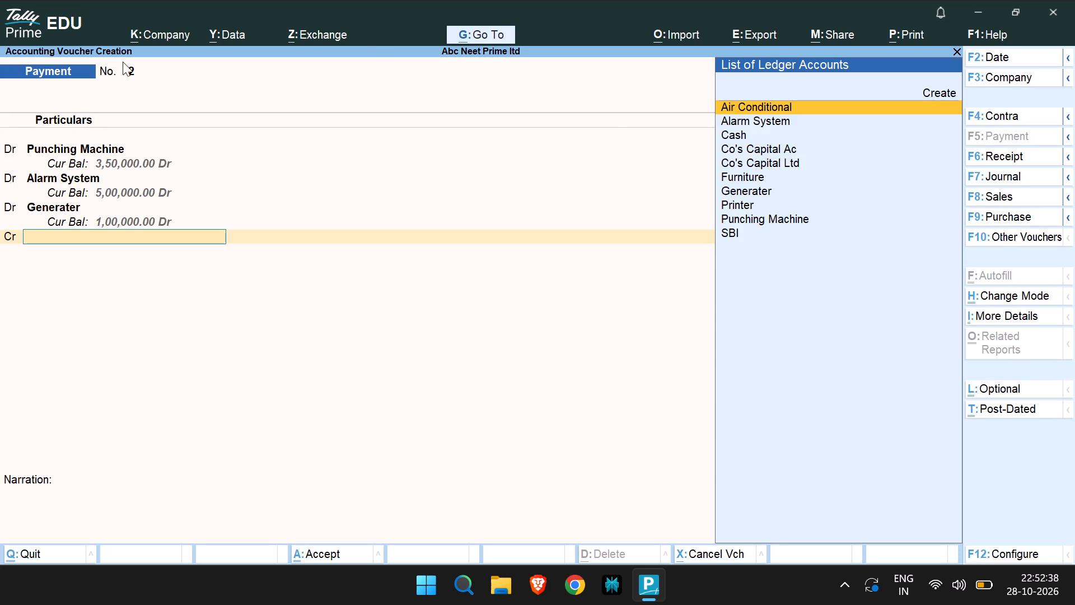
pyautogui.press('Escape')
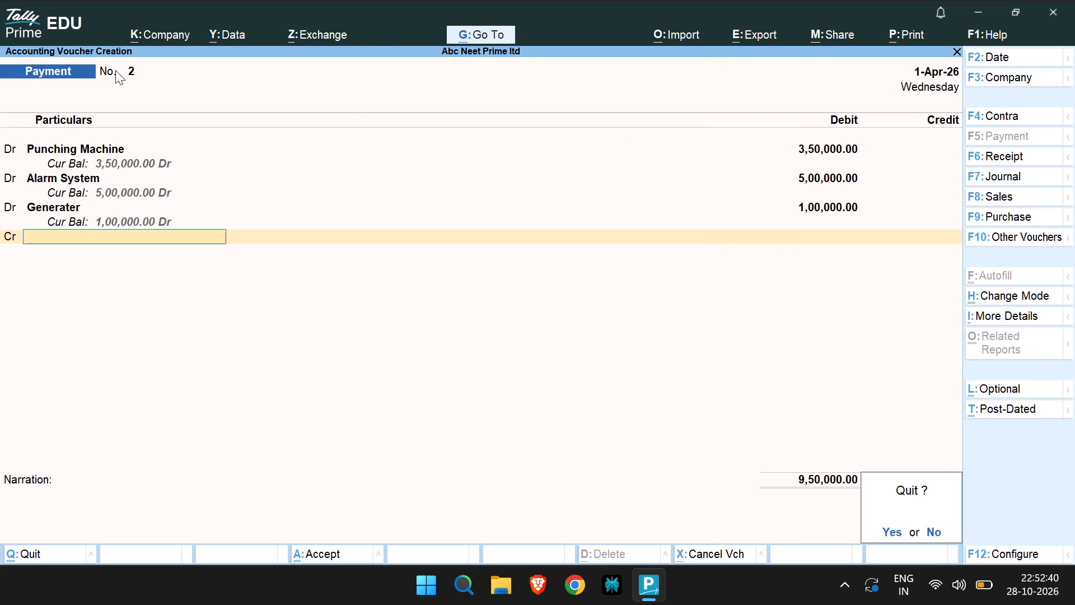
pyautogui.press('Escape')
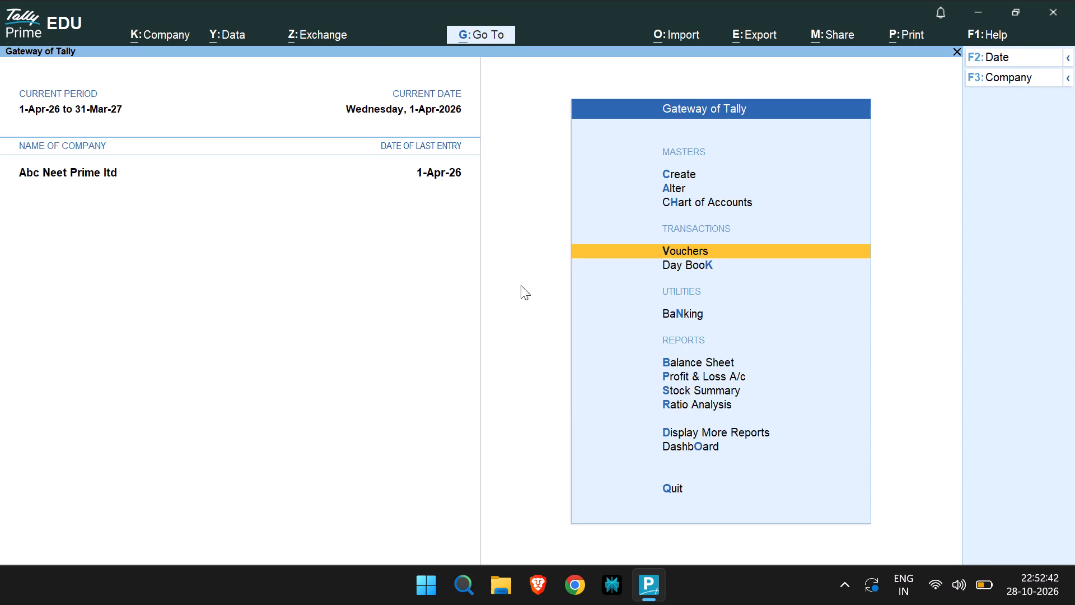
# Start a new ledger named Alfa Ltd with no alias.
pyautogui.click(691, 171)
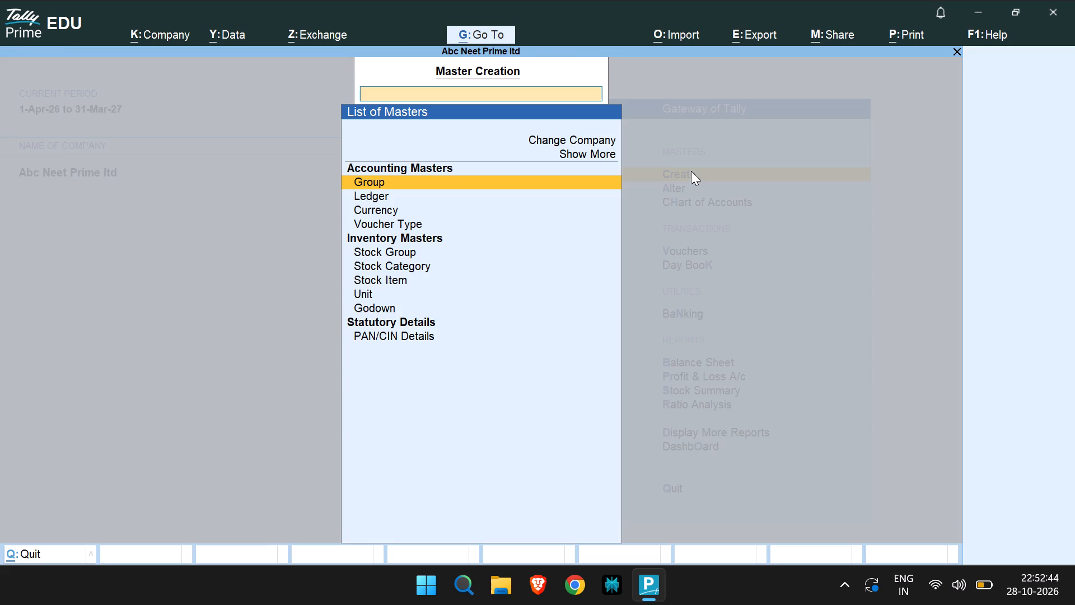
pyautogui.click(366, 198)
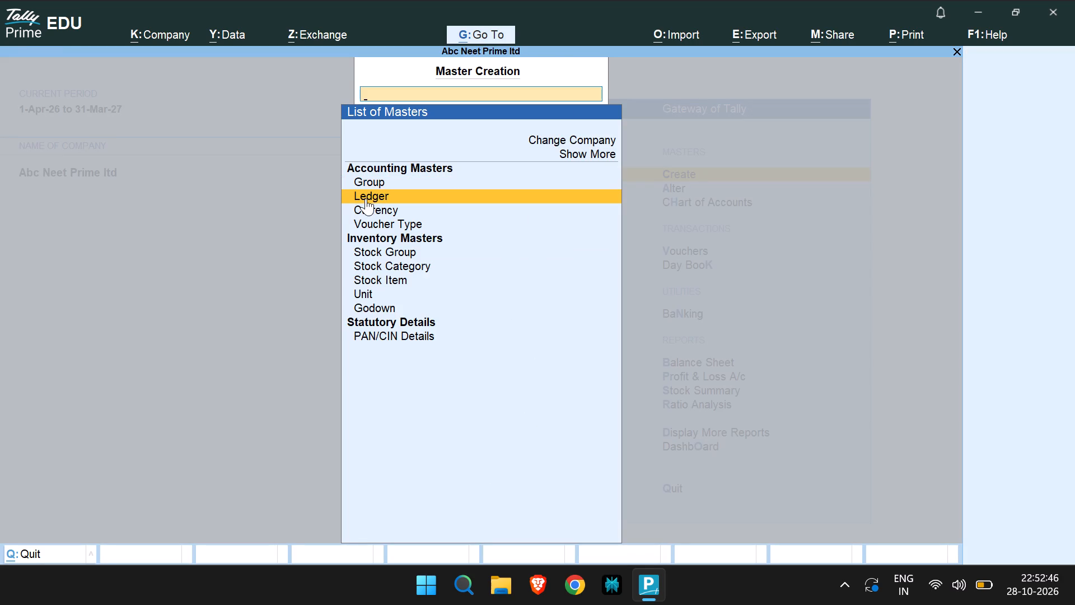
pyautogui.click(366, 198)
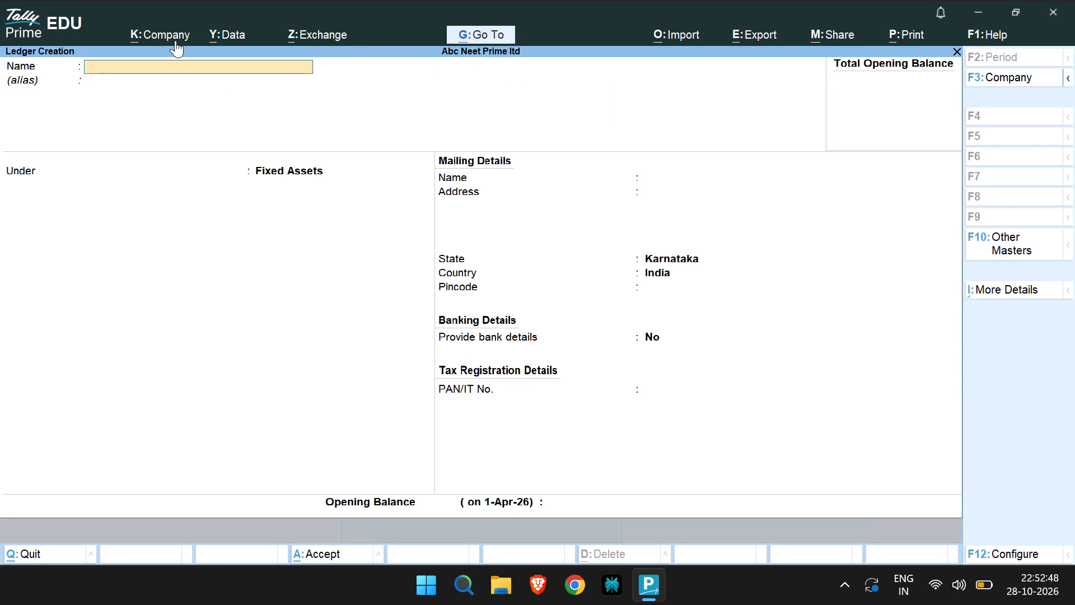
pyautogui.write('al')
pyautogui.write('fa')
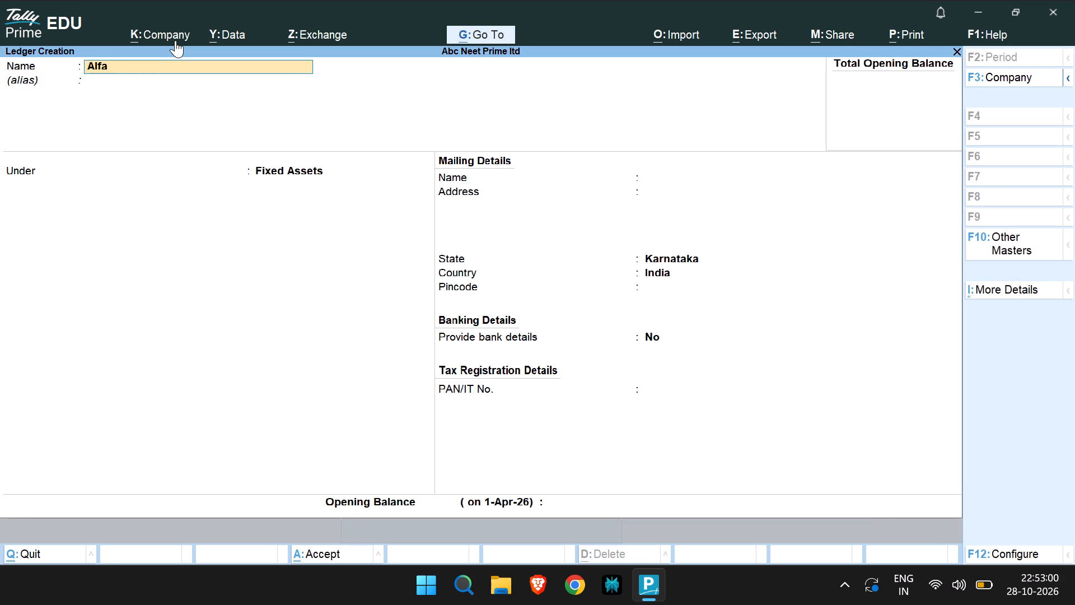
pyautogui.press('space')
pyautogui.write('lt')
pyautogui.press('d')
pyautogui.press('Return')
pyautogui.press('Return')
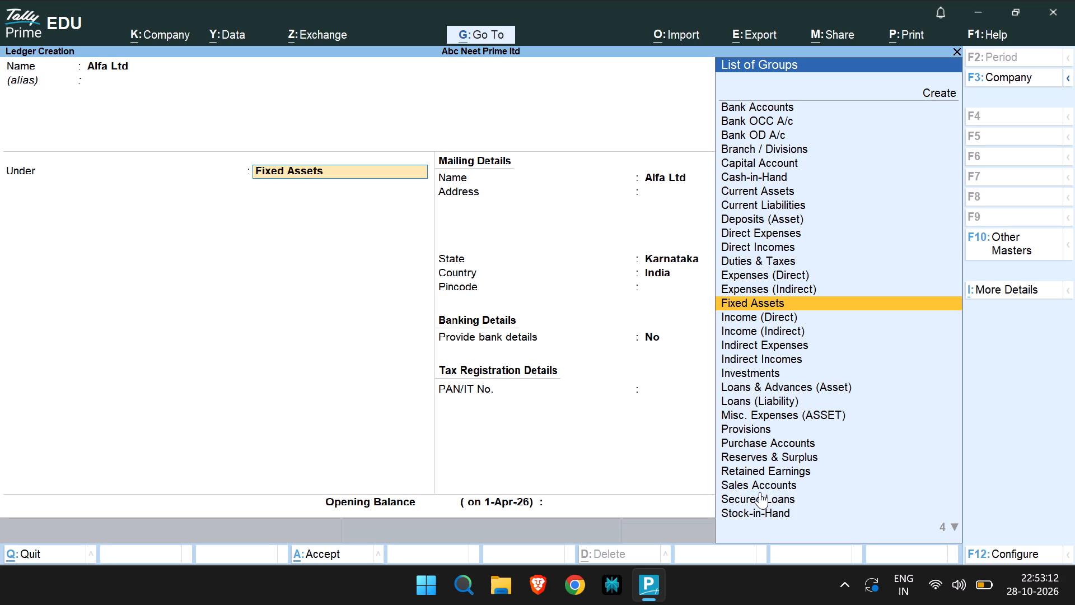
# Place the Alfa Ltd ledger under the Sundry Creditors group.
pyautogui.tripleClick(957, 528)
pyautogui.tripleClick(957, 528)
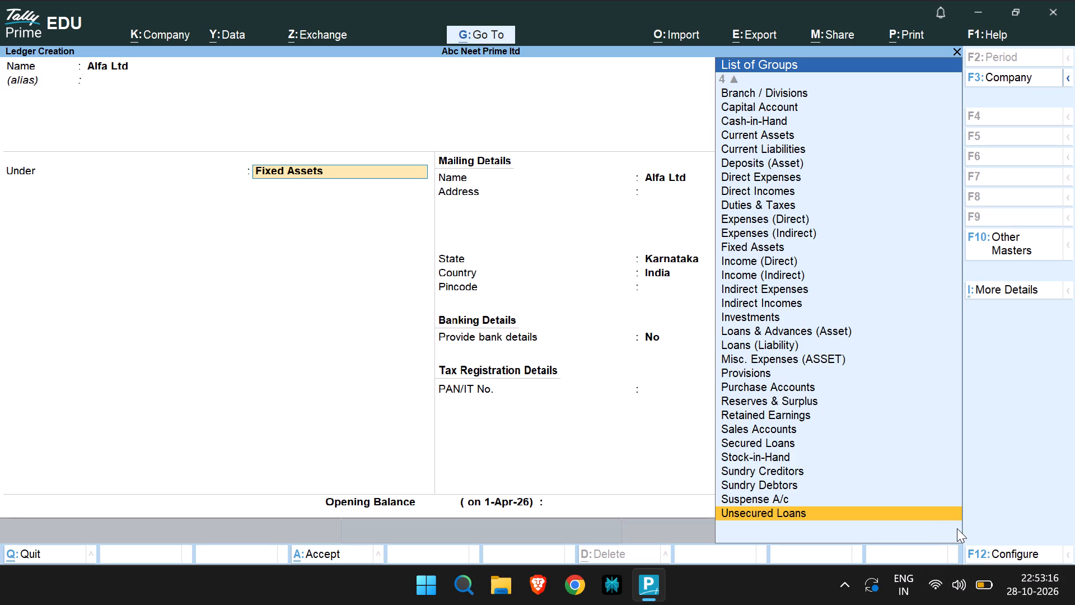
pyautogui.click(957, 528)
pyautogui.click(764, 472)
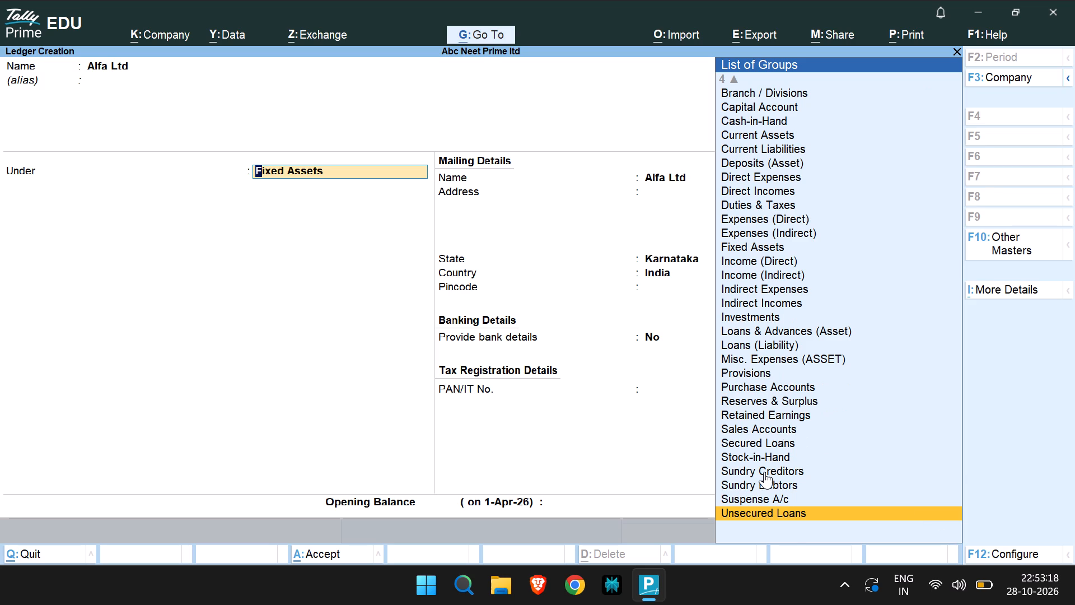
pyautogui.doubleClick(764, 472)
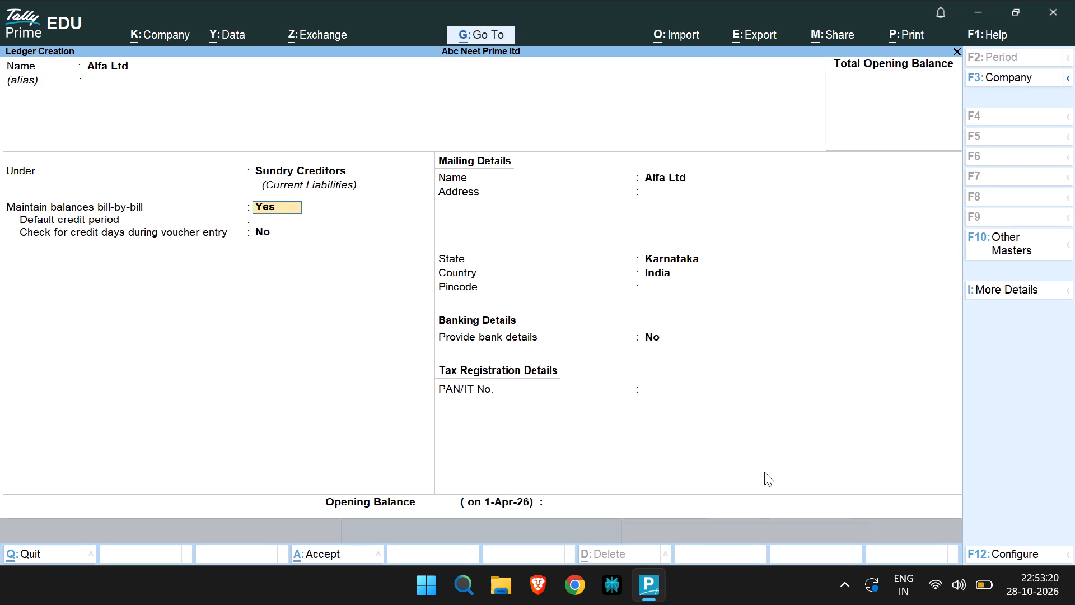
# Keep the default bill-by-bill, mailing, banking and tax details for Alfa Ltd, save the ledger, and return to the Gateway of Tally.
pyautogui.press('Return')
pyautogui.press('Return')
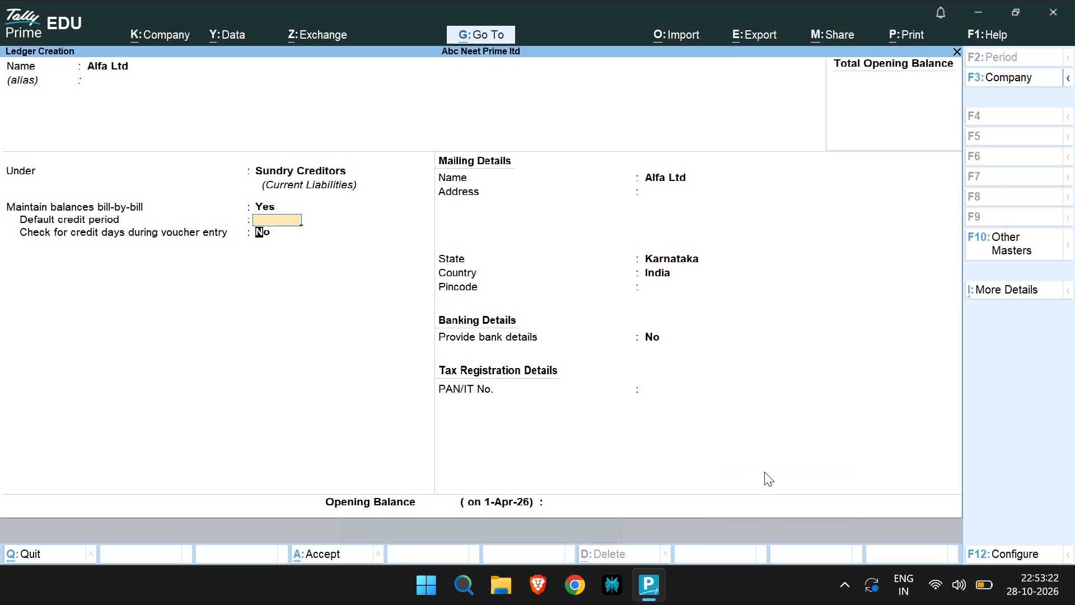
pyautogui.press('Return')
pyautogui.press('Return')
pyautogui.press('Return')
pyautogui.press('Return')
pyautogui.press('Return')
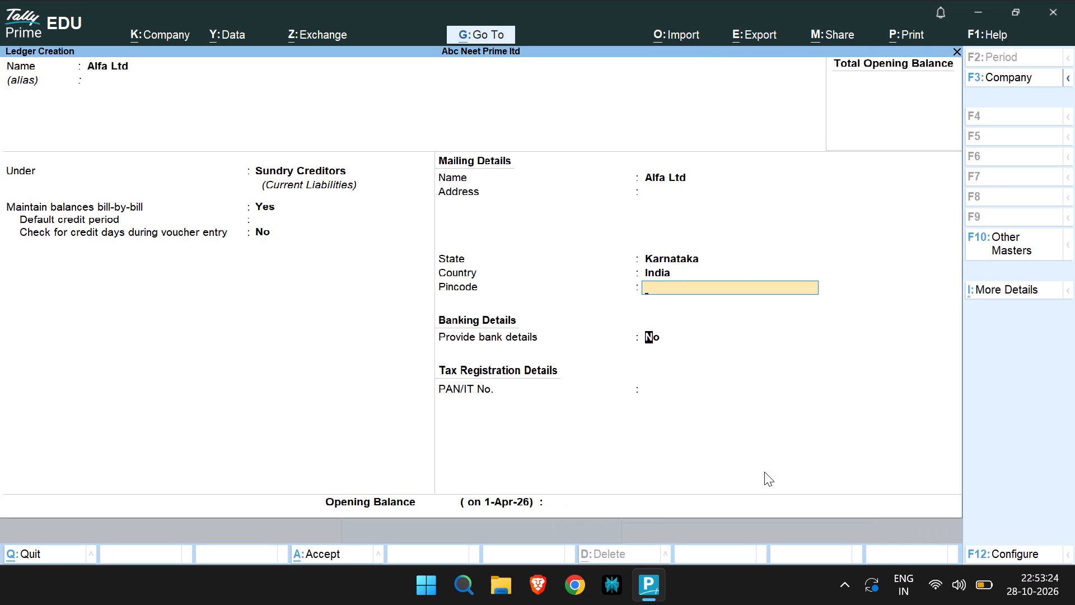
pyautogui.press('Return')
pyautogui.press('Return')
pyautogui.press('Return')
pyautogui.press('Return')
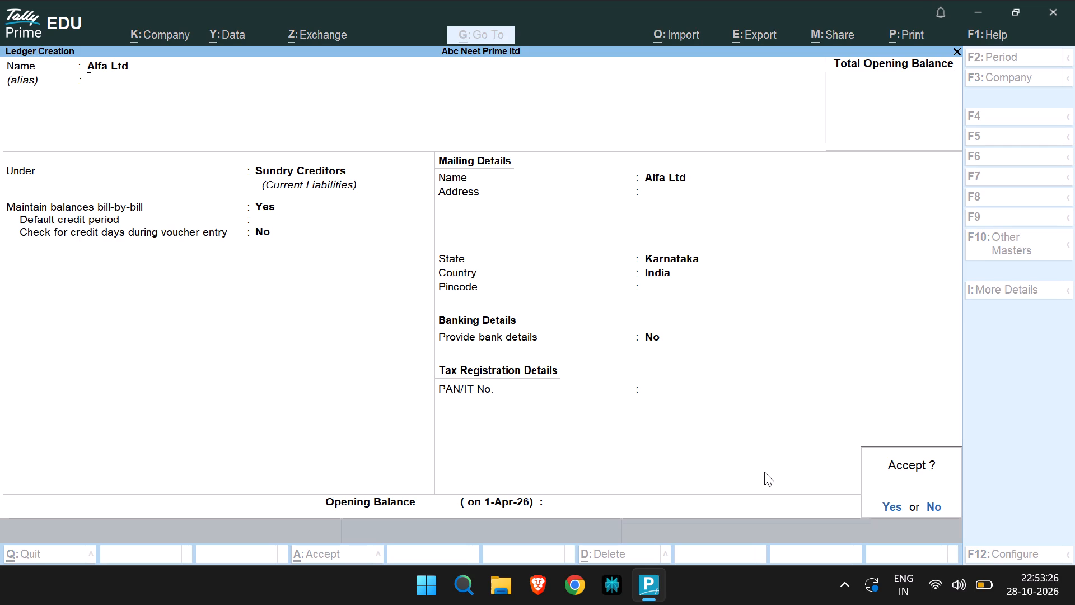
pyautogui.press('Escape')
pyautogui.press('Escape')
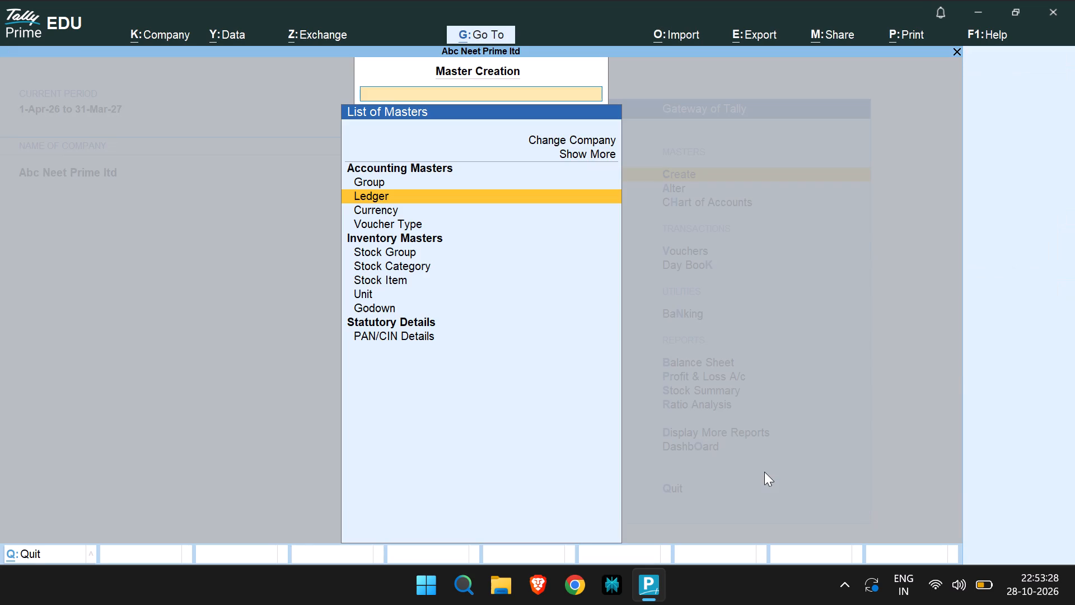
pyautogui.press('Escape')
# Start a new payment voucher and debit Punching Machine with 3,50,000.
pyautogui.click(713, 253)
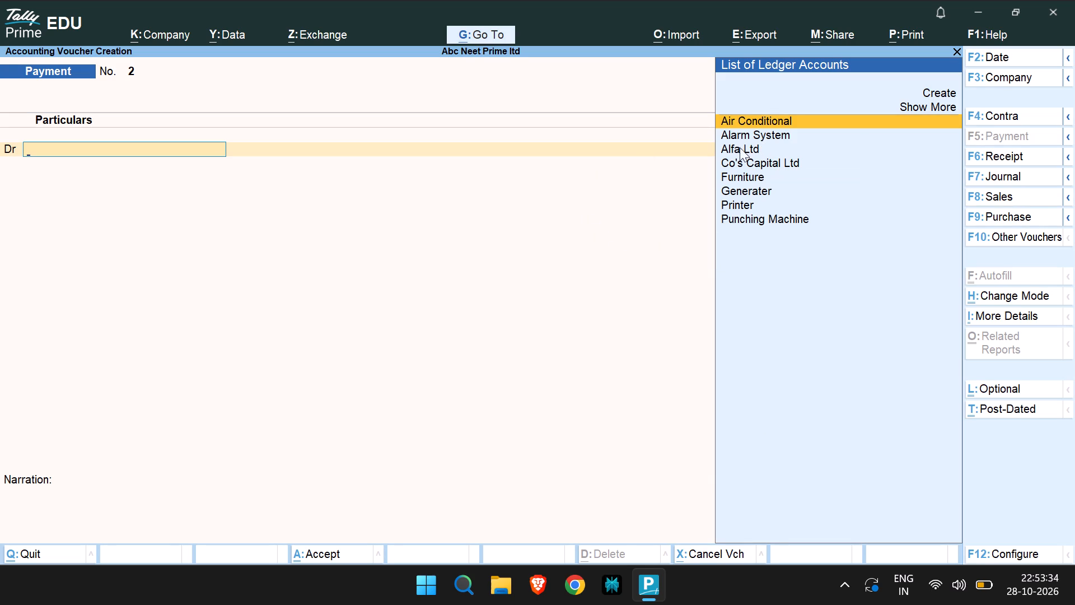
pyautogui.click(740, 218)
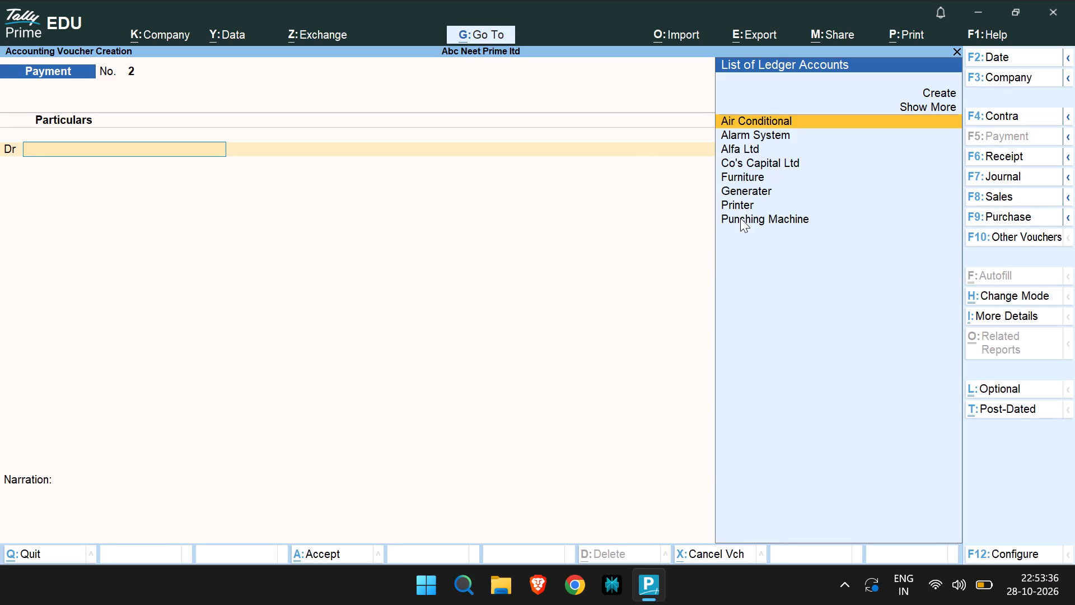
pyautogui.click(740, 218)
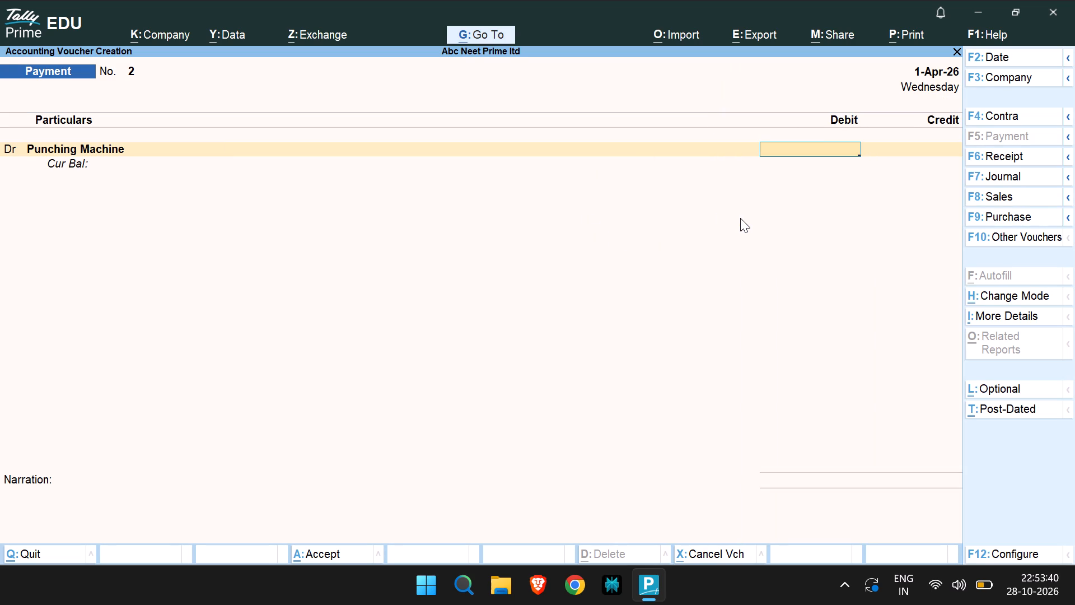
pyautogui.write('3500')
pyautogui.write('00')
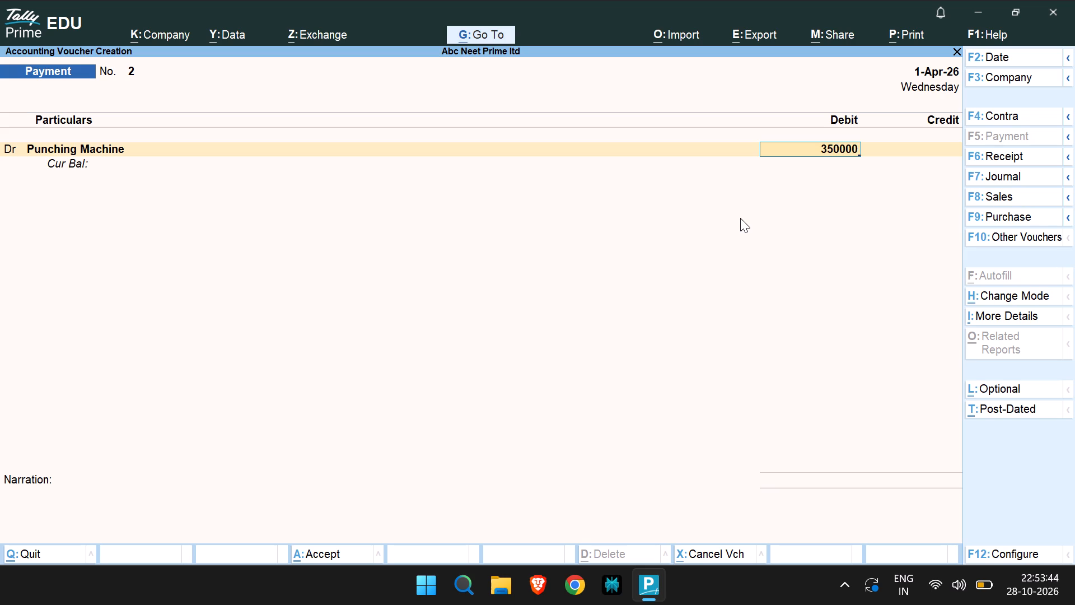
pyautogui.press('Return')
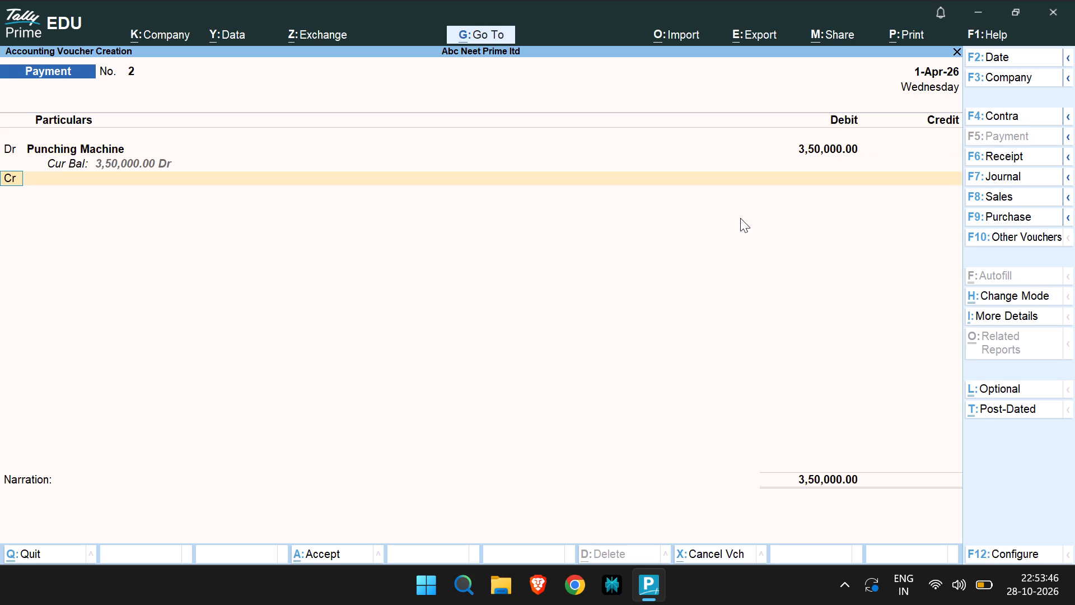
# Add a second debit line to the payment voucher for Alarm System with 5,00,000.
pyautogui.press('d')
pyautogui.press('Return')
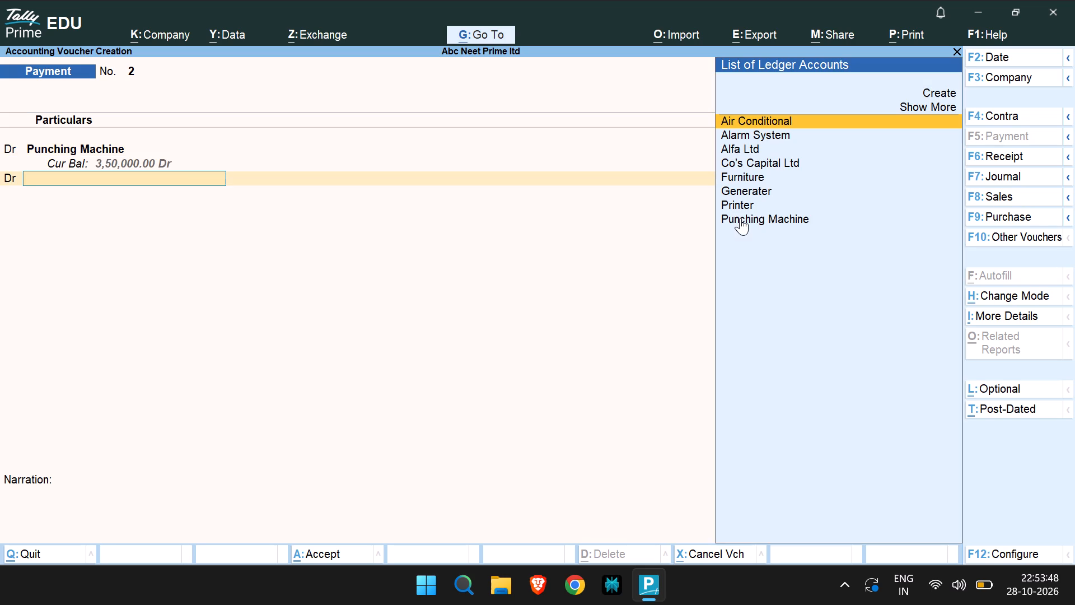
pyautogui.click(742, 134)
pyautogui.click(742, 134)
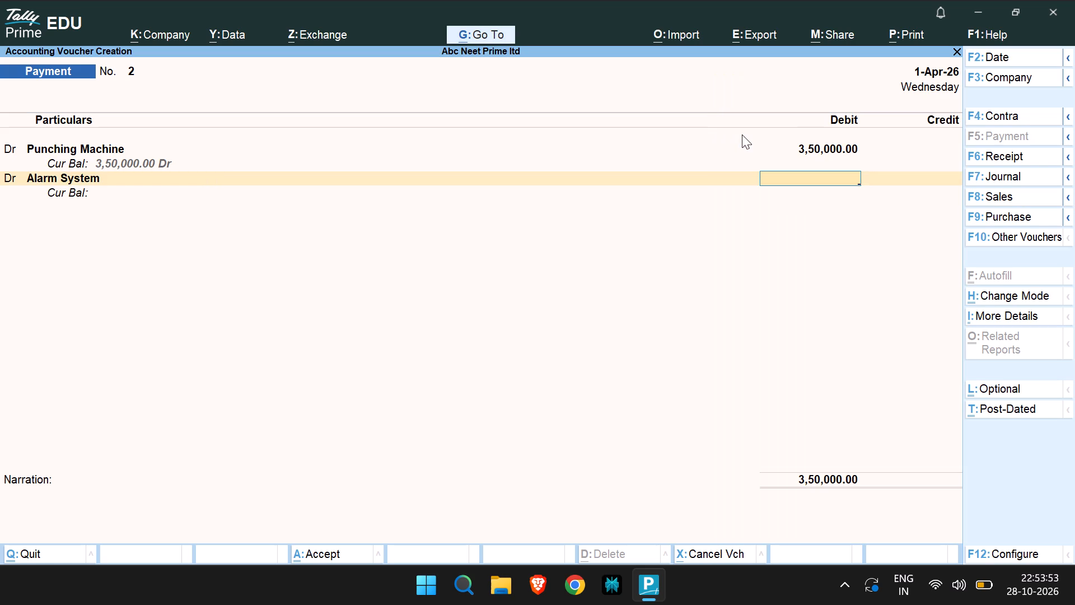
pyautogui.press('5')
pyautogui.write('000')
pyautogui.write('00')
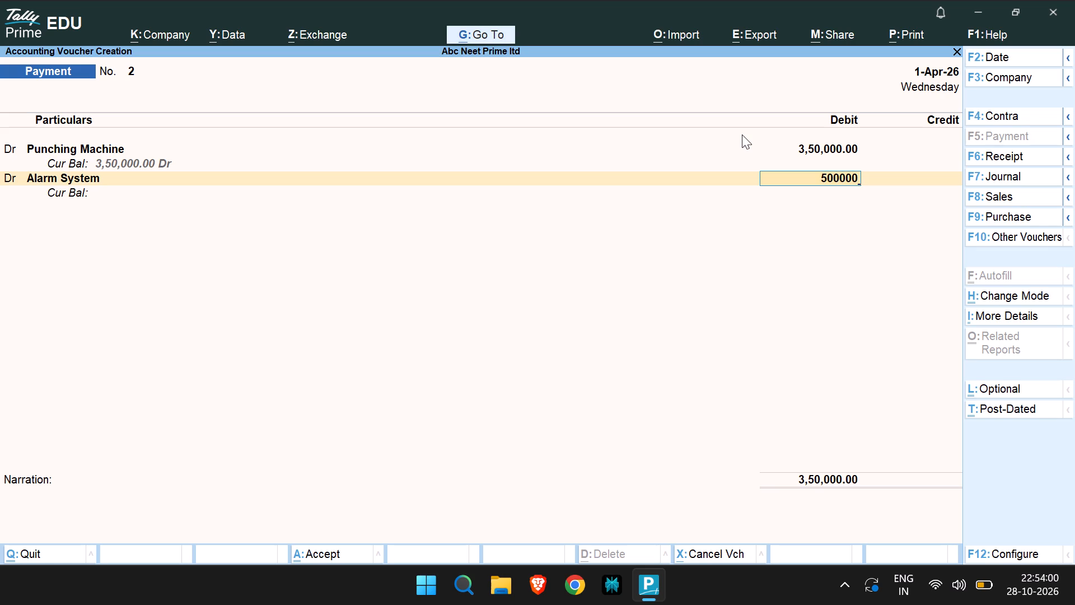
pyautogui.press('Return')
# Add a third debit line to the payment voucher for Generater with 1,00,000.
pyautogui.press('d')
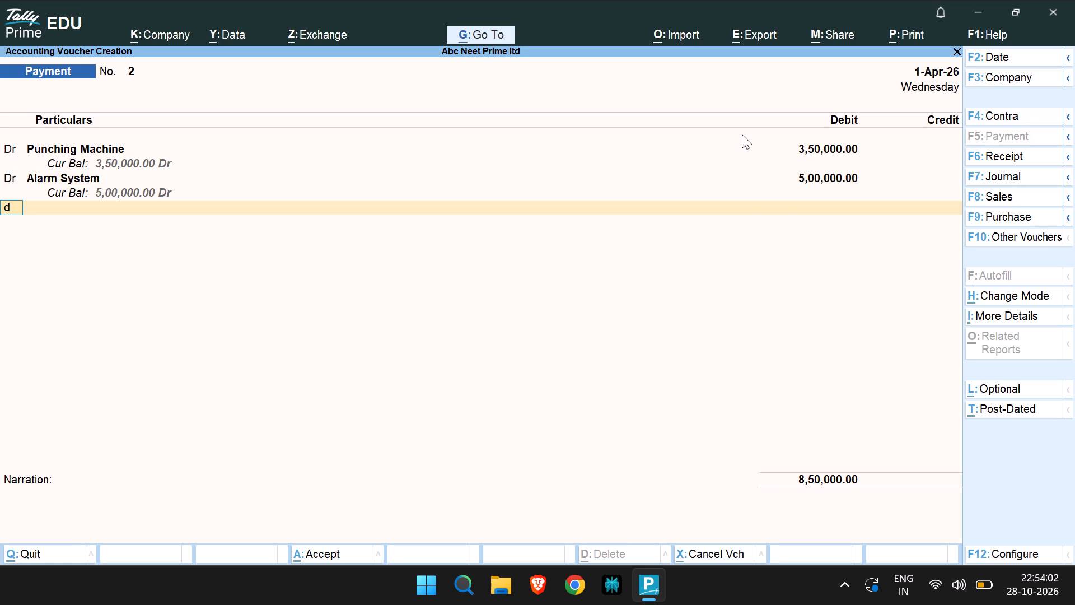
pyautogui.press('Return')
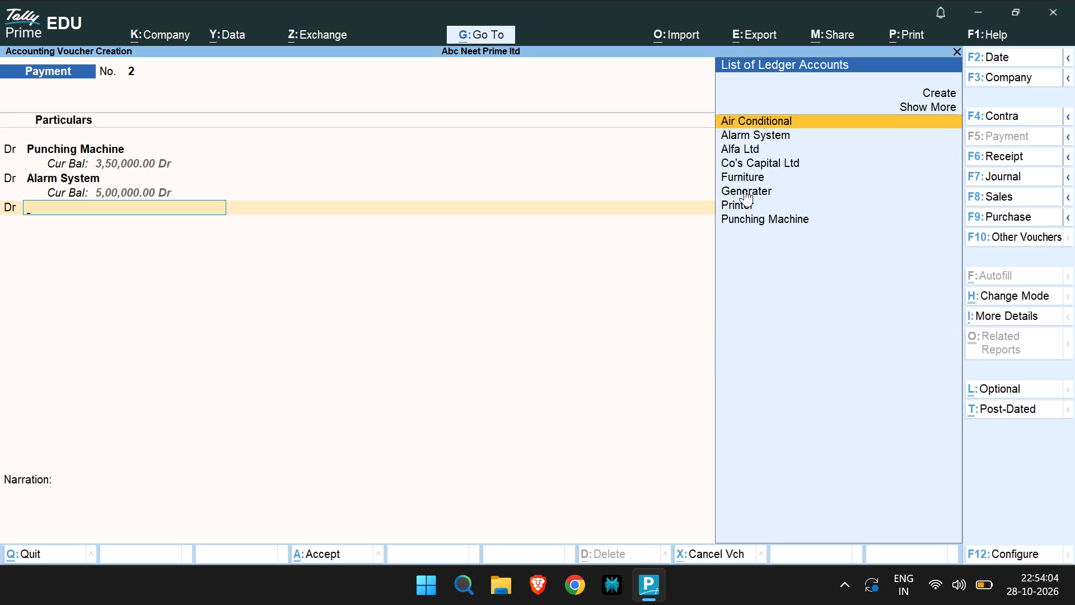
pyautogui.click(755, 185)
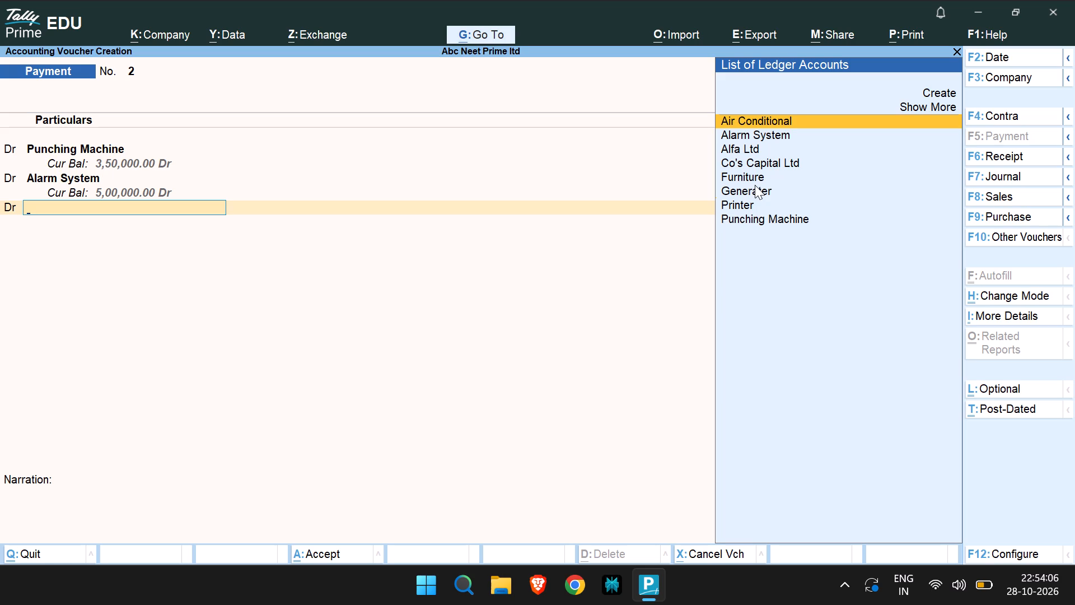
pyautogui.click(755, 185)
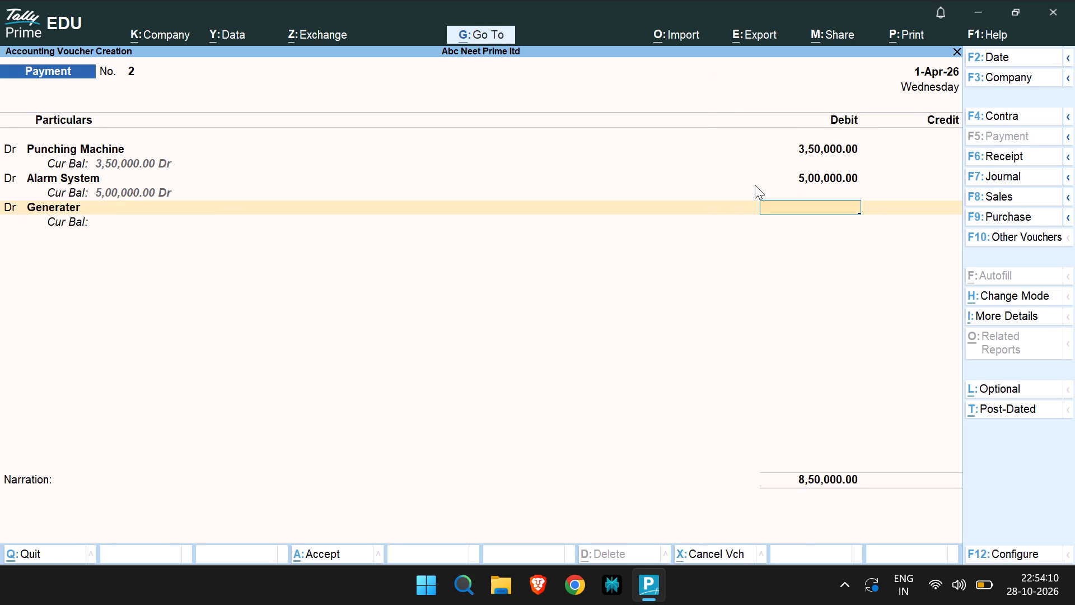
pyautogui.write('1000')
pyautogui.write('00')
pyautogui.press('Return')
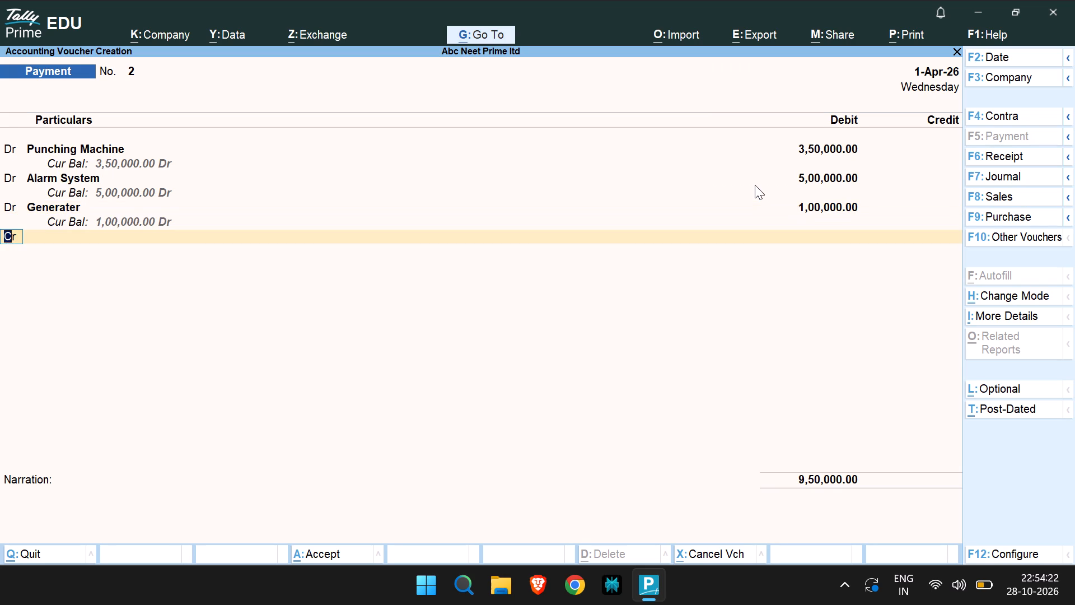
# Add a credit line for Alfa Ltd to the payment voucher with 9,50,000.
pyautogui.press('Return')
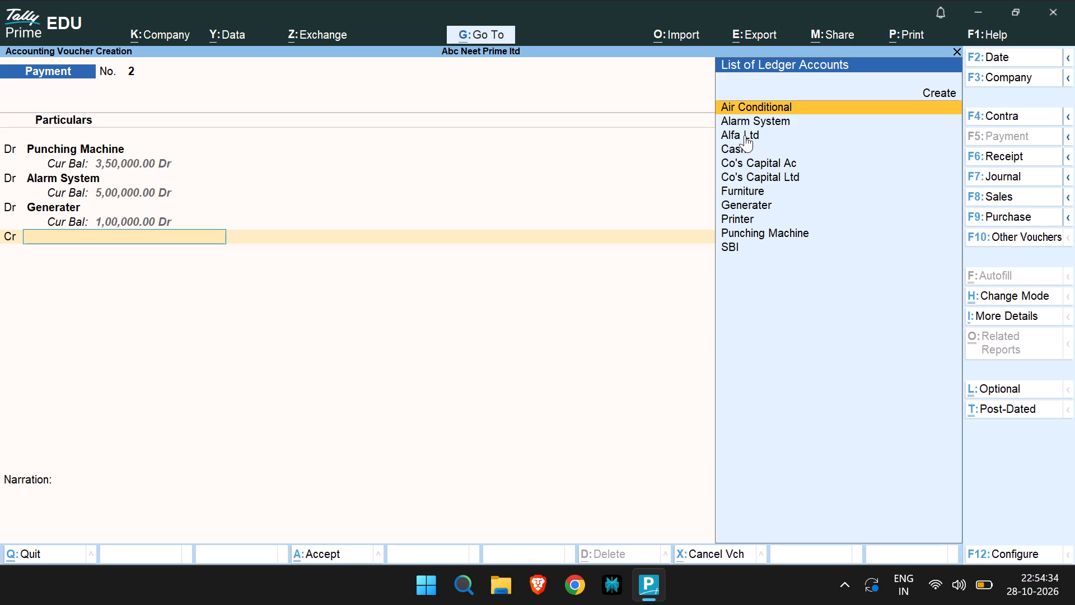
pyautogui.click(747, 134)
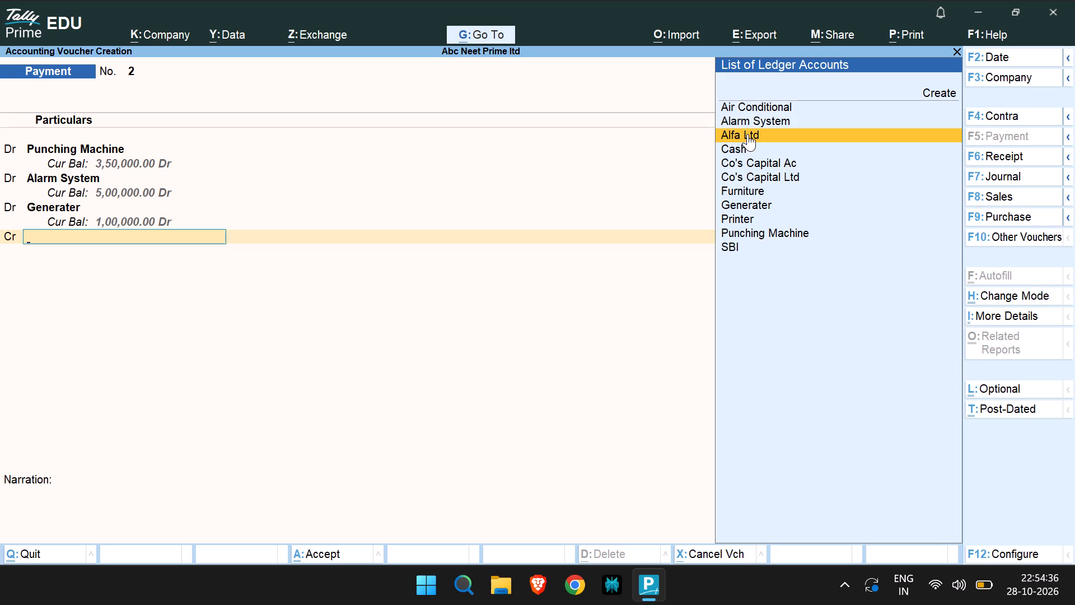
pyautogui.doubleClick(747, 134)
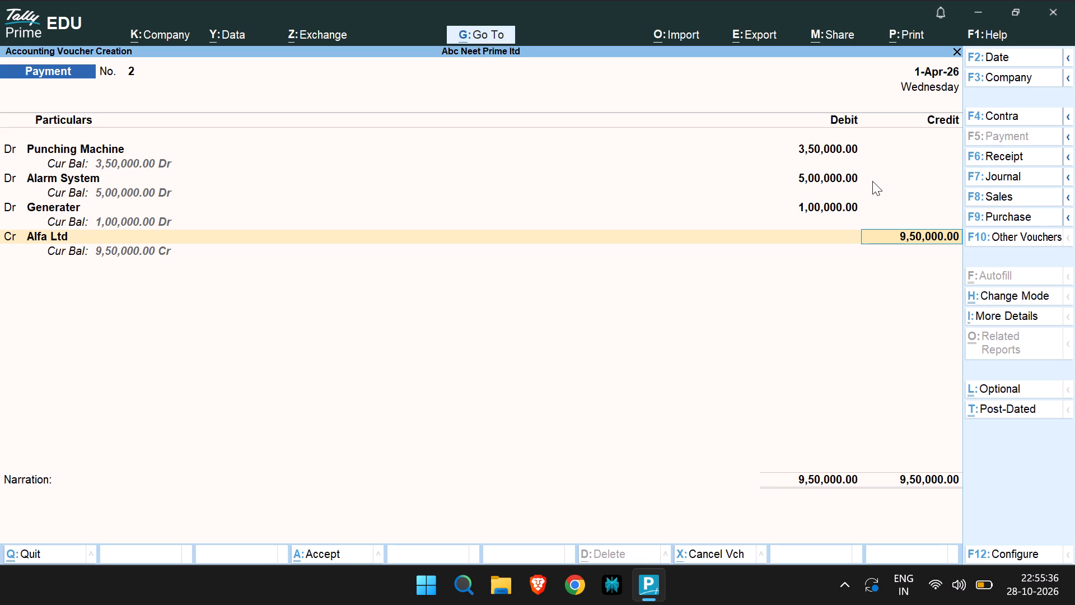
# Replace the debit amount on the voucher's Generater line with a figure beginning 1000.
pyautogui.click(841, 172)
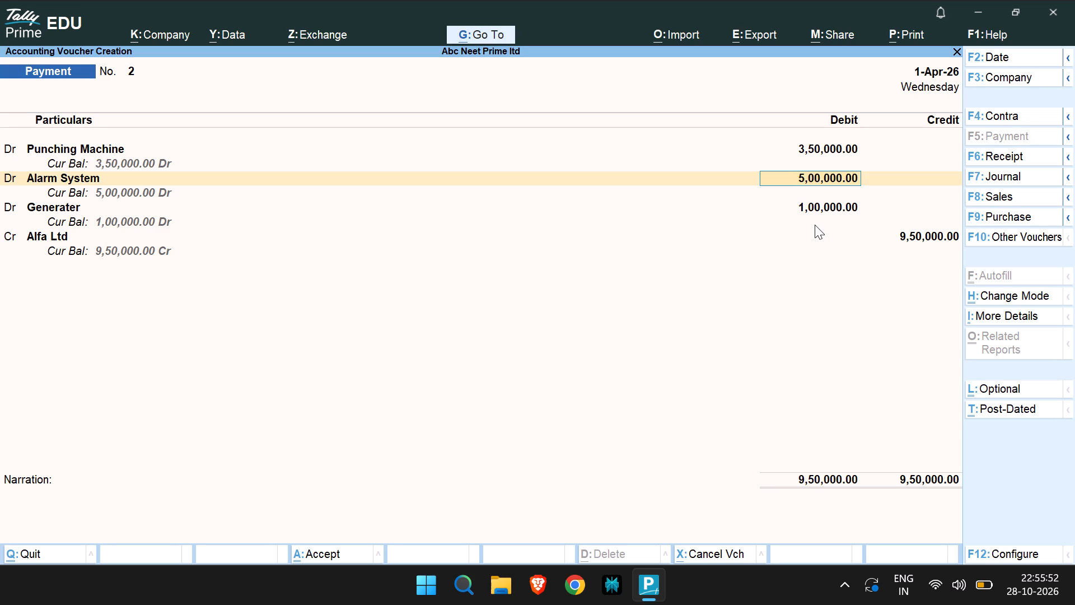
pyautogui.click(838, 204)
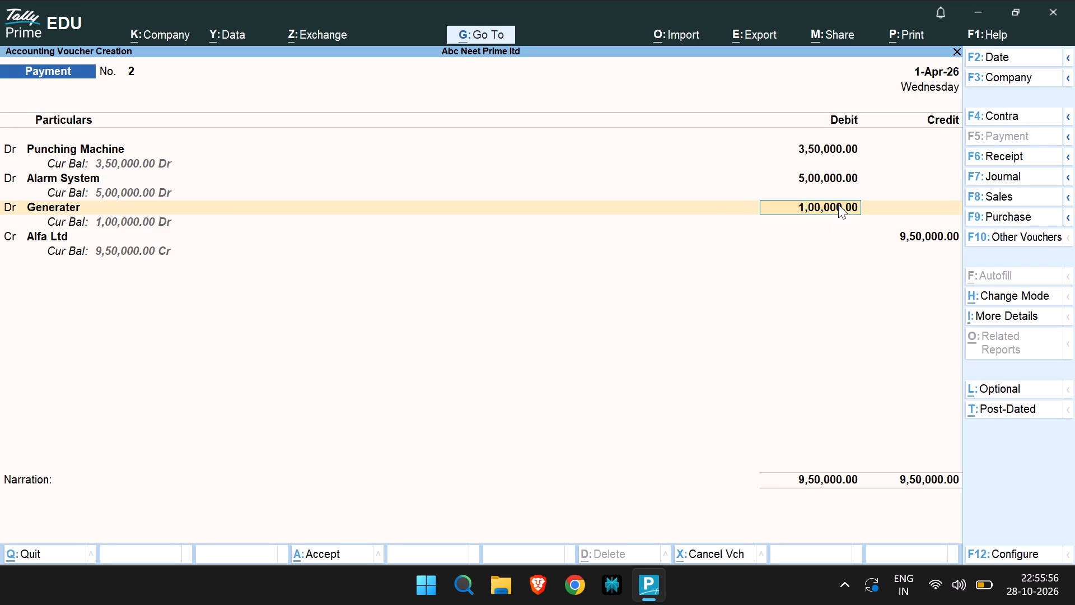
pyautogui.press('BackSpace')
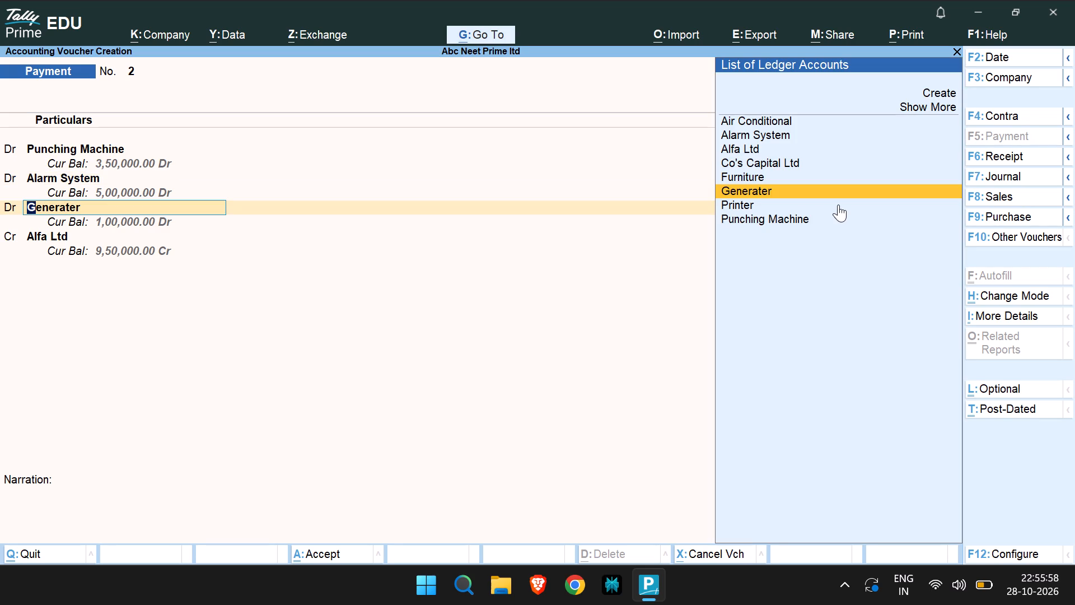
pyautogui.click(667, 302)
pyautogui.press('BackSpace')
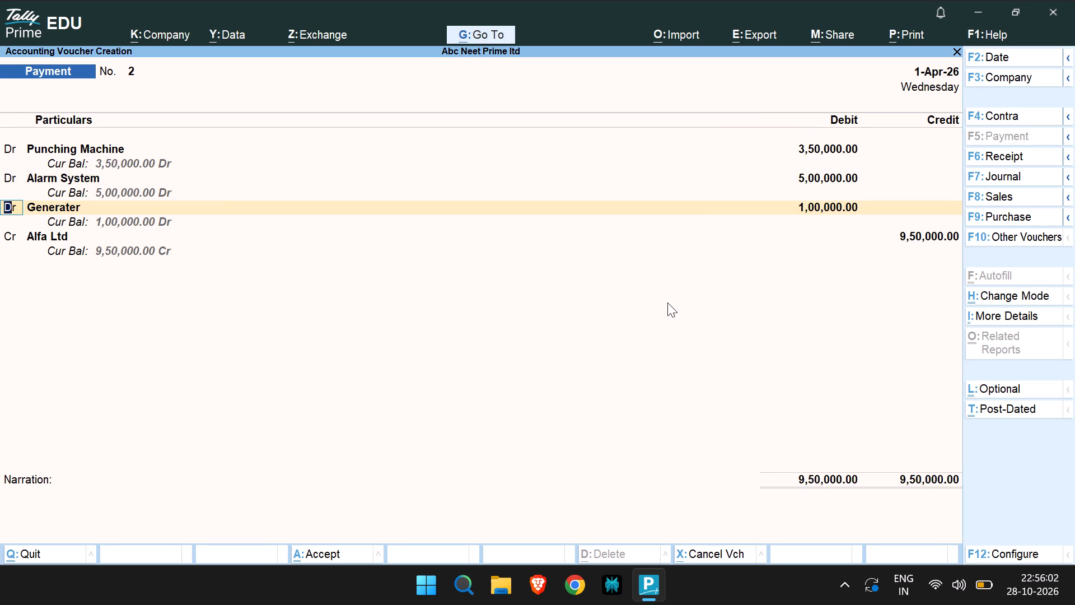
pyautogui.doubleClick(830, 212)
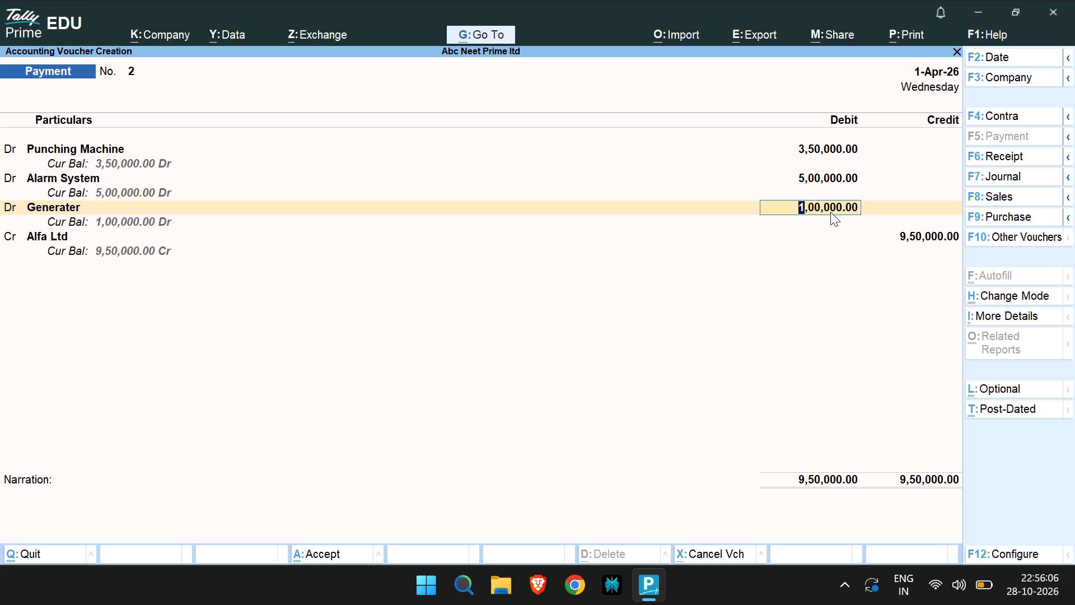
pyautogui.press('1')
pyautogui.write('000')
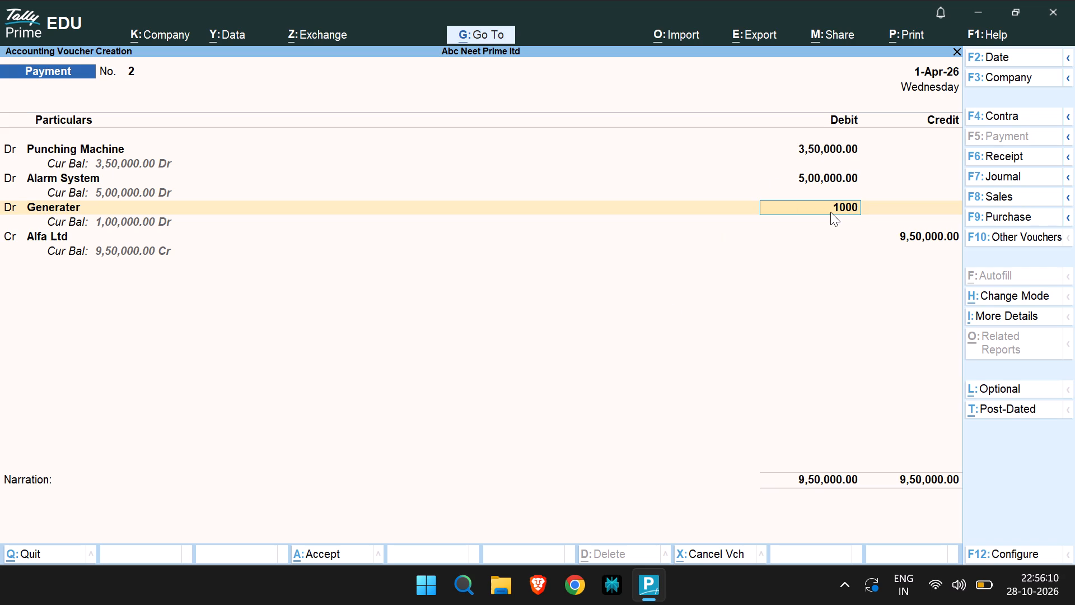
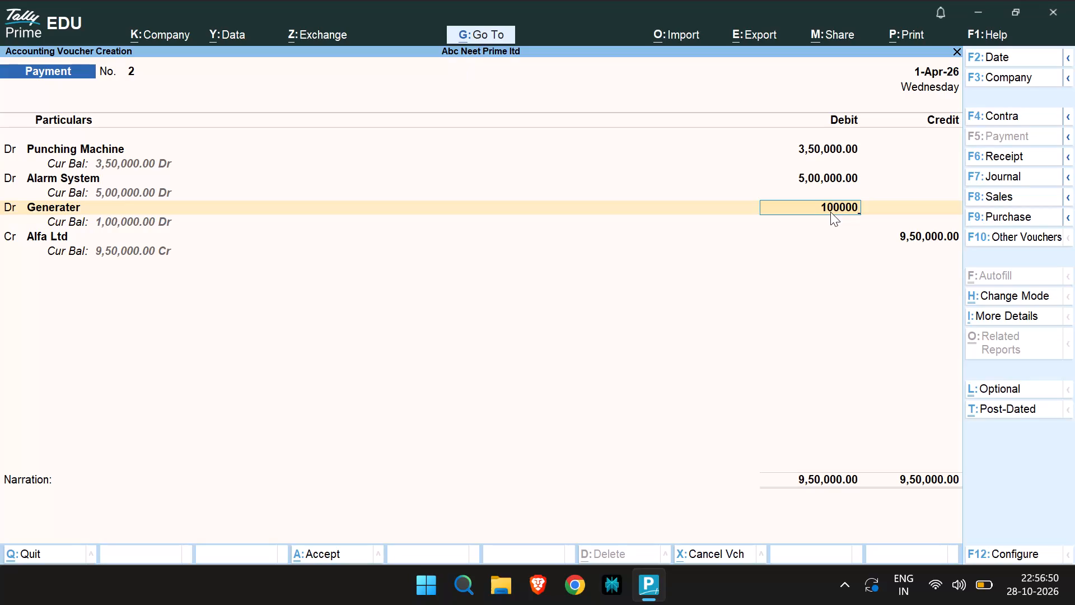
# Set the bill-wise adjustment for Alfa Ltd's 9,50,000 credit to New Ref.
pyautogui.press('Return')
pyautogui.press('Return')
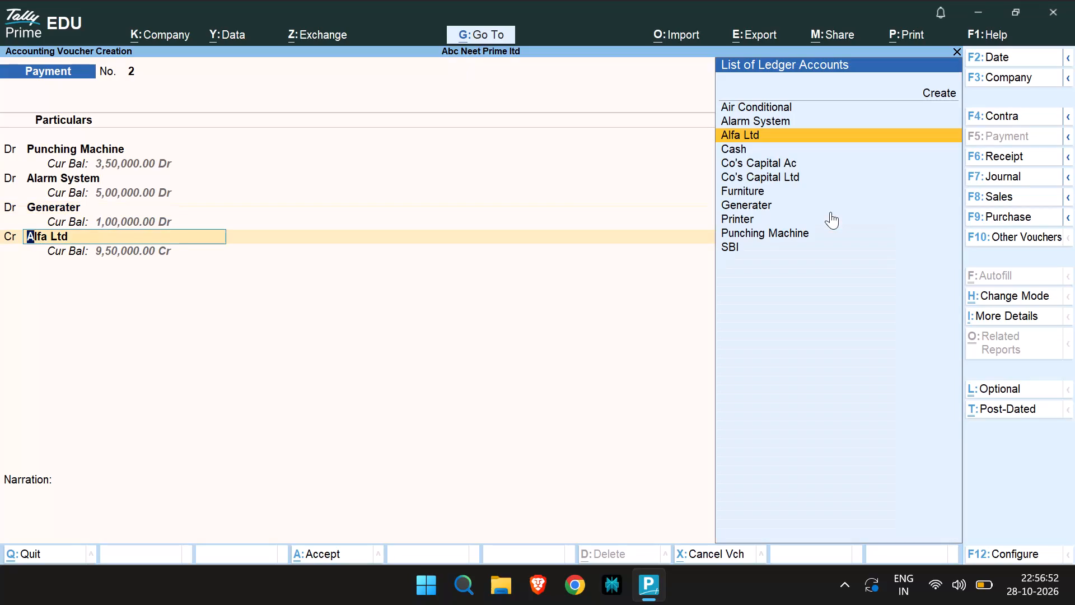
pyautogui.press('Return')
pyautogui.press('Return')
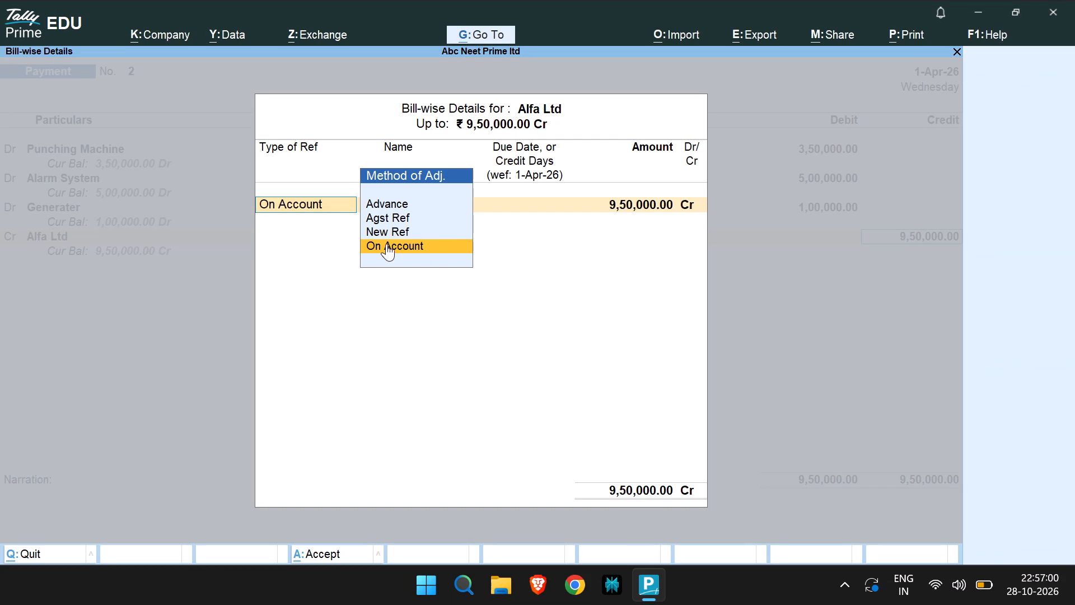
pyautogui.click(394, 232)
pyautogui.click(394, 232)
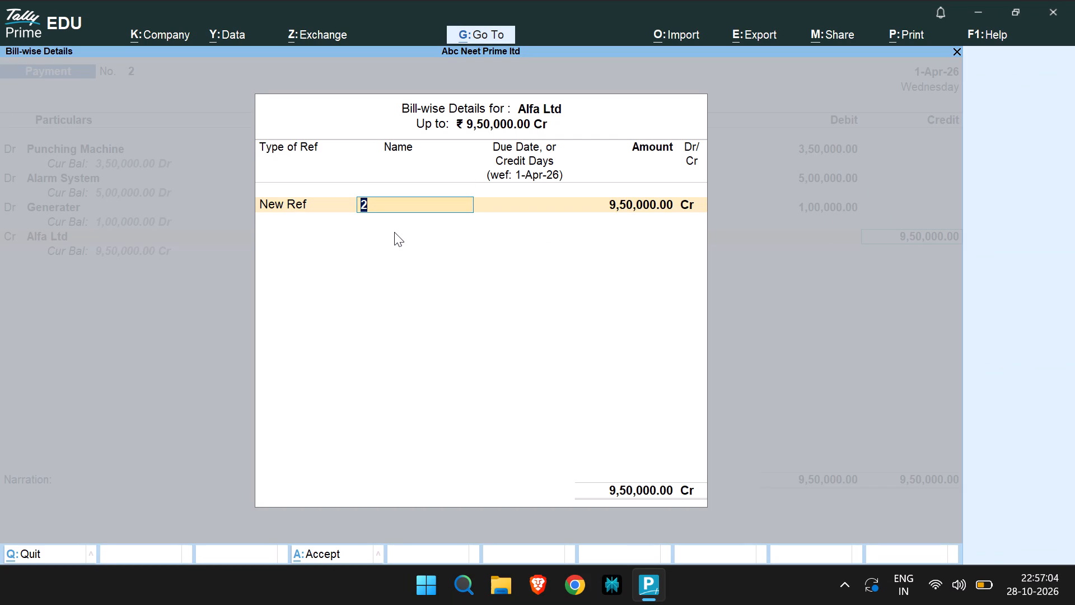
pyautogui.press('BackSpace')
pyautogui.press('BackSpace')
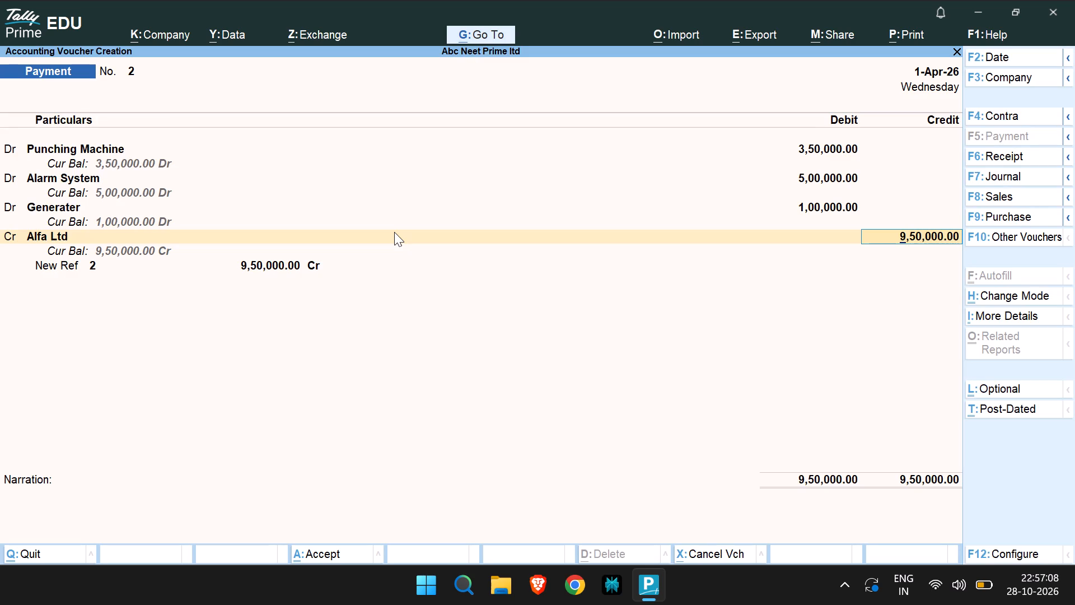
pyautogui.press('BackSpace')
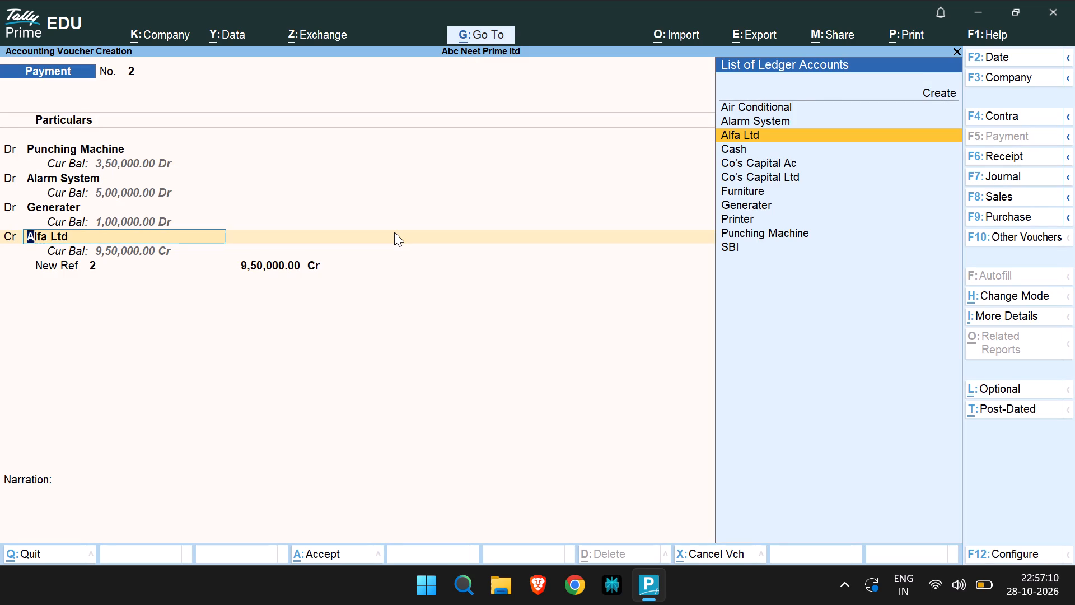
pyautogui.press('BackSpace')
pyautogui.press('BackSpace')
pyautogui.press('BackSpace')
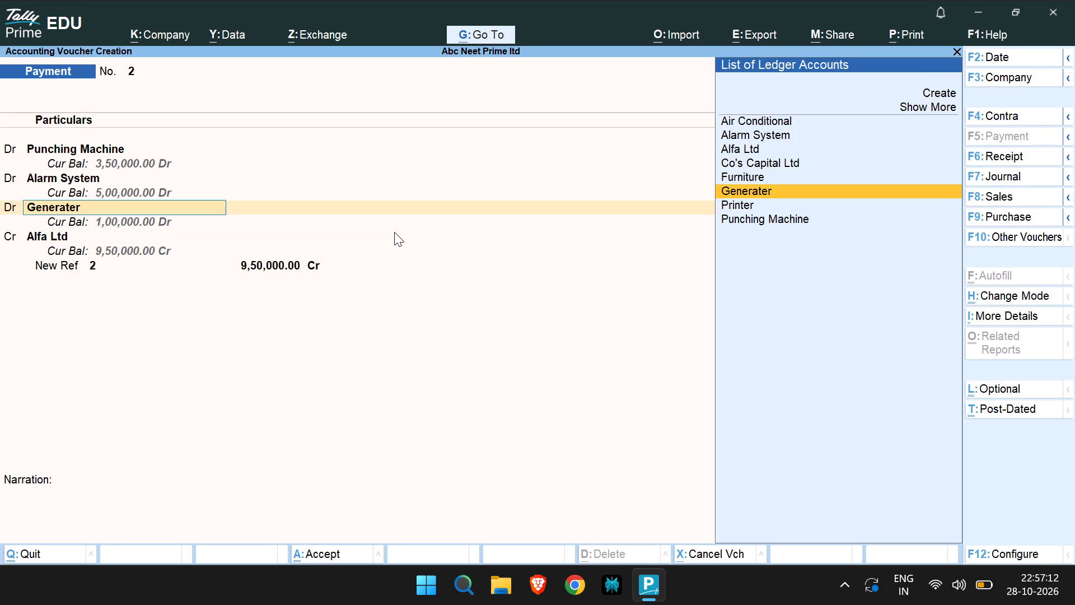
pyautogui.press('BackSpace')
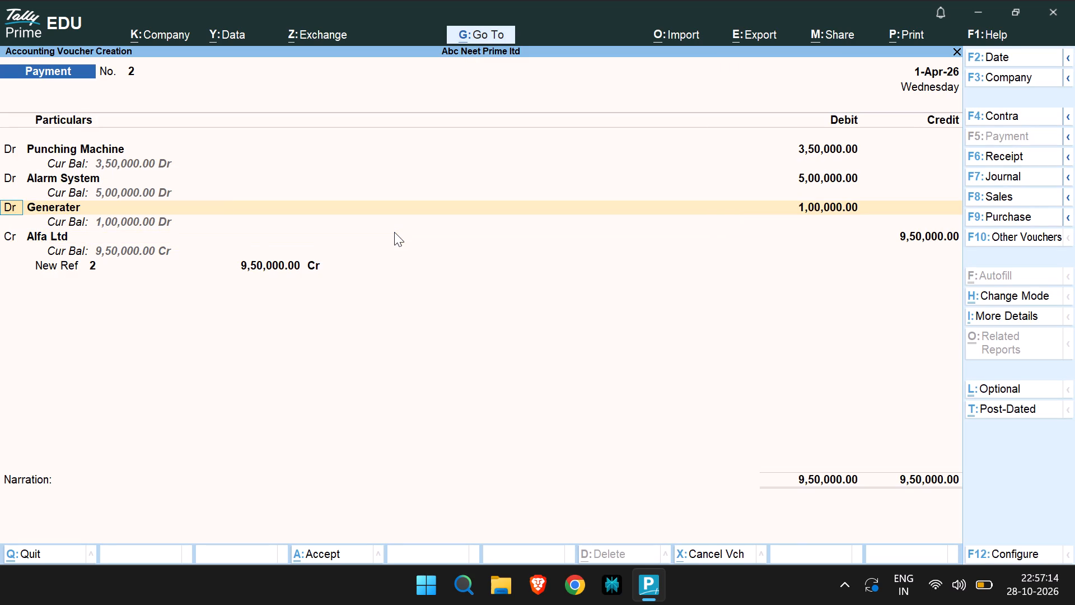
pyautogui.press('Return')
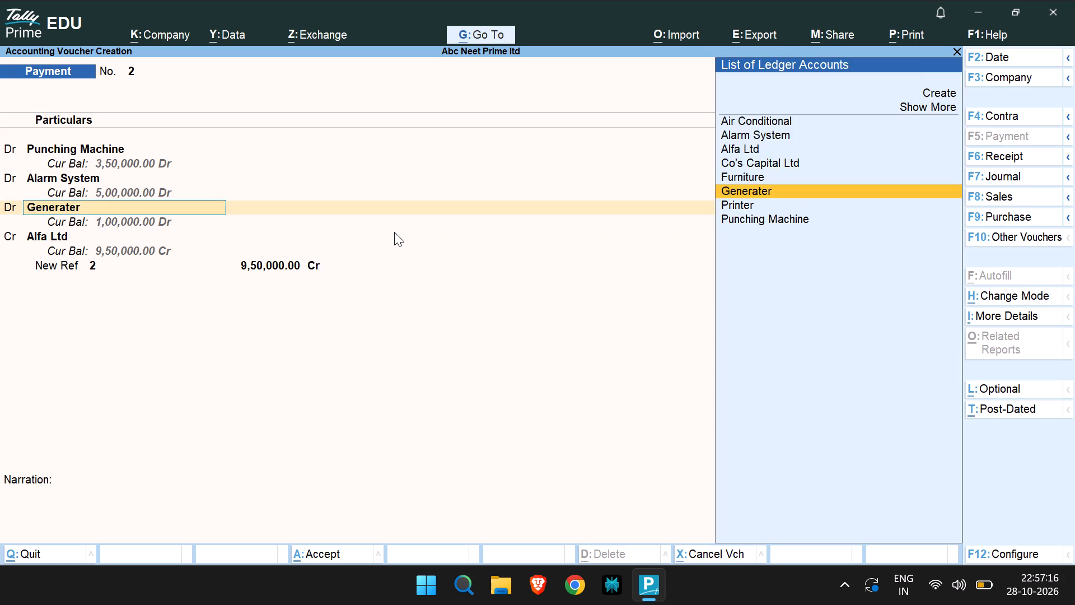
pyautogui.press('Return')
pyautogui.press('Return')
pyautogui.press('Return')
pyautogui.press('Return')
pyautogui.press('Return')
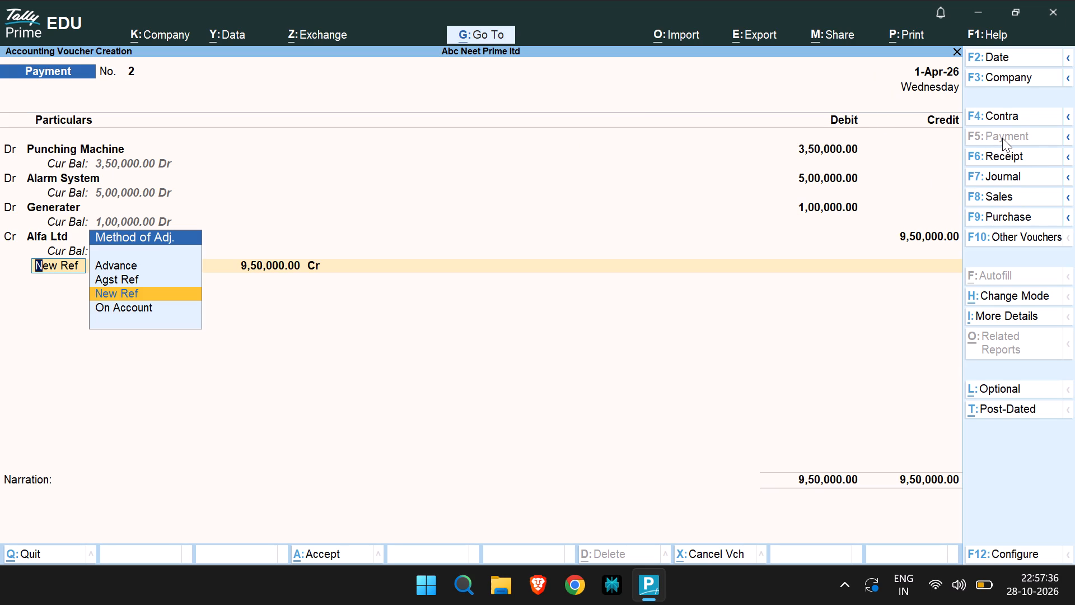
# Change the voucher type to Journal and accept Alfa Ltd's New Ref line for 9,50,000.
pyautogui.click(1020, 174)
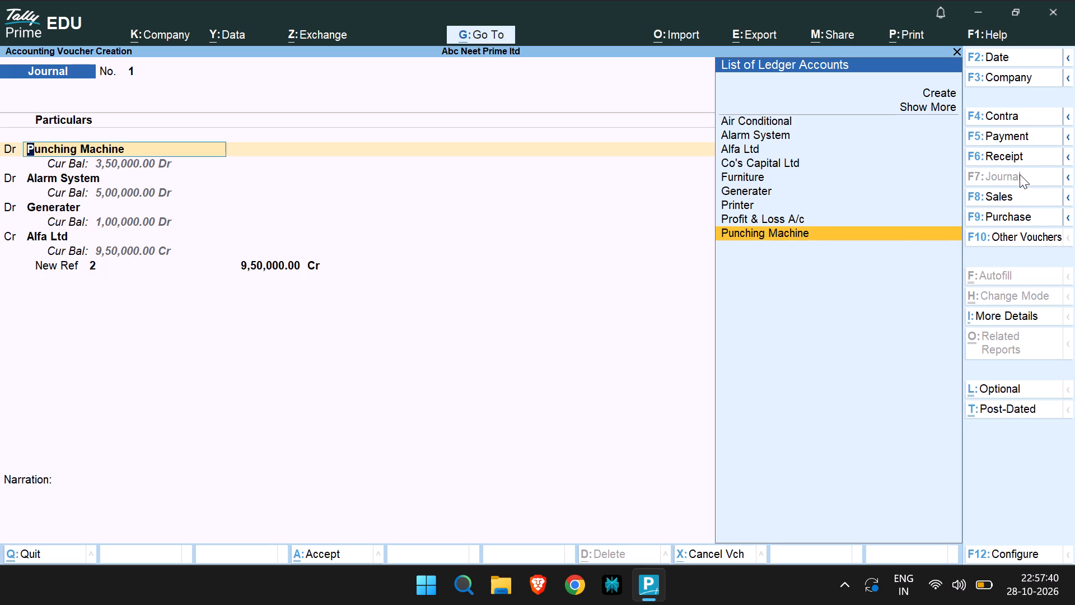
pyautogui.click(92, 268)
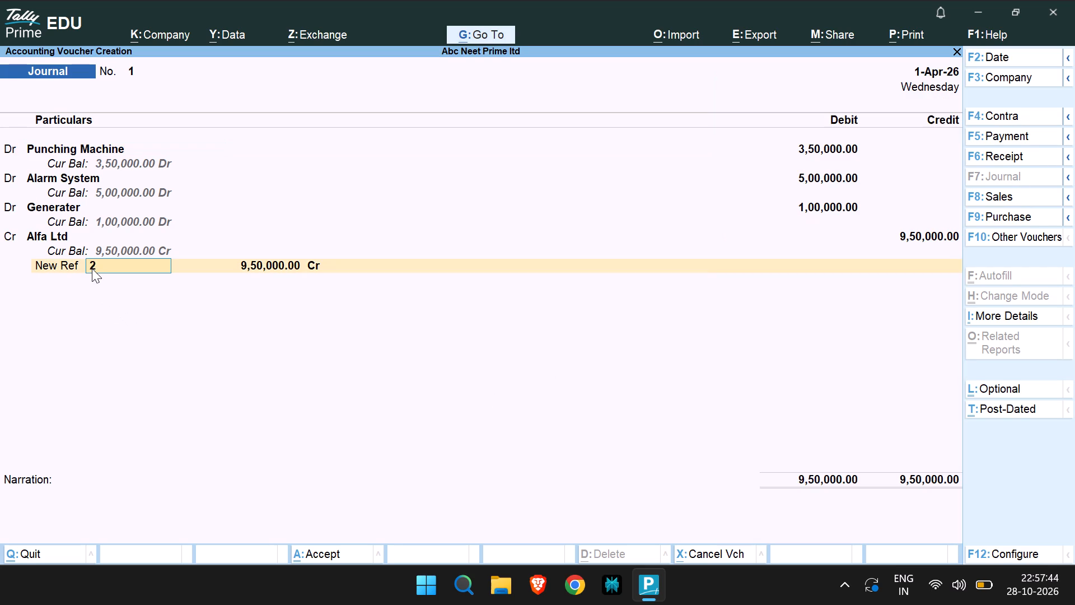
pyautogui.press('BackSpace')
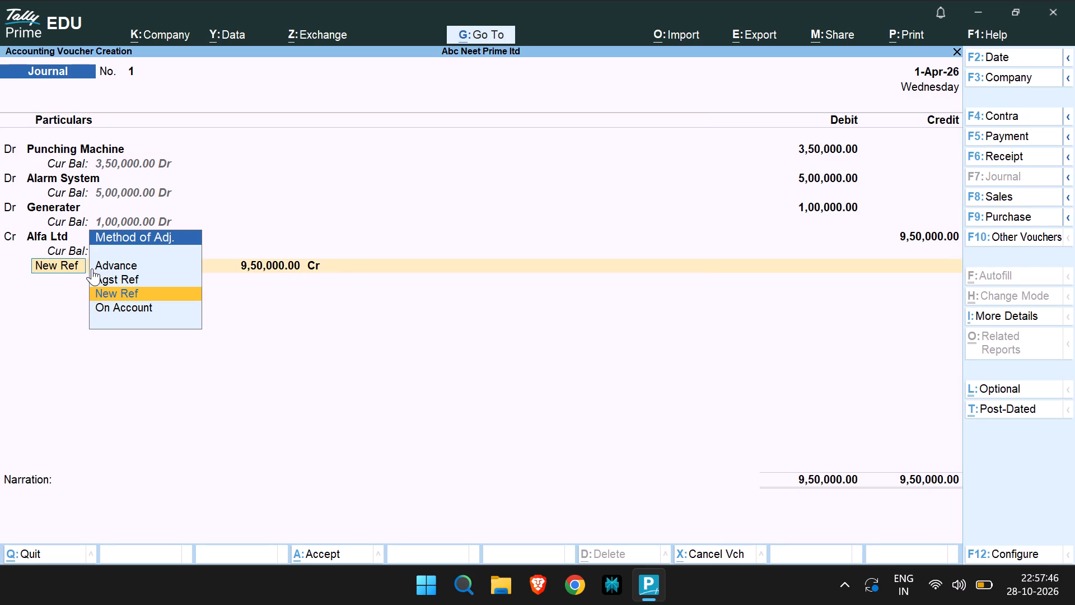
pyautogui.press('BackSpace')
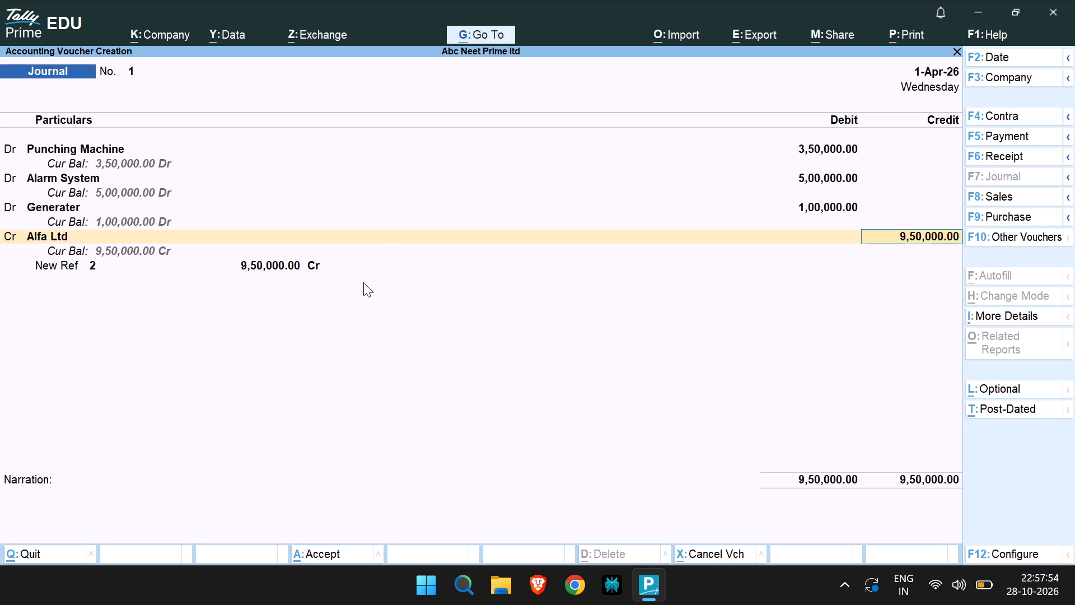
pyautogui.press('Return')
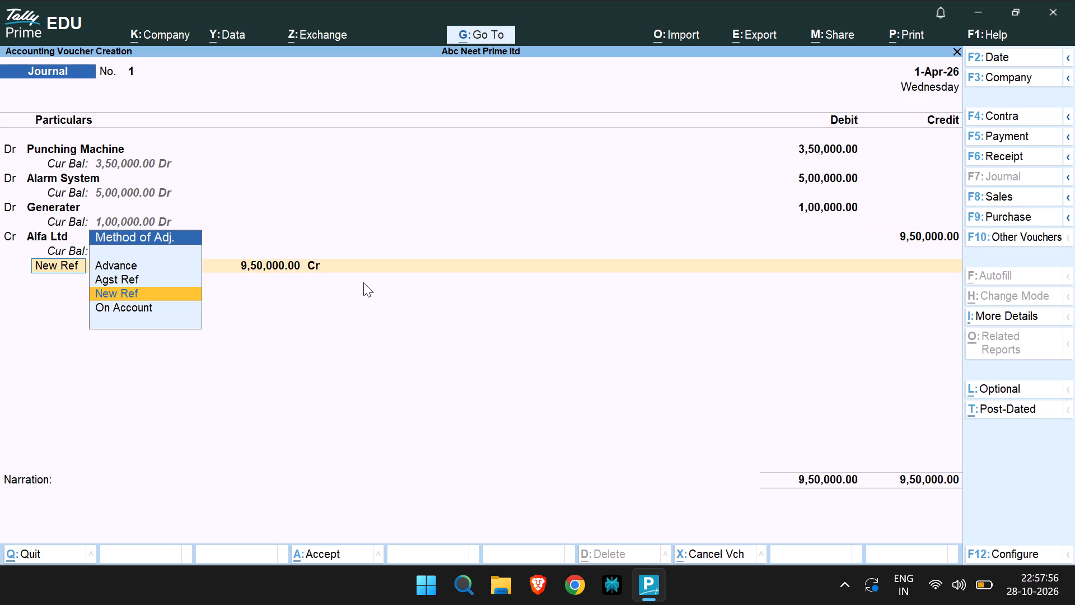
pyautogui.press('Return')
pyautogui.press('Return')
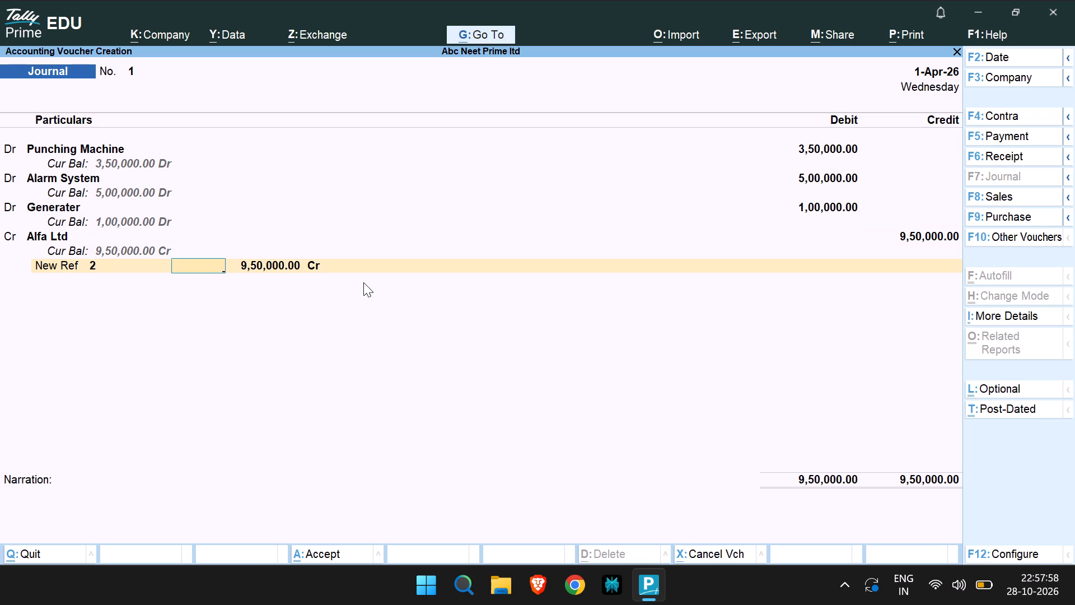
pyautogui.press('Return')
pyautogui.press('Return')
pyautogui.press('Return')
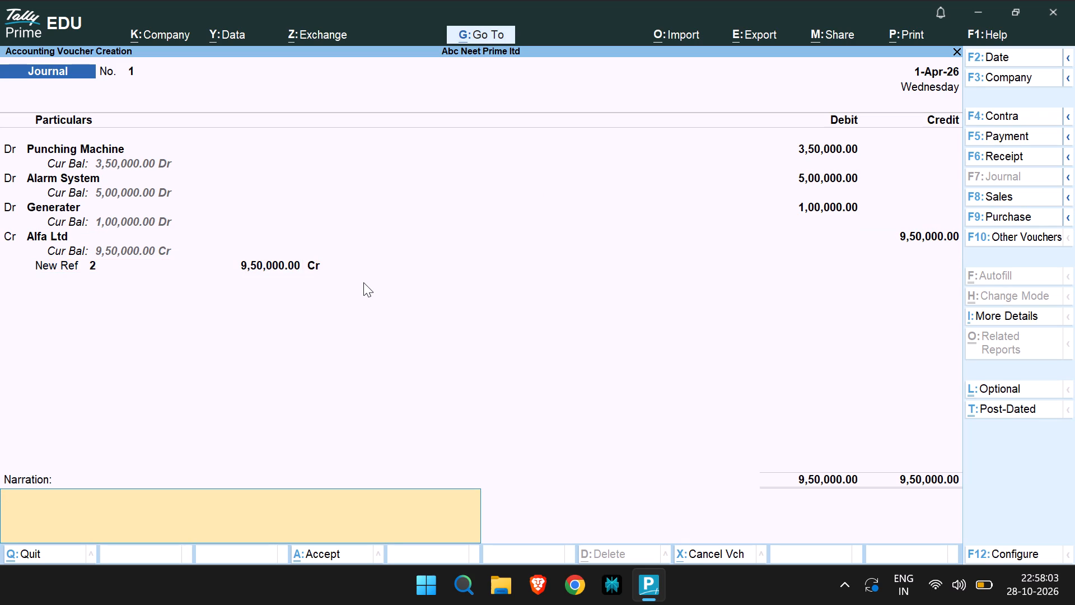
# Enter the narration "being assets drought on credit" and save the journal voucher.
pyautogui.write('bi')
pyautogui.press('BackSpace')
pyautogui.write('ei')
pyautogui.write('ng')
pyautogui.press('space')
pyautogui.write('ass')
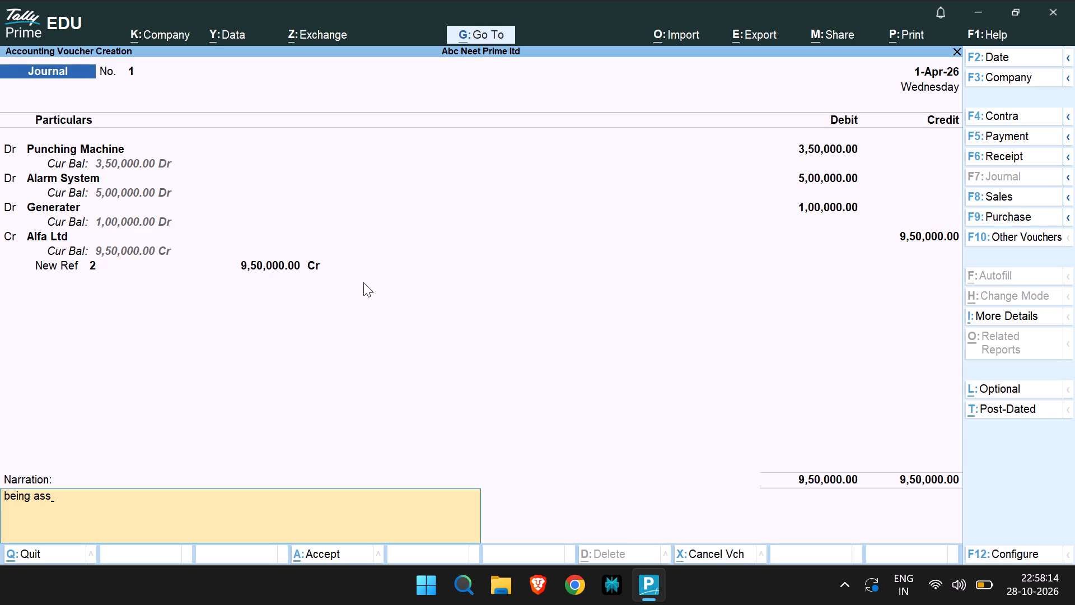
pyautogui.write('et')
pyautogui.write('s')
pyautogui.press('space')
pyautogui.write('dr')
pyautogui.write('ou')
pyautogui.write('ght')
pyautogui.press('space')
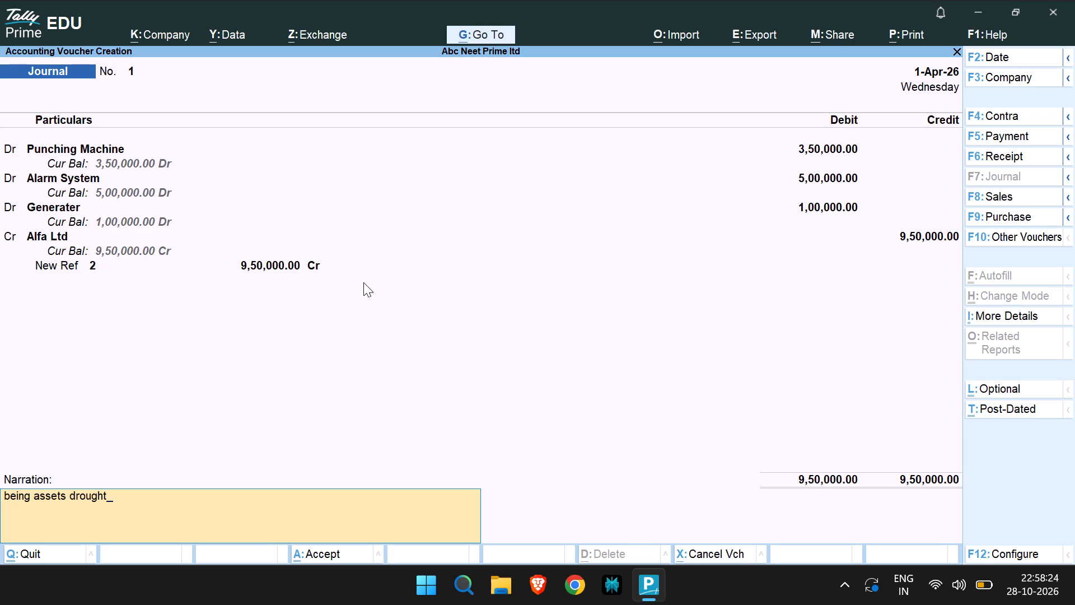
pyautogui.write('on')
pyautogui.press('space')
pyautogui.write('cr')
pyautogui.press('e')
pyautogui.press('d')
pyautogui.write('it')
pyautogui.press('Return')
pyautogui.press('Return')
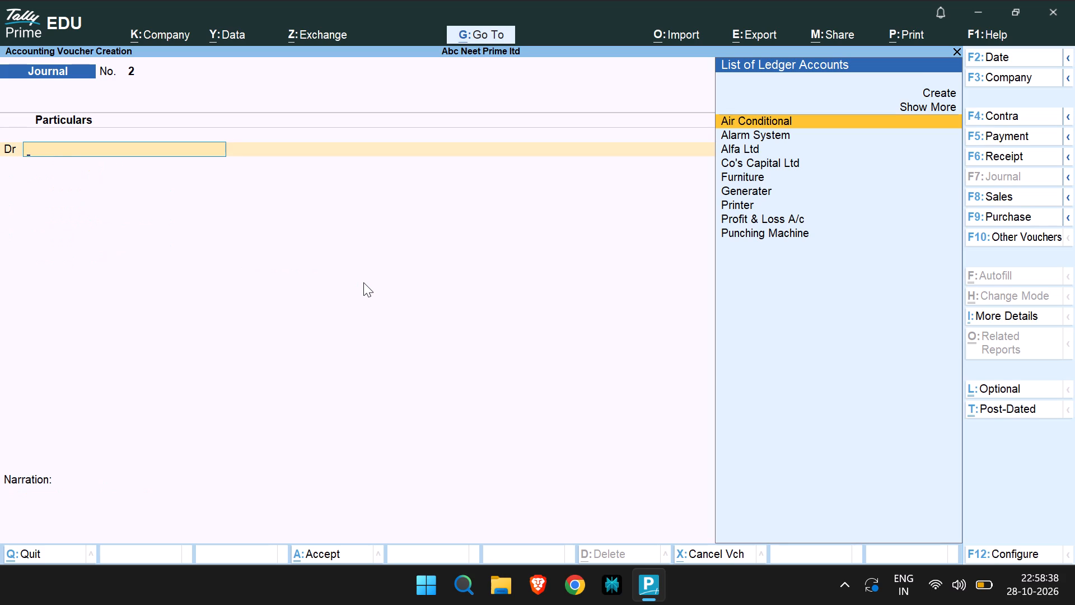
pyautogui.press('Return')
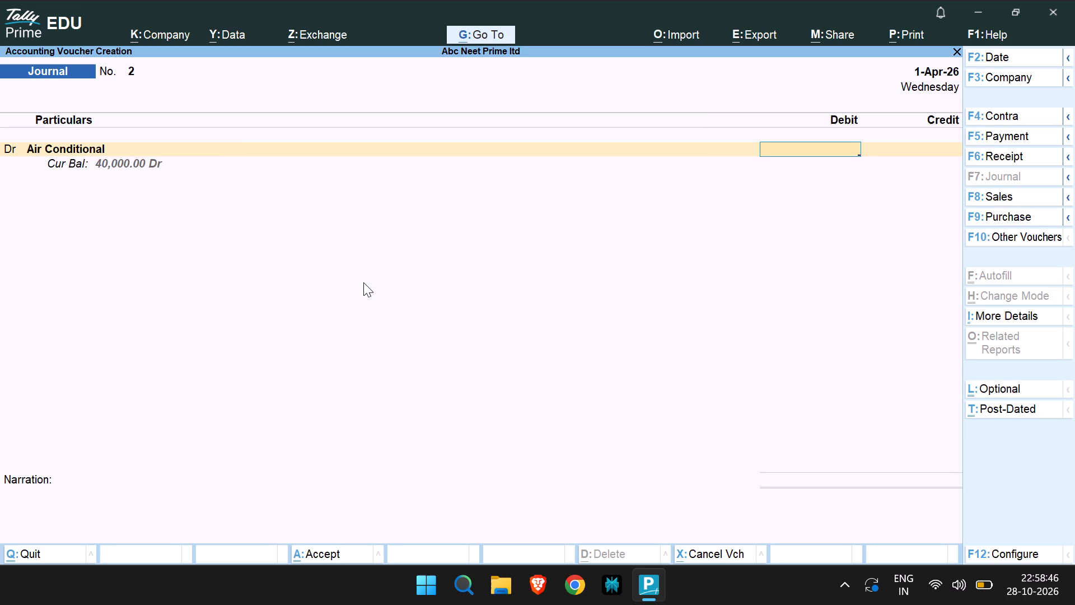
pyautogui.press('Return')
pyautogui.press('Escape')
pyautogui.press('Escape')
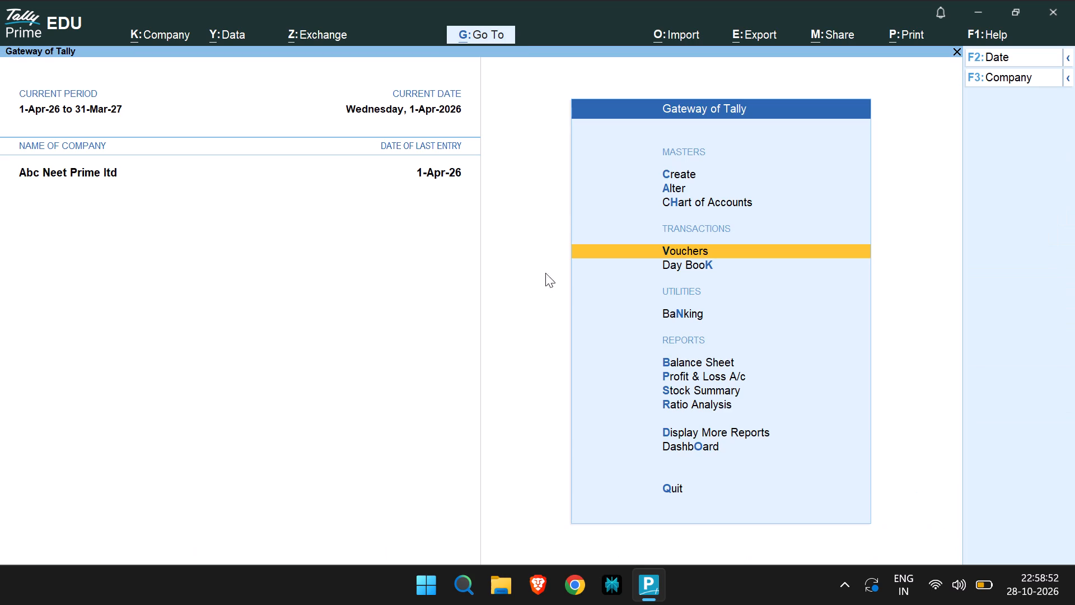
# Open the Day Book and review the Co's Capital Ltd receipt voucher.
pyautogui.click(692, 259)
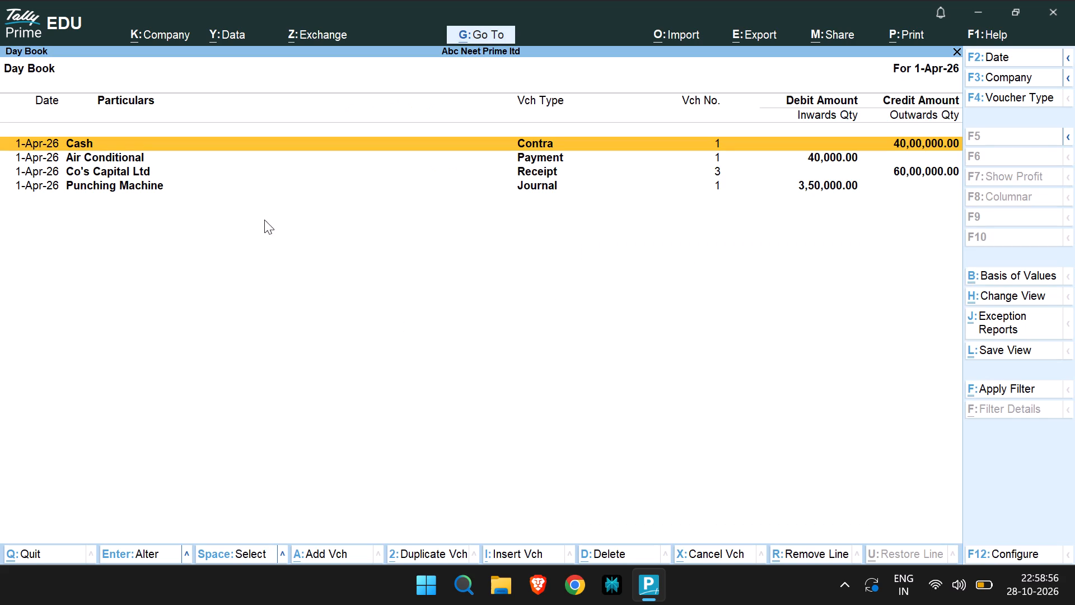
pyautogui.click(85, 159)
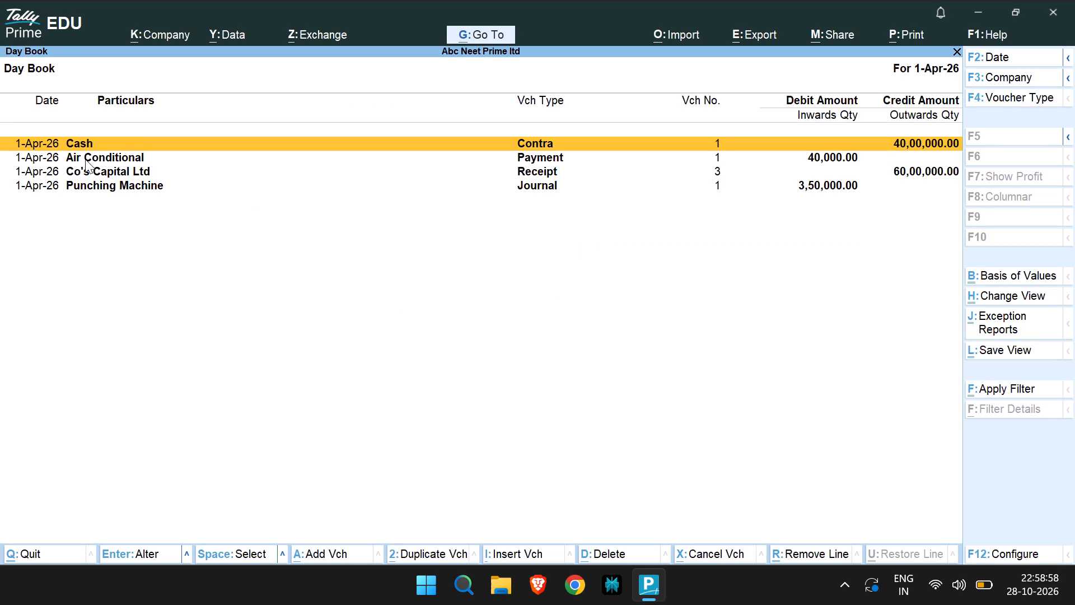
pyautogui.click(85, 159)
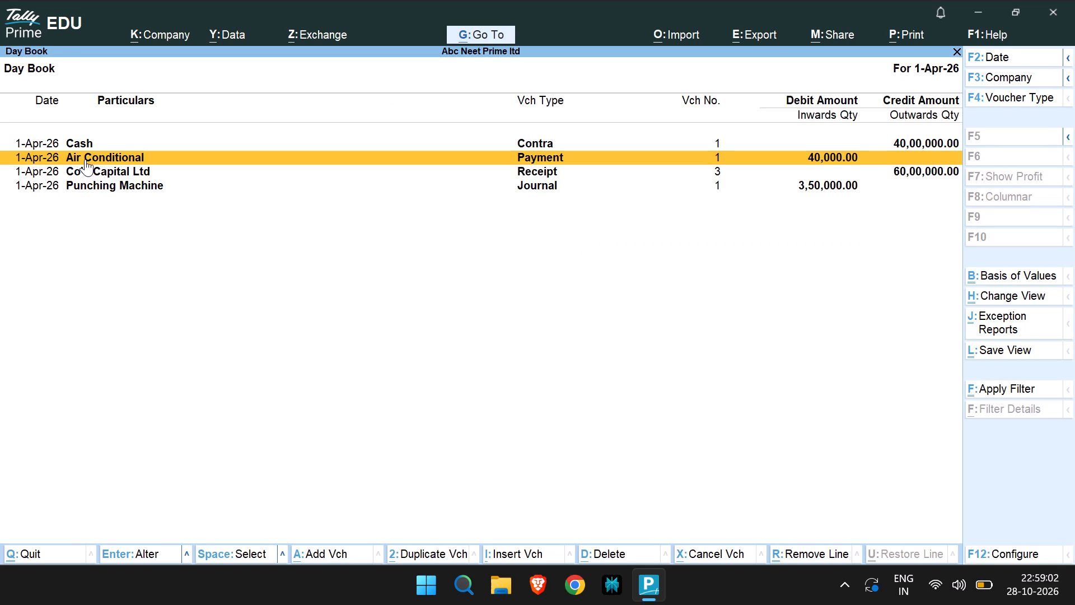
pyautogui.doubleClick(74, 170)
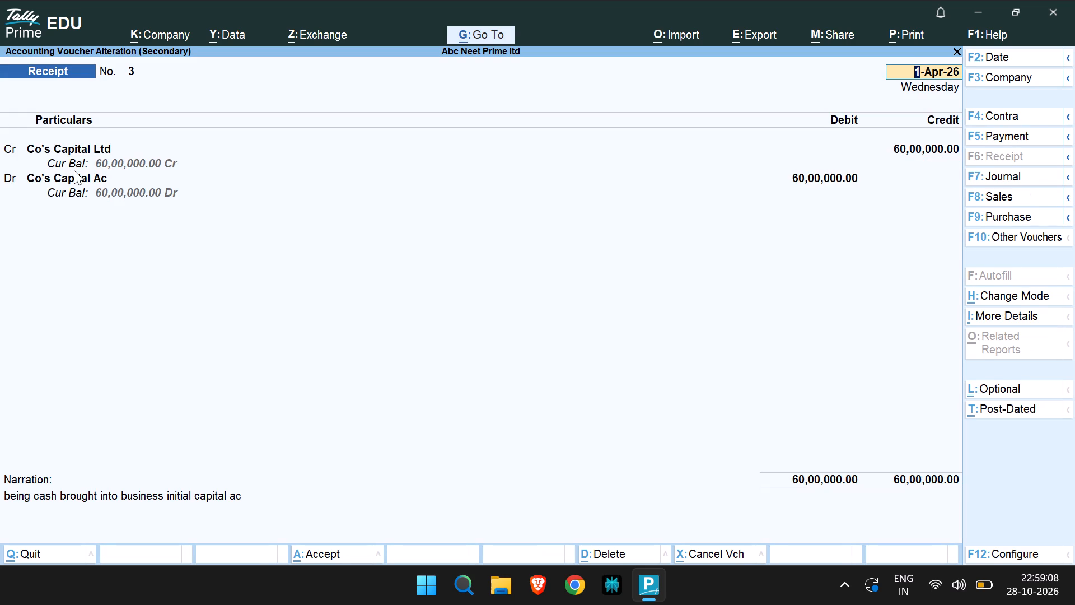
pyautogui.press('Escape')
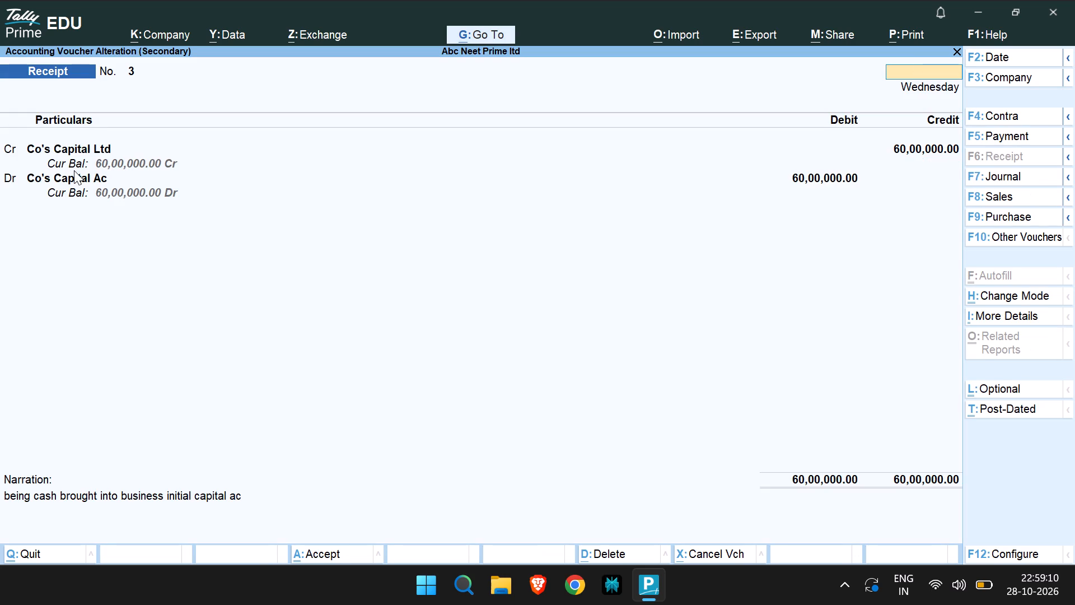
pyautogui.press('Escape')
pyautogui.press('Escape')
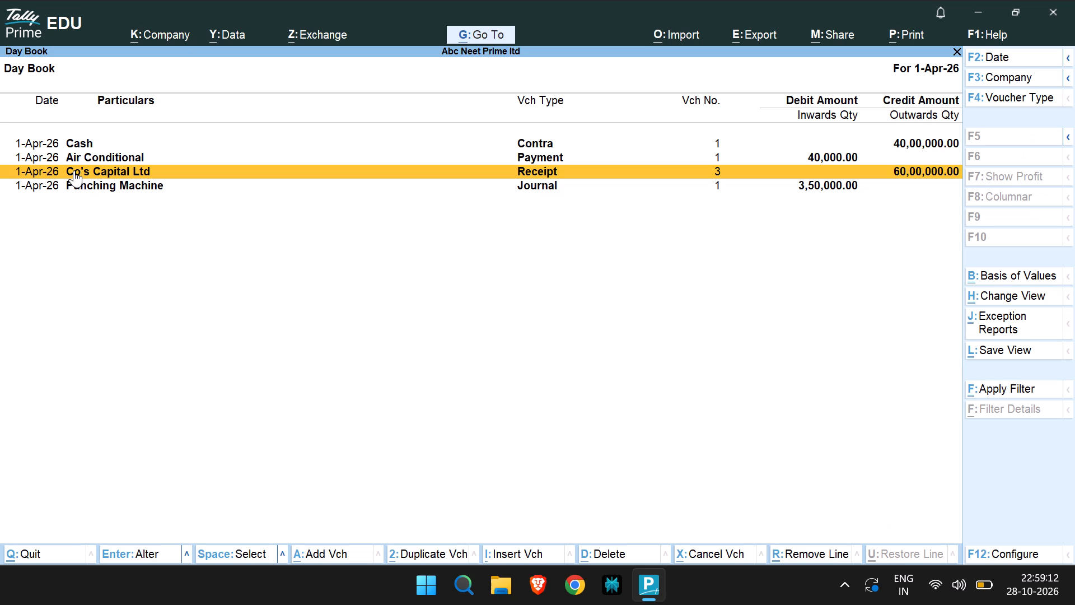
# Review the Cash contra voucher and the ledger breakdown of the Air Conditional payment entry in the Day Book.
pyautogui.click(87, 147)
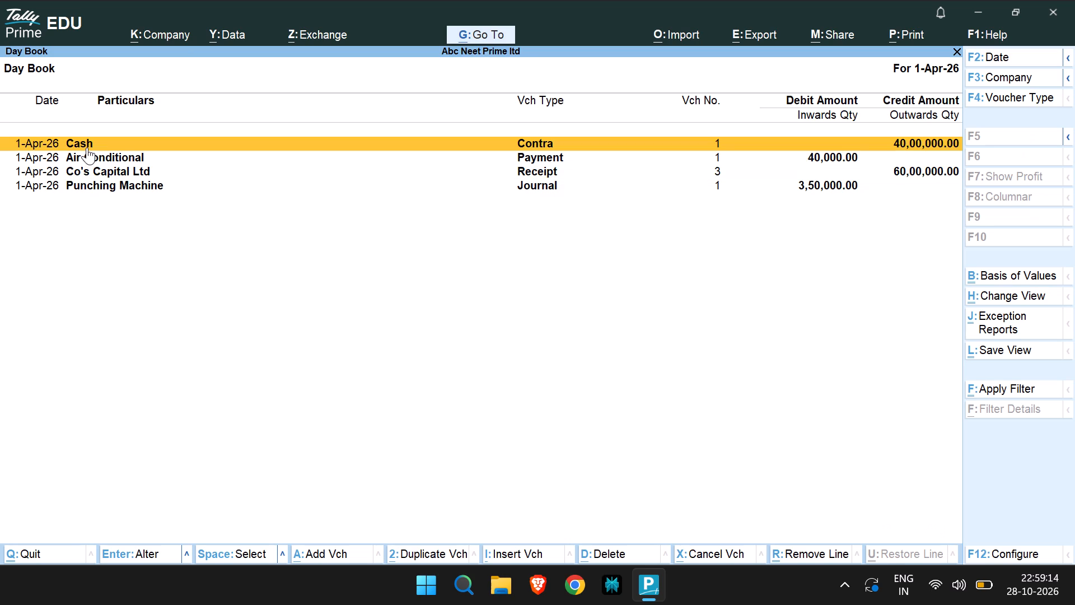
pyautogui.doubleClick(87, 147)
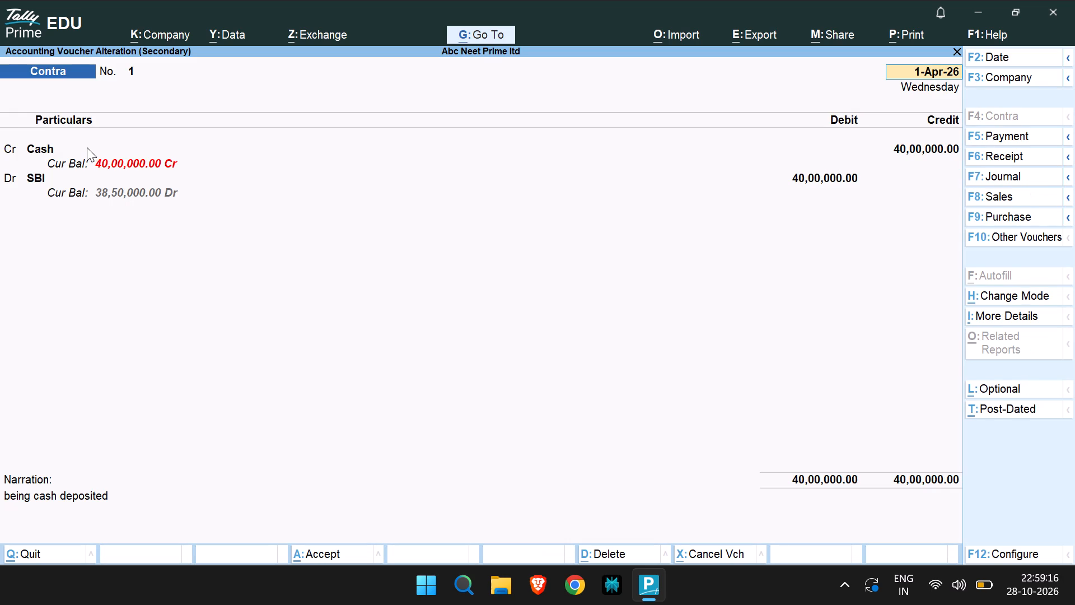
pyautogui.press('Escape')
pyautogui.press('Escape')
pyautogui.press('Escape')
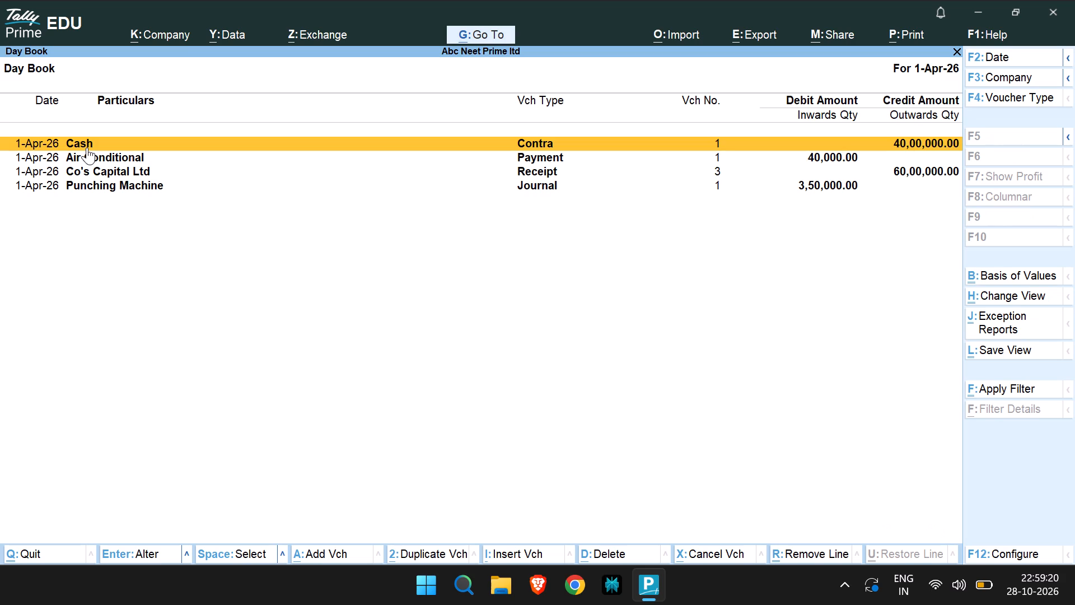
pyautogui.rightClick(128, 152)
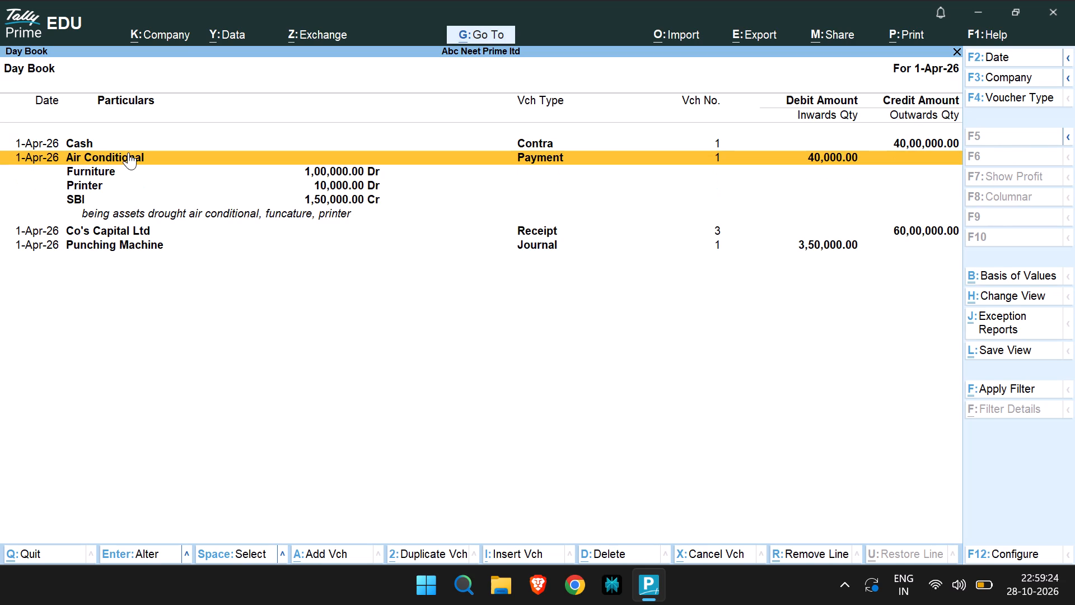
pyautogui.press('Delete')
pyautogui.press('Escape')
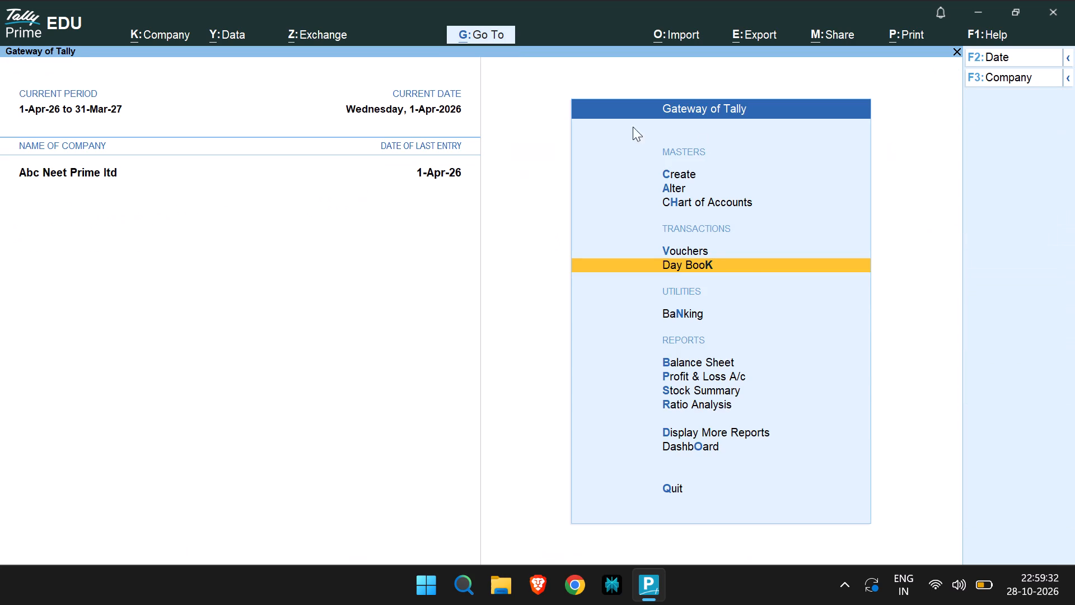
# Open the Cash contra voucher from the Day Book and set its date to 2-4-26.
pyautogui.click(749, 268)
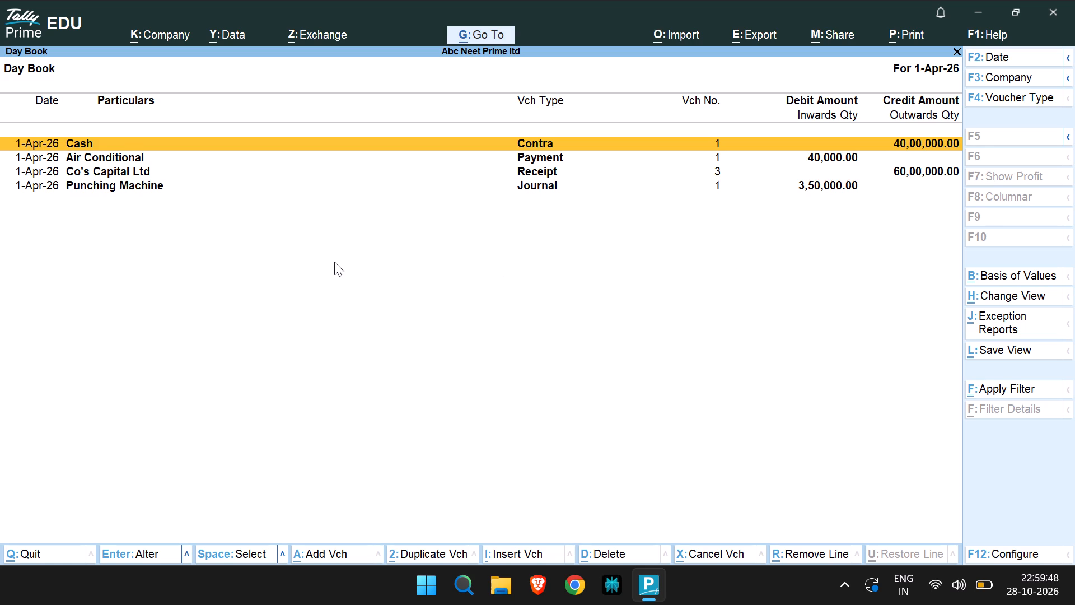
pyautogui.click(85, 169)
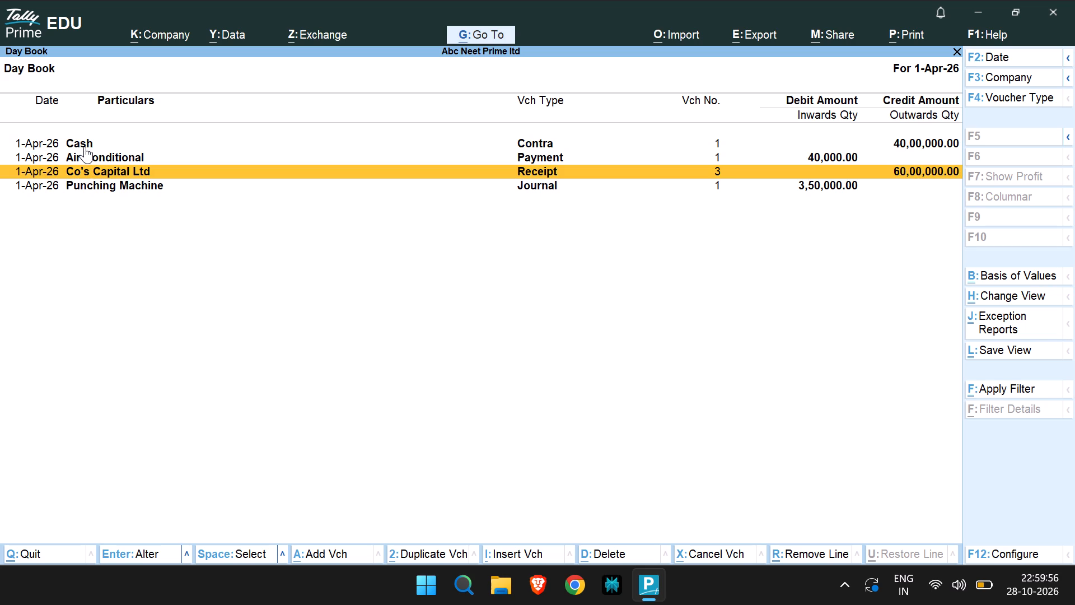
pyautogui.click(85, 146)
pyautogui.doubleClick(85, 146)
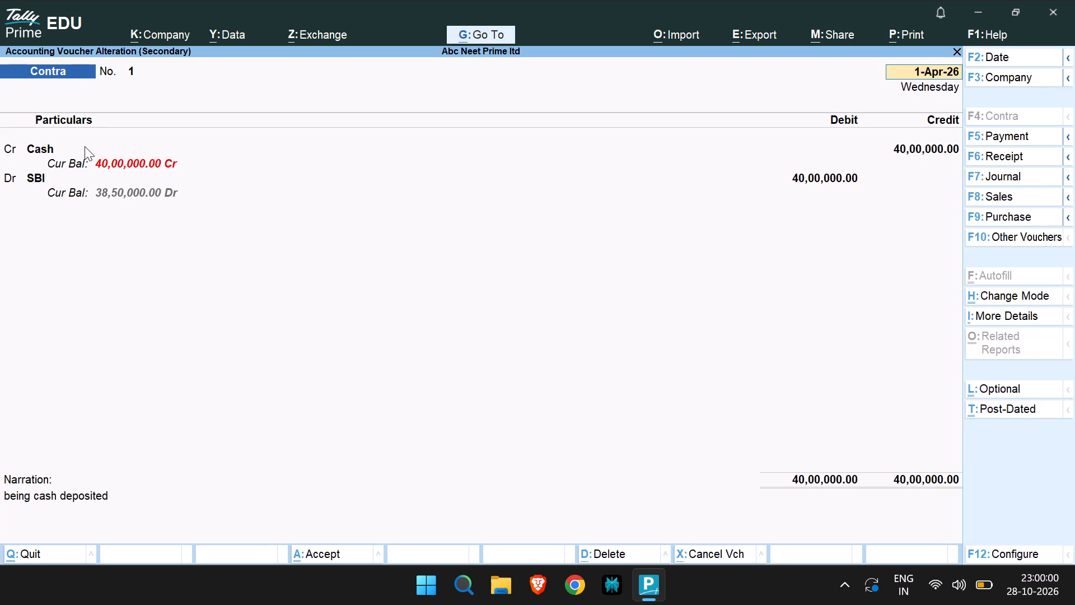
pyautogui.press('2')
pyautogui.press('-')
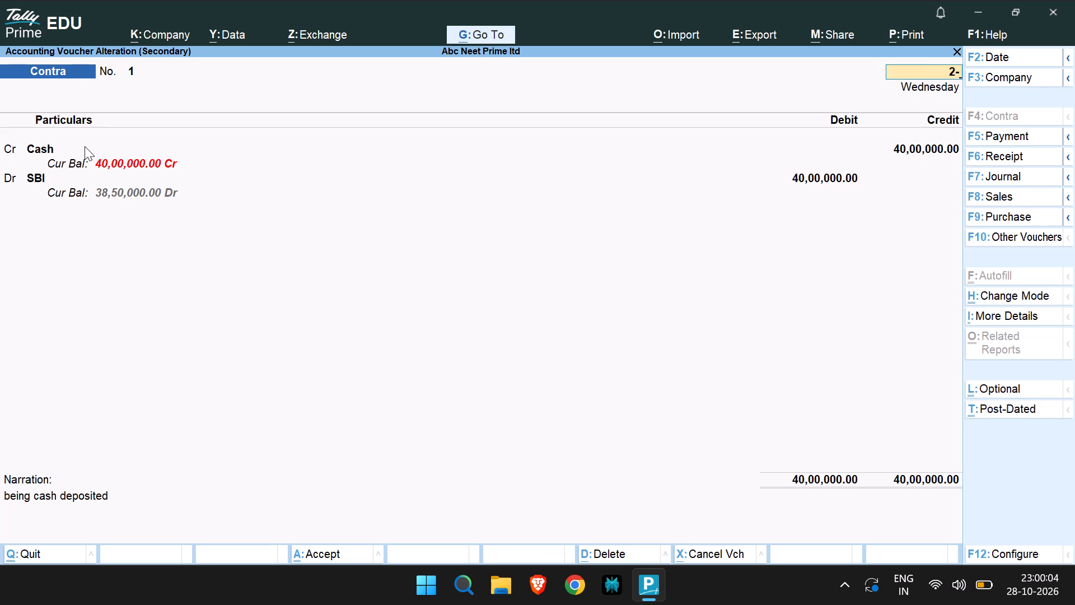
pyautogui.press('4')
pyautogui.press('-')
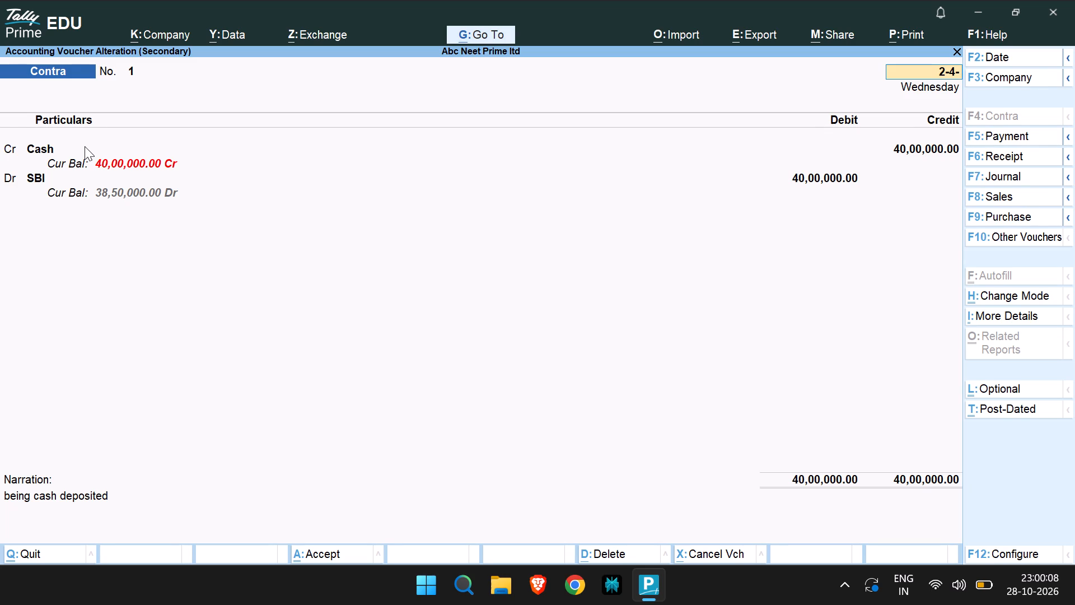
pyautogui.write('26')
pyautogui.press('Return')
pyautogui.press('Return')
pyautogui.press('Return')
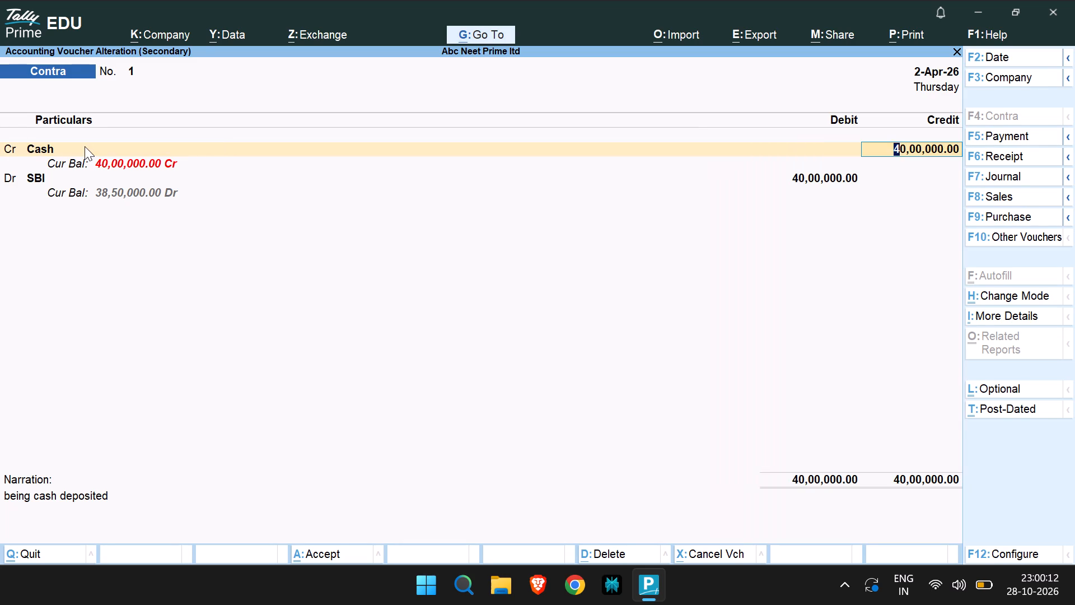
pyautogui.press('Return')
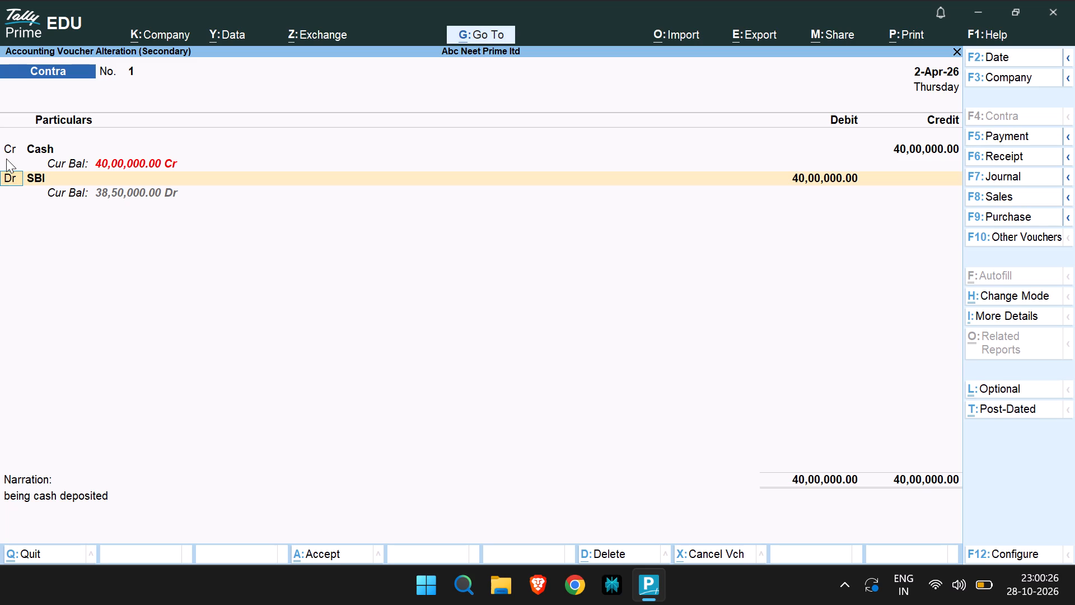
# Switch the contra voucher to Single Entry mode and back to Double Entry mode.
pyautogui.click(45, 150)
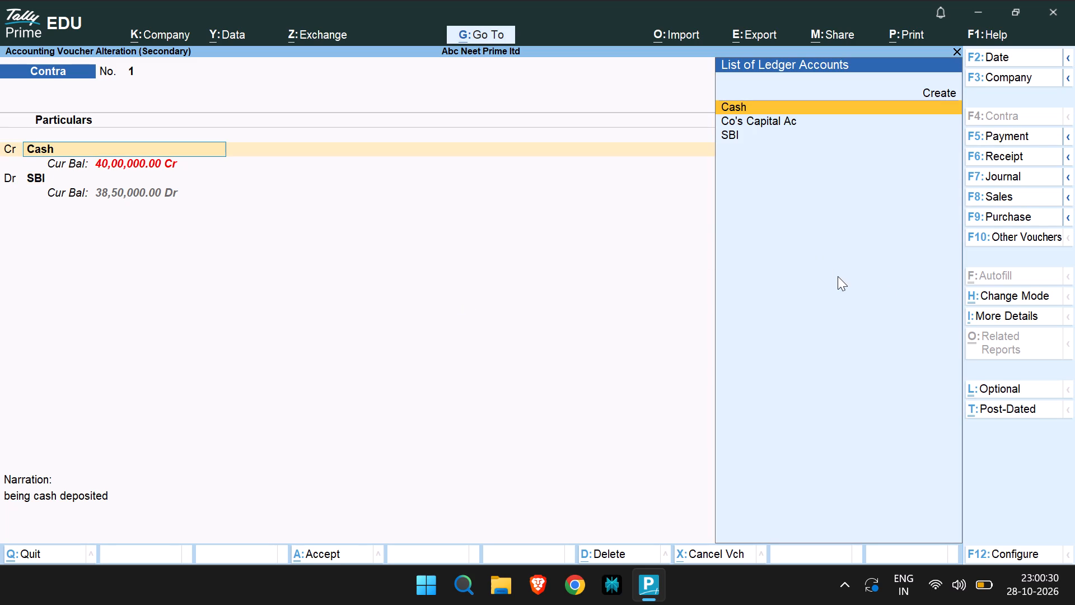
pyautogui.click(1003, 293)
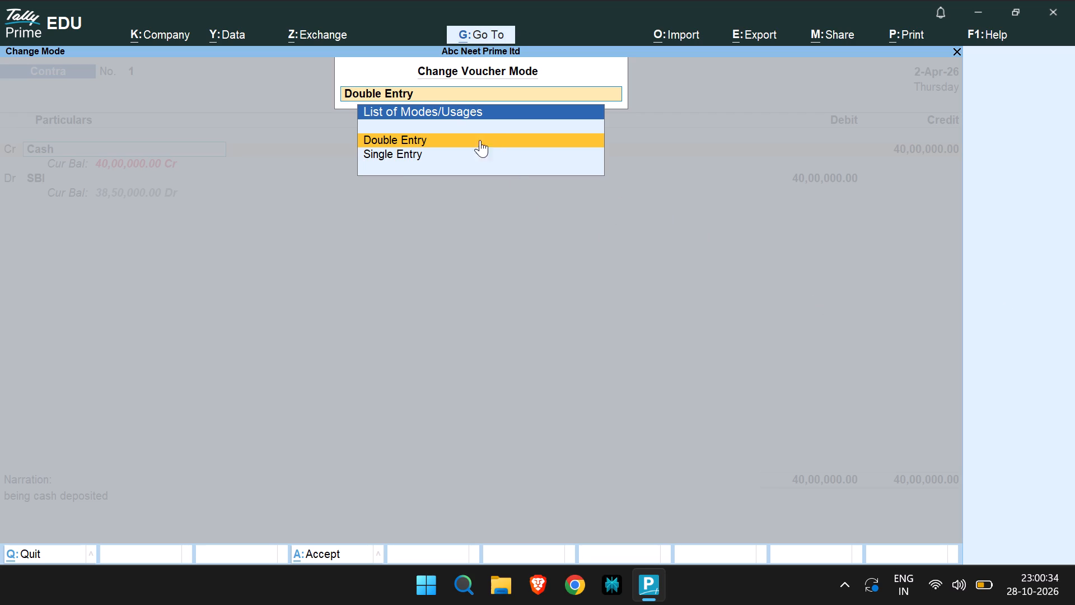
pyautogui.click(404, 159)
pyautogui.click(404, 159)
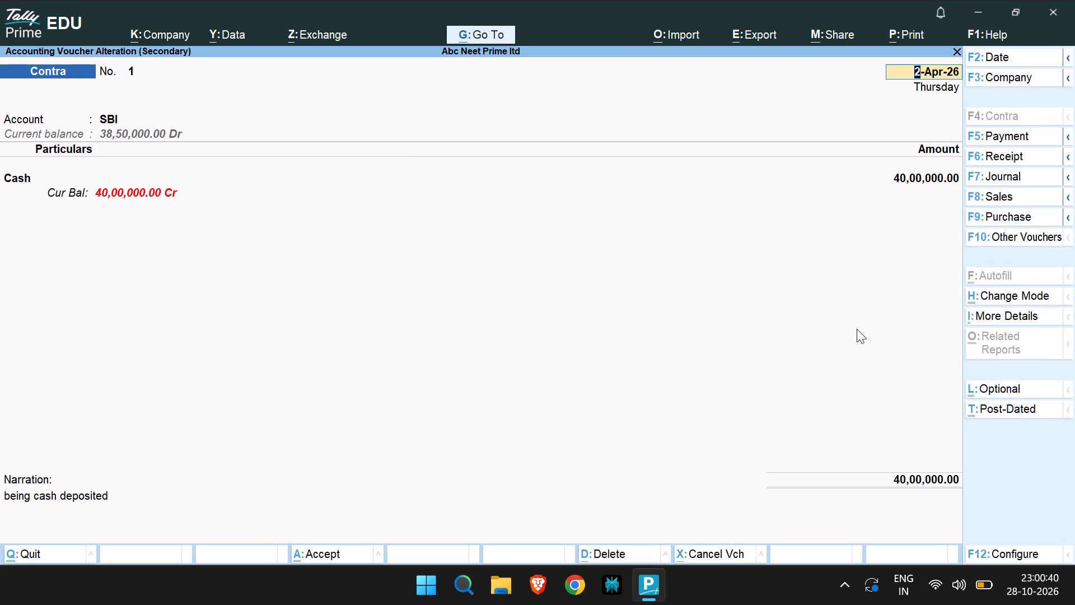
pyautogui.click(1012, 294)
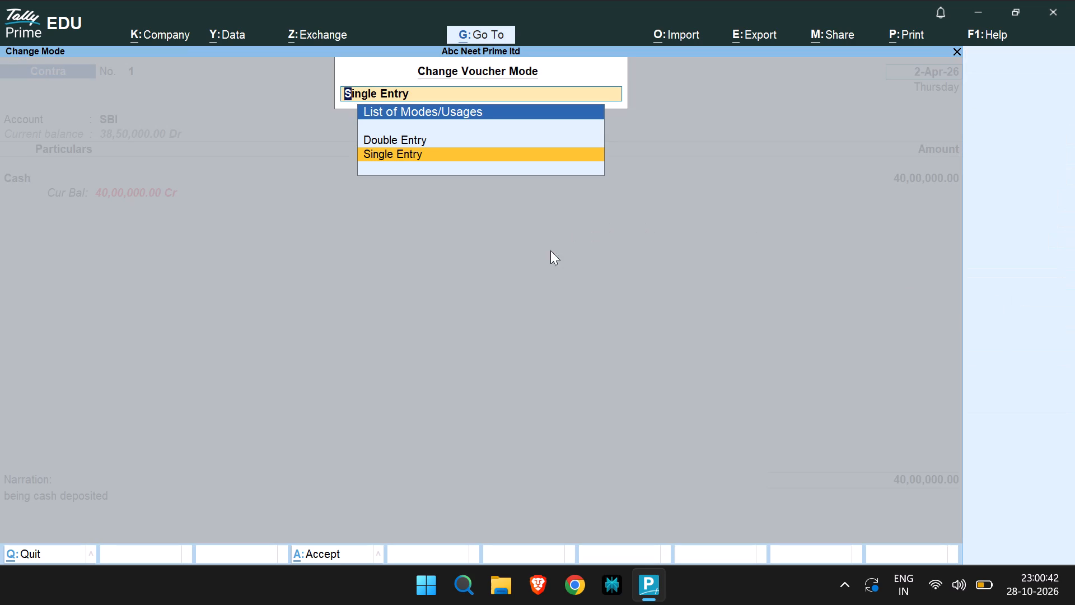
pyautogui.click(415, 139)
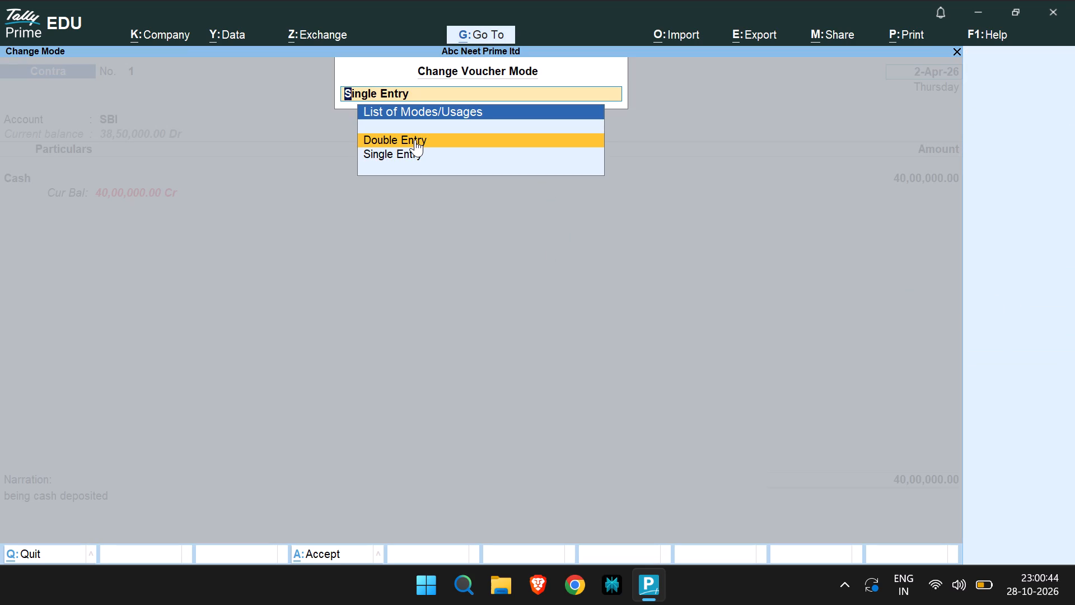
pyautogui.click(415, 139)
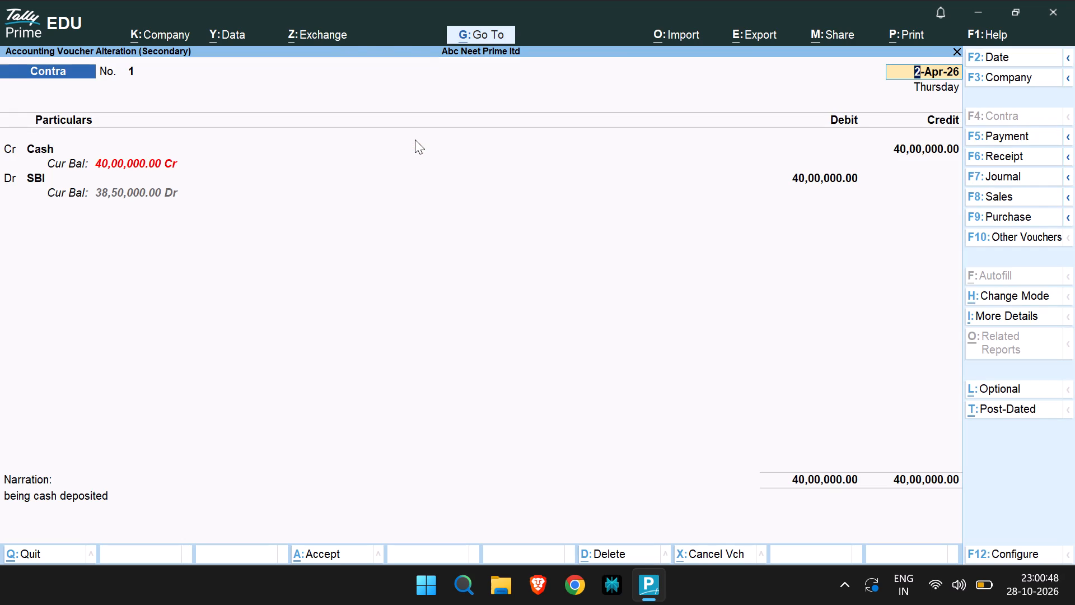
# Accept the contra voucher's existing ledger lines, SBI cash denominations, bank allocation and narration, save it, and leave the Day Book.
pyautogui.press('Return')
pyautogui.press('Return')
pyautogui.press('Return')
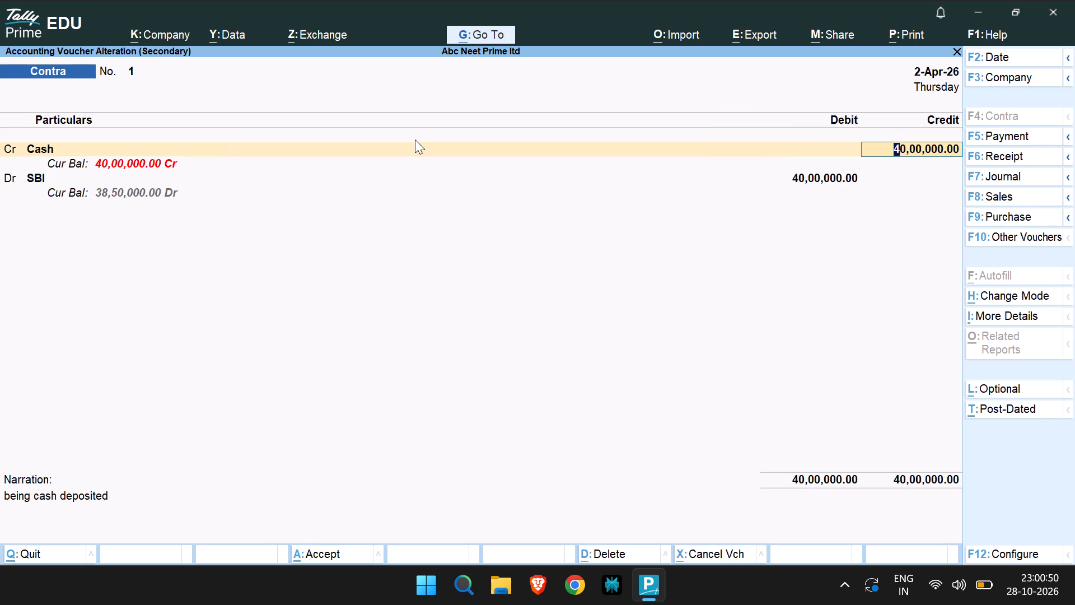
pyautogui.press('Return')
pyautogui.press('Return')
pyautogui.press('Return')
pyautogui.press('Return')
pyautogui.press('Return')
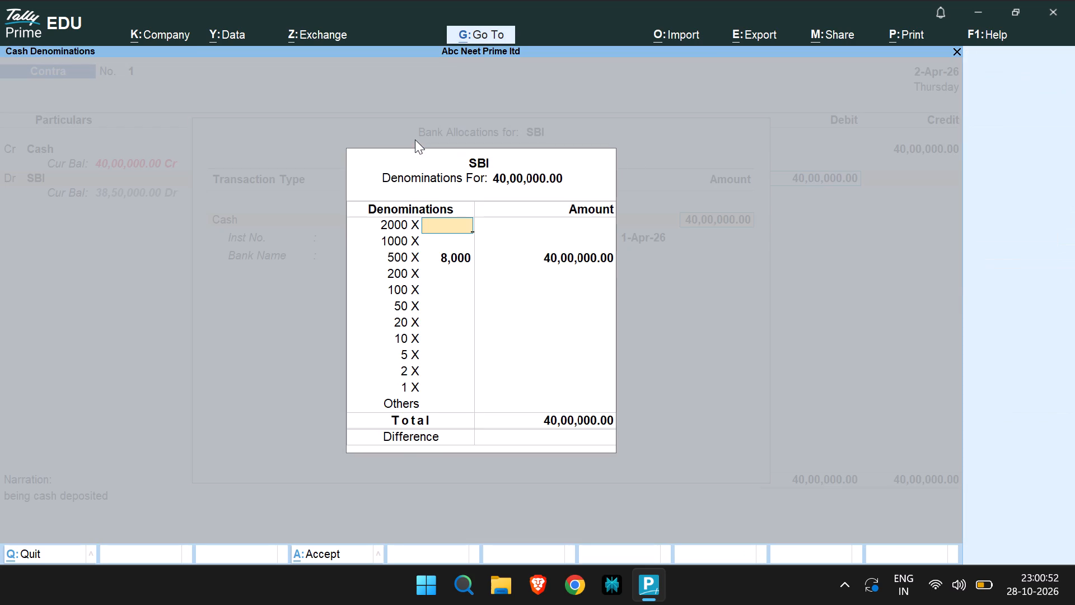
pyautogui.press('Return')
pyautogui.press('Return')
pyautogui.press('Return')
pyautogui.press('Return')
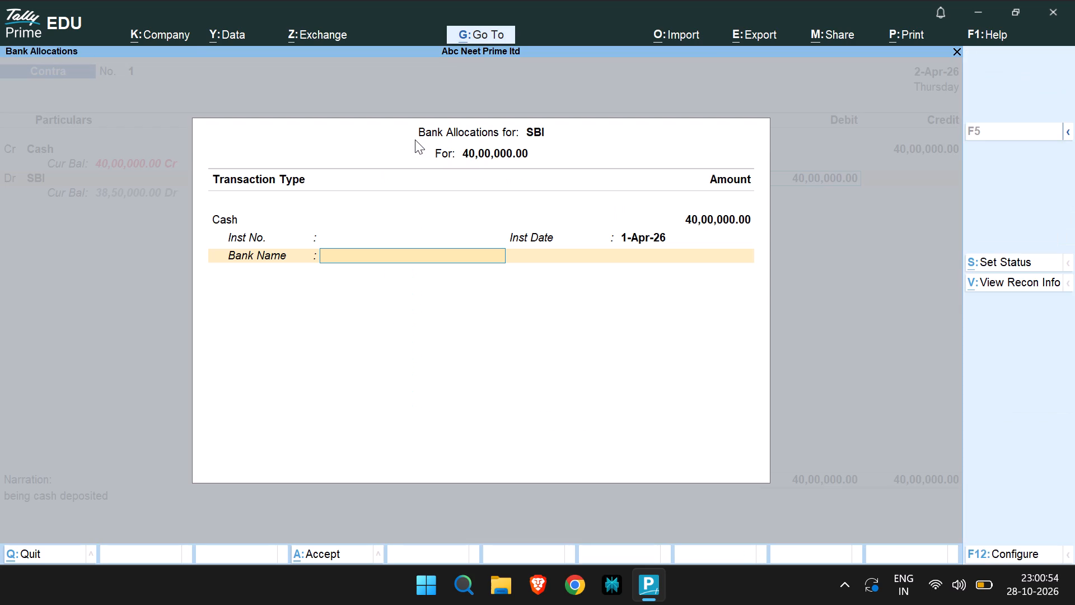
pyautogui.press('Return')
pyautogui.press('Return')
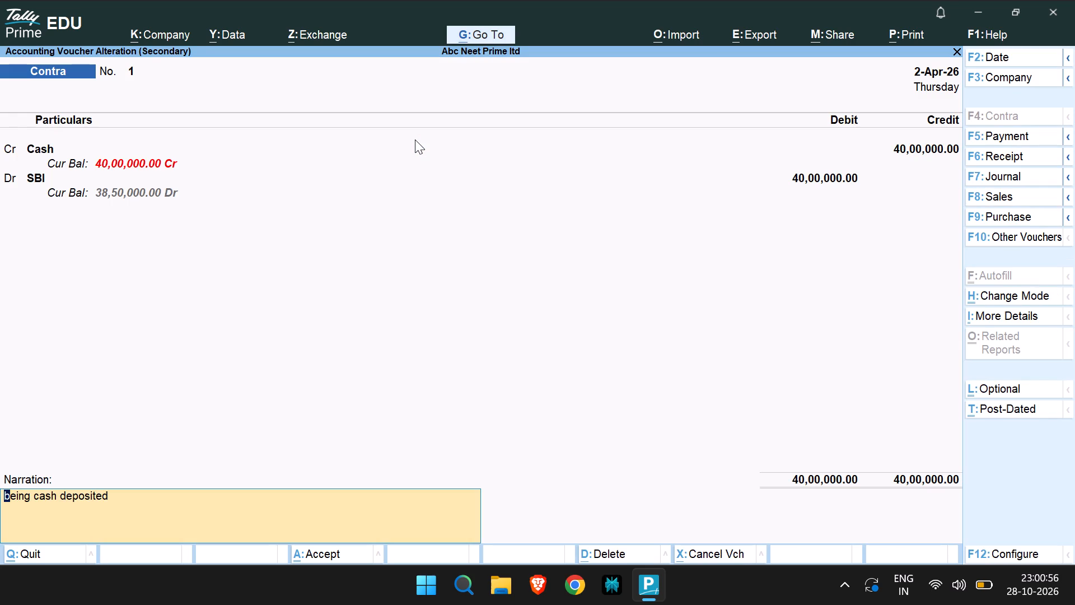
pyautogui.press('Return')
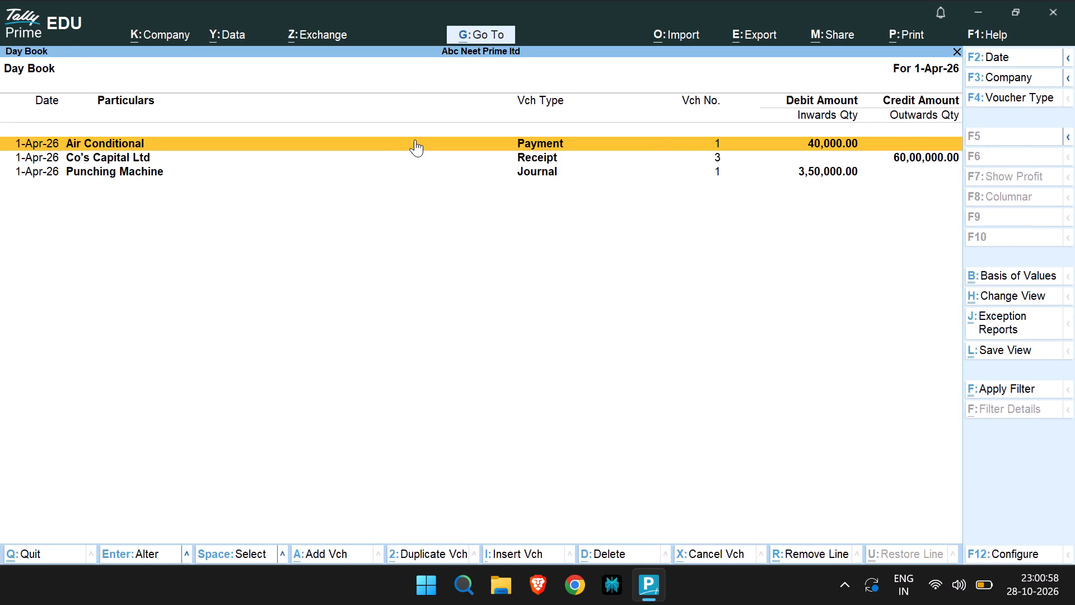
pyautogui.press('Escape')
pyautogui.press('Escape')
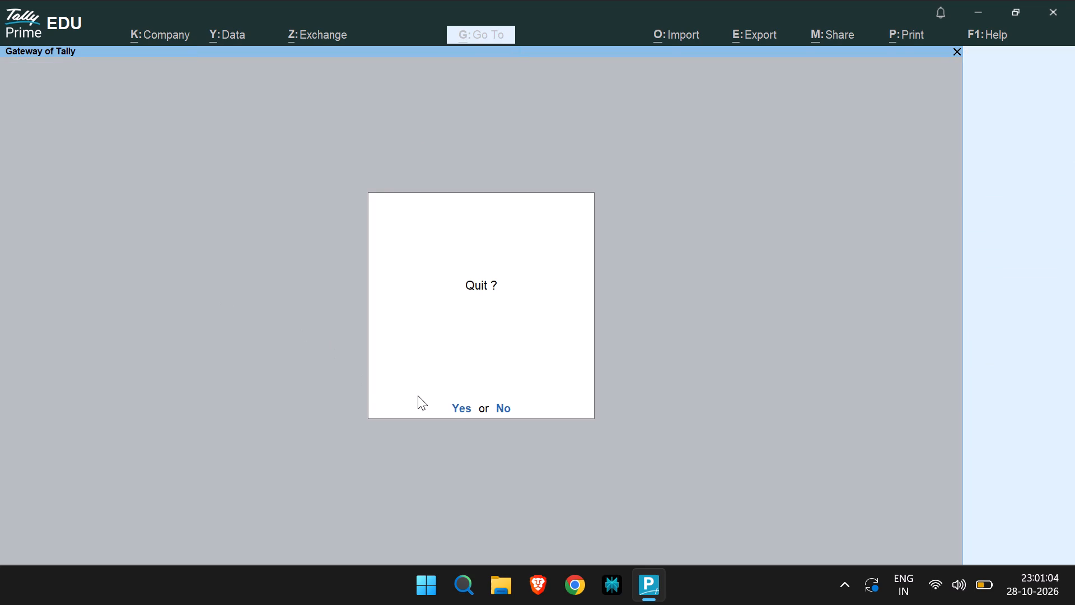
# Quit TallyPrime, relaunch it from the desktop, and continue in Educational Mode without restarting with Administrator rights.
pyautogui.click(456, 412)
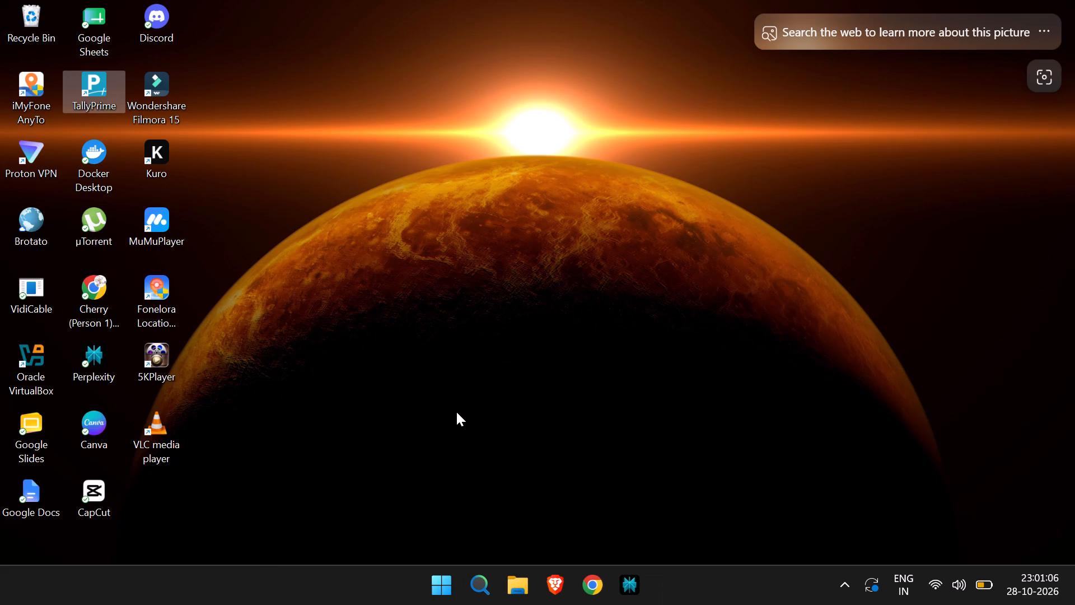
pyautogui.click(110, 94)
pyautogui.doubleClick(110, 94)
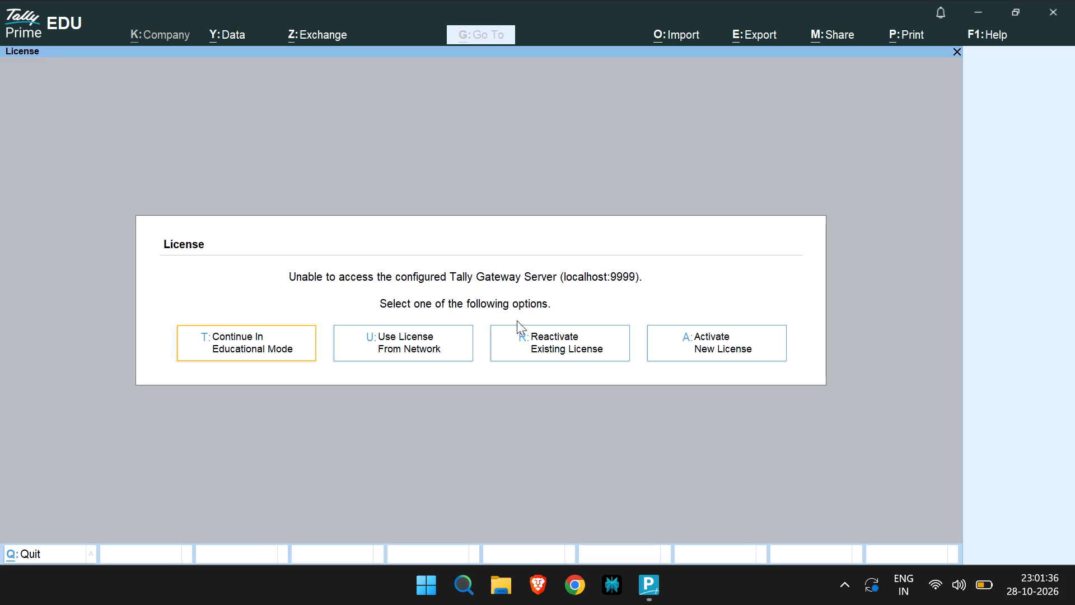
pyautogui.click(541, 333)
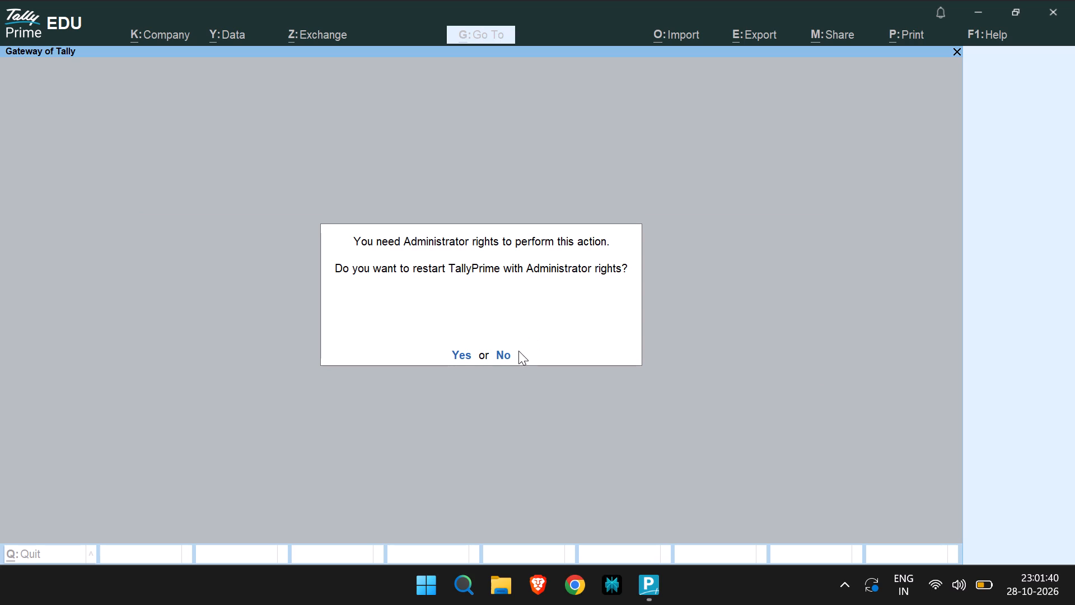
pyautogui.click(504, 354)
pyautogui.click(252, 343)
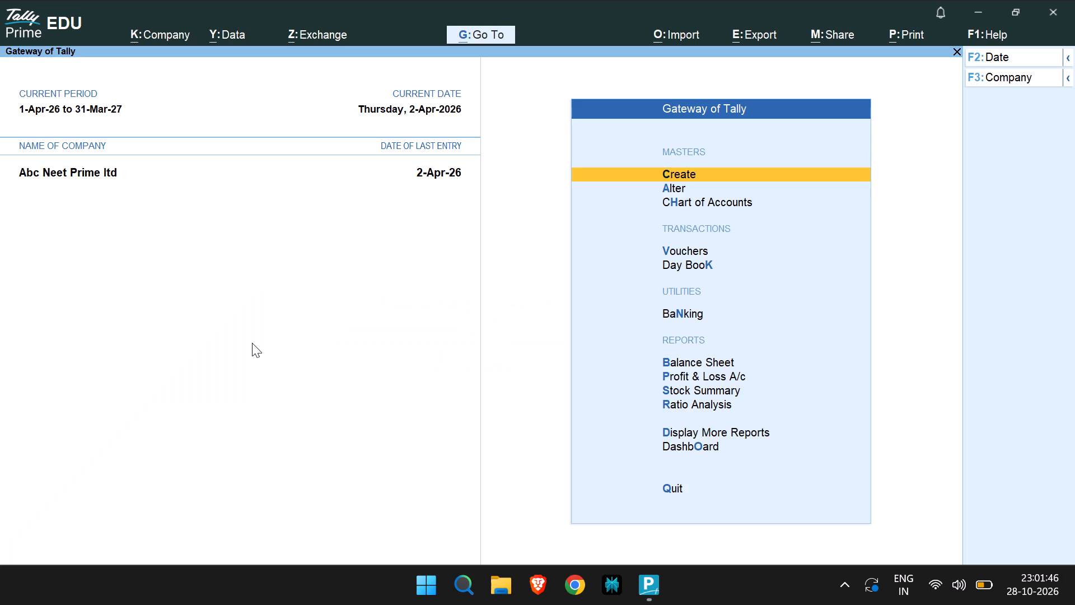
# Open the Day Book of Abc Neet Prime ltd from the Gateway of Tally.
pyautogui.click(423, 174)
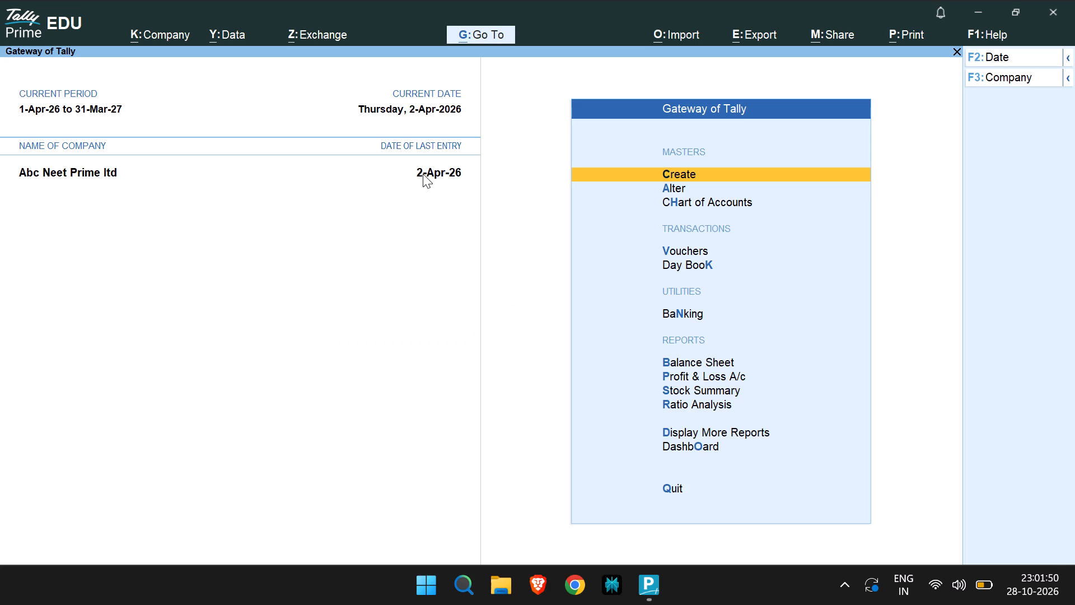
pyautogui.doubleClick(422, 173)
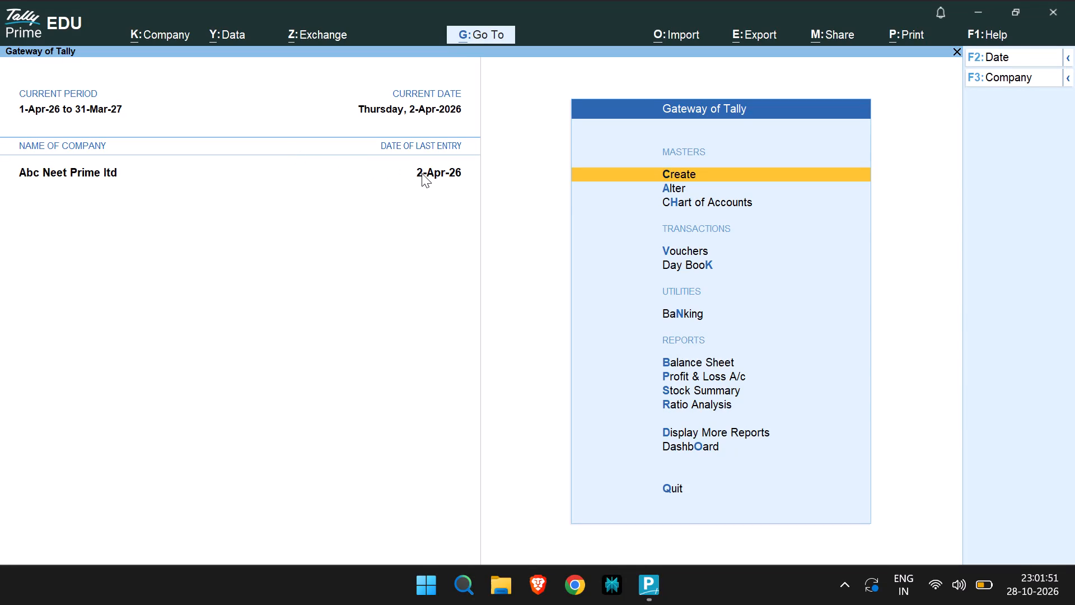
pyautogui.click(703, 269)
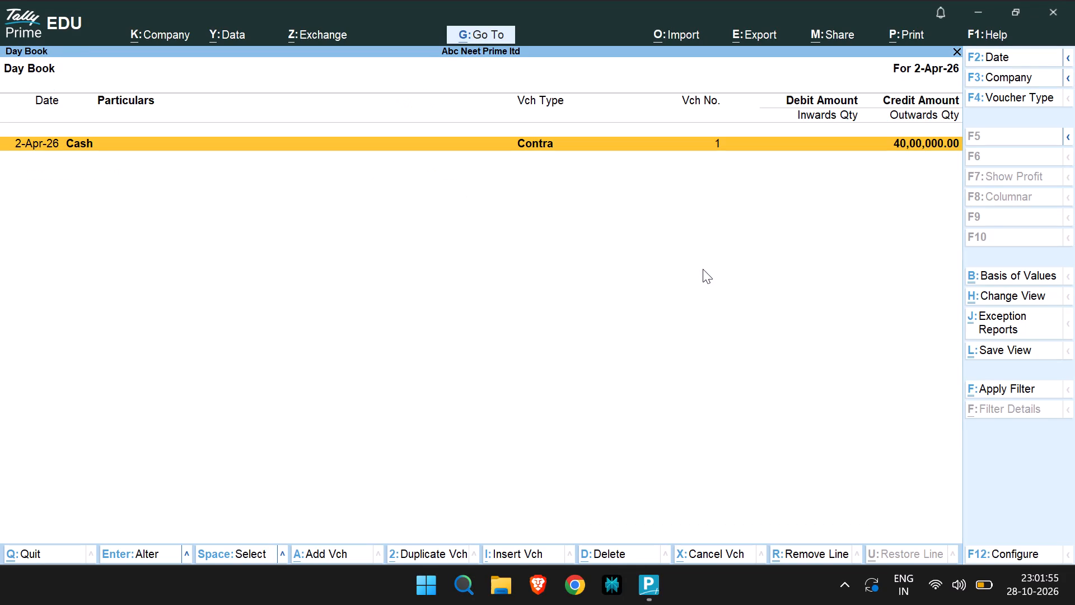
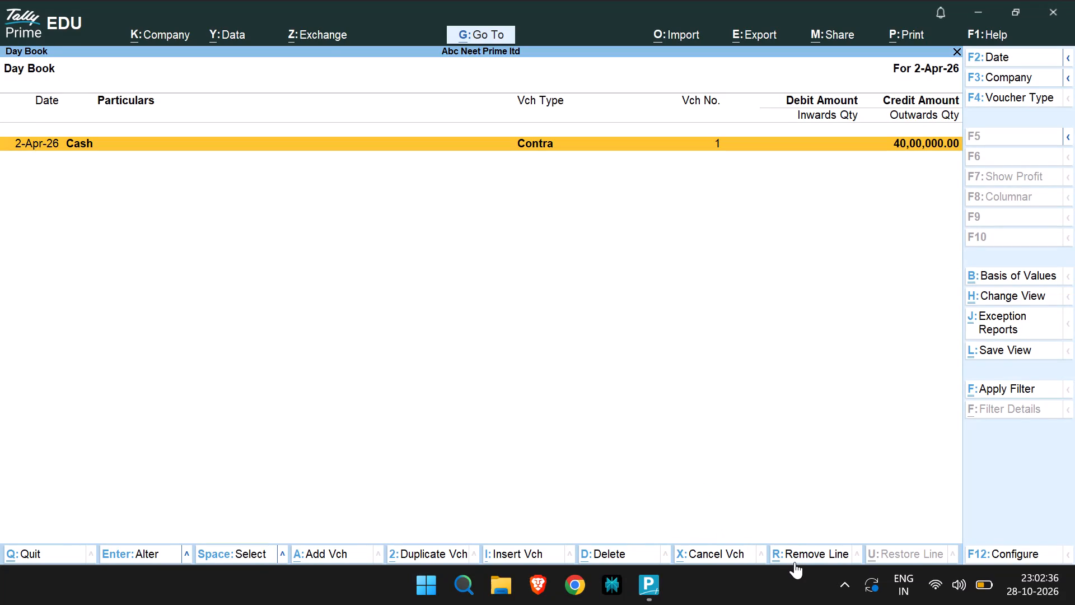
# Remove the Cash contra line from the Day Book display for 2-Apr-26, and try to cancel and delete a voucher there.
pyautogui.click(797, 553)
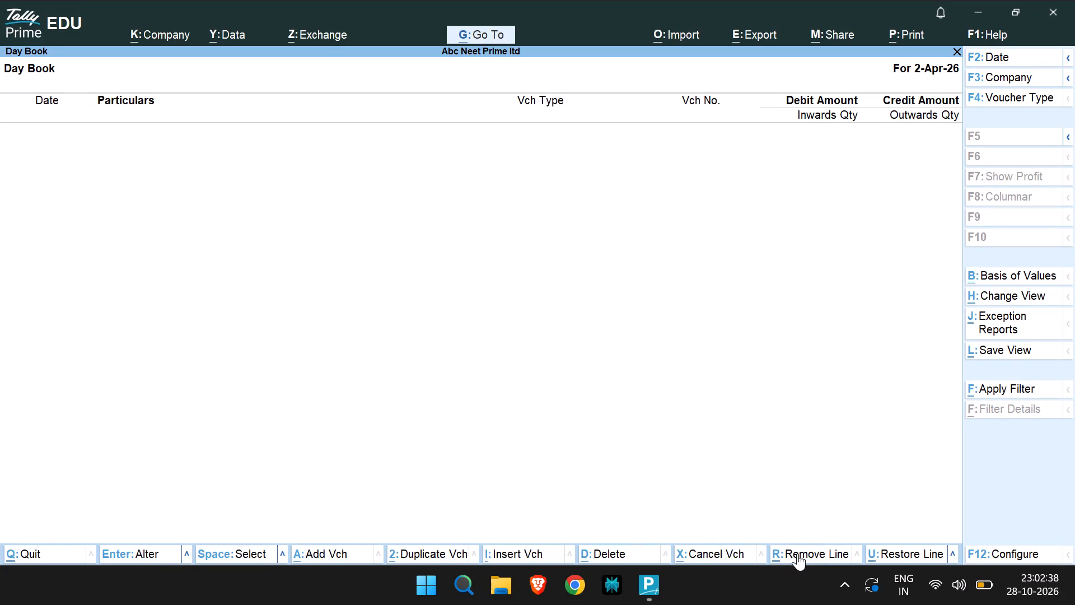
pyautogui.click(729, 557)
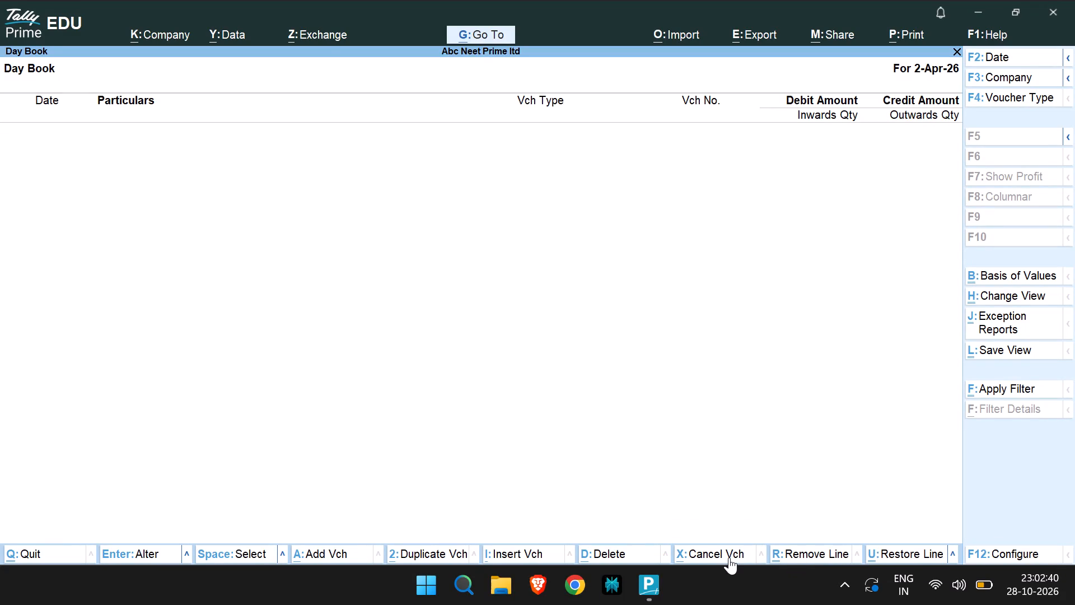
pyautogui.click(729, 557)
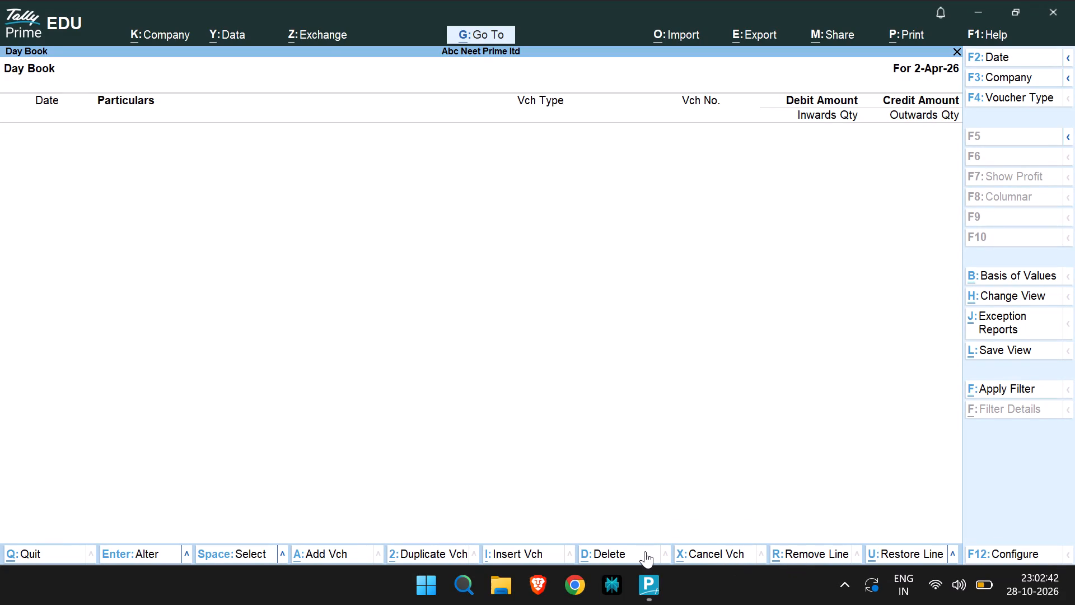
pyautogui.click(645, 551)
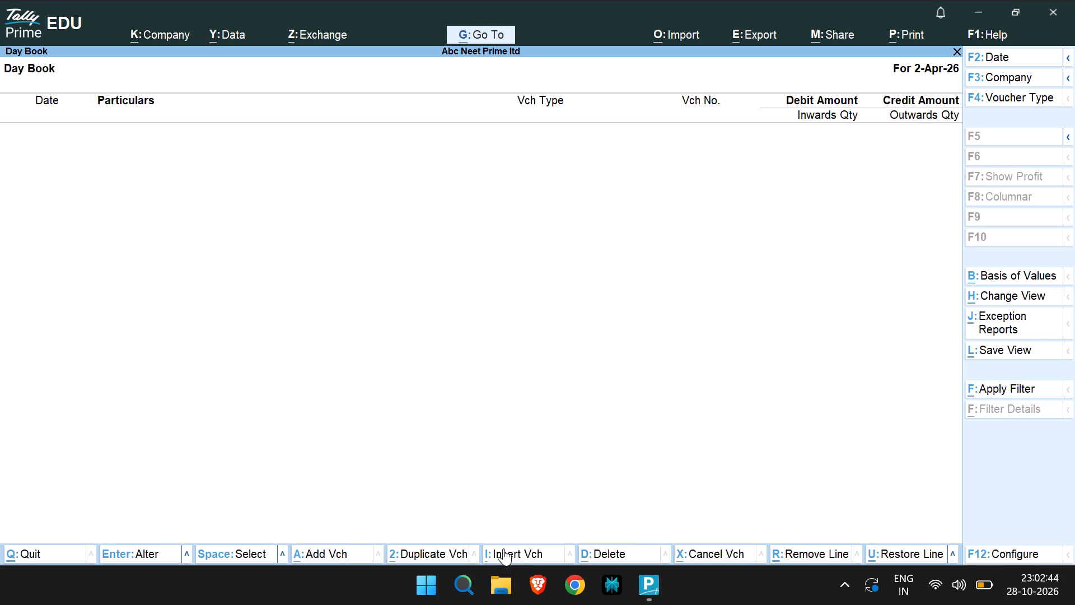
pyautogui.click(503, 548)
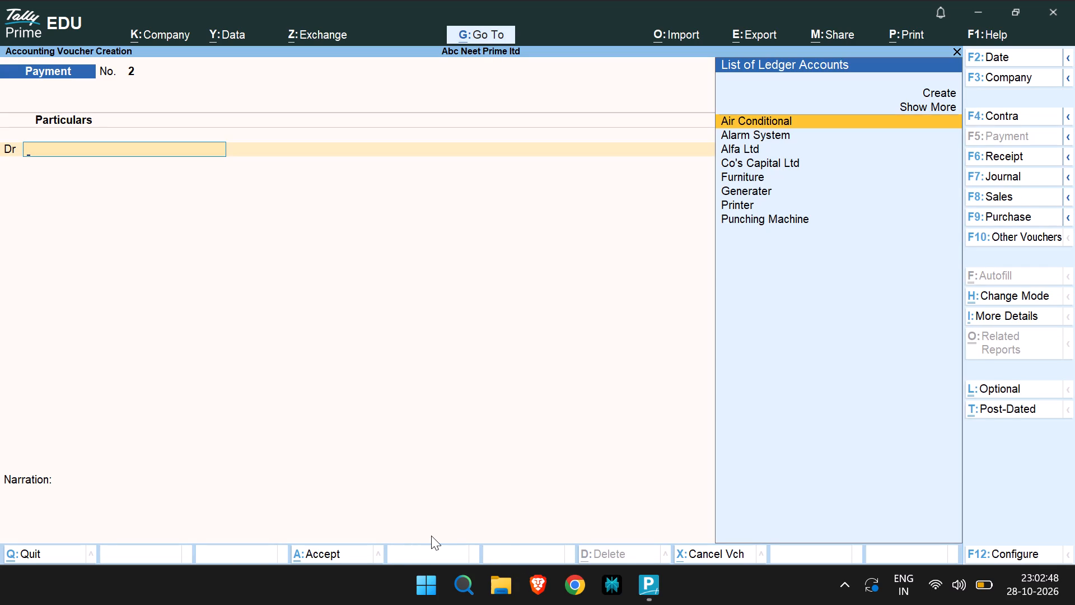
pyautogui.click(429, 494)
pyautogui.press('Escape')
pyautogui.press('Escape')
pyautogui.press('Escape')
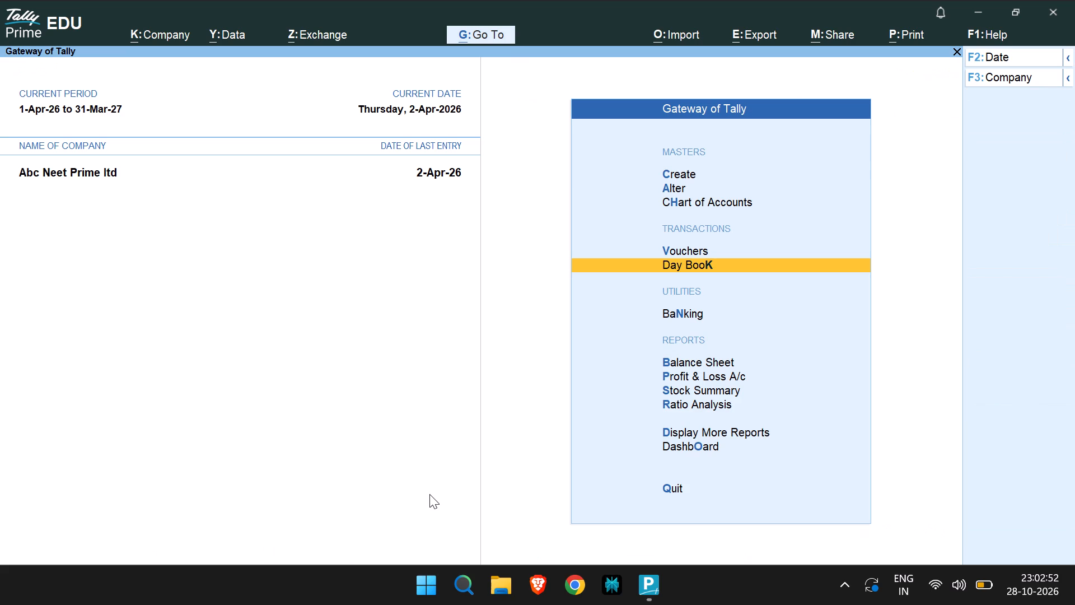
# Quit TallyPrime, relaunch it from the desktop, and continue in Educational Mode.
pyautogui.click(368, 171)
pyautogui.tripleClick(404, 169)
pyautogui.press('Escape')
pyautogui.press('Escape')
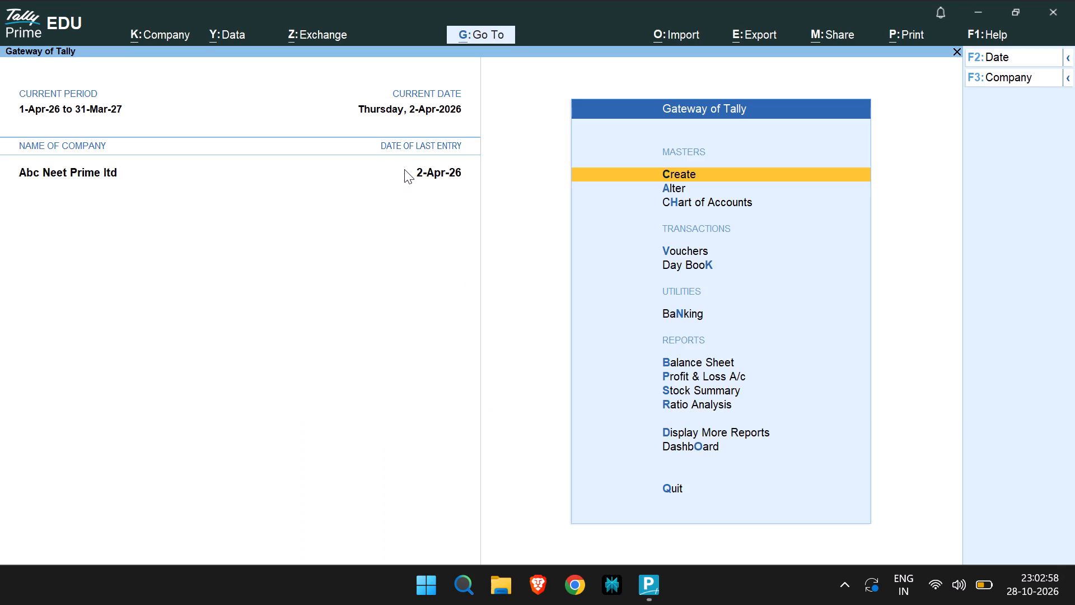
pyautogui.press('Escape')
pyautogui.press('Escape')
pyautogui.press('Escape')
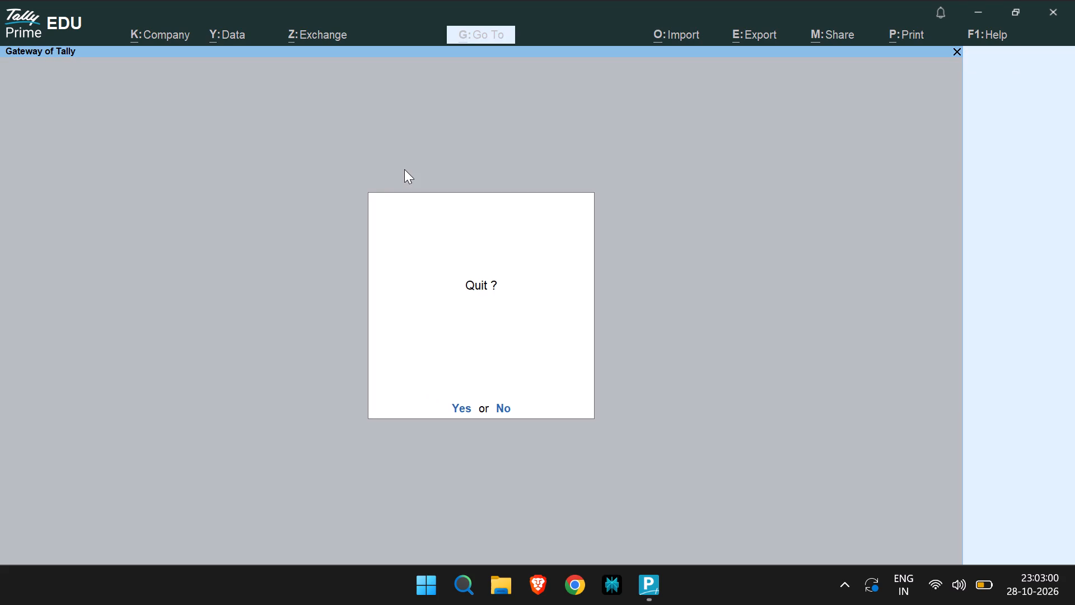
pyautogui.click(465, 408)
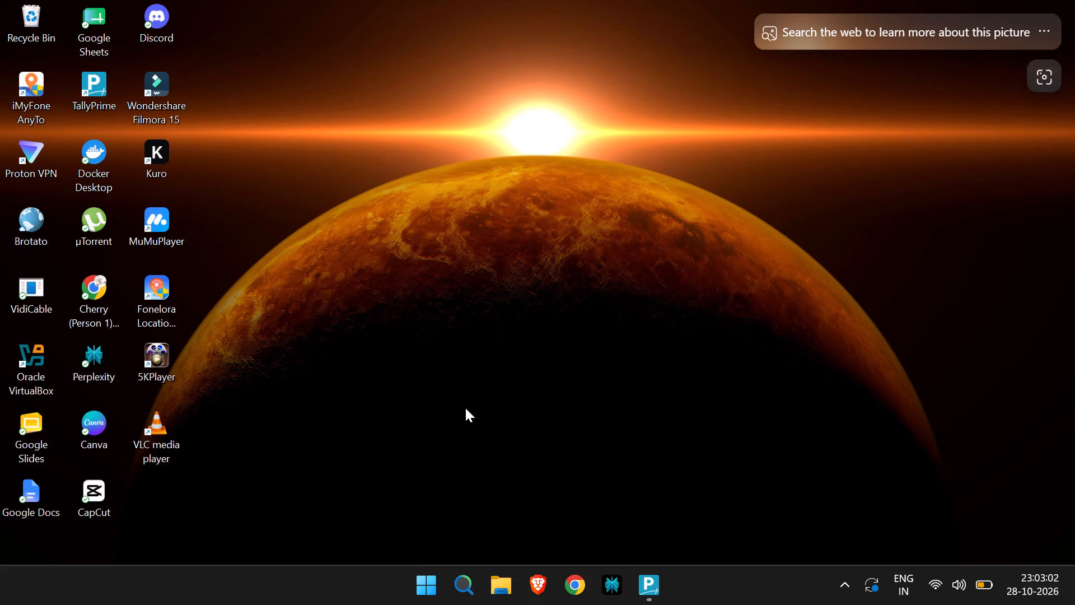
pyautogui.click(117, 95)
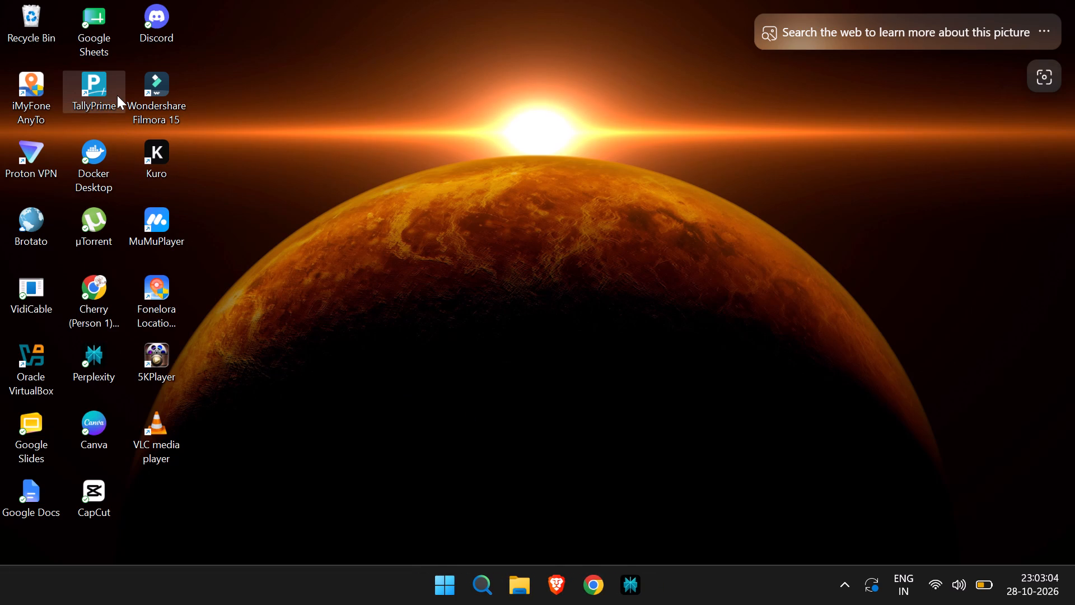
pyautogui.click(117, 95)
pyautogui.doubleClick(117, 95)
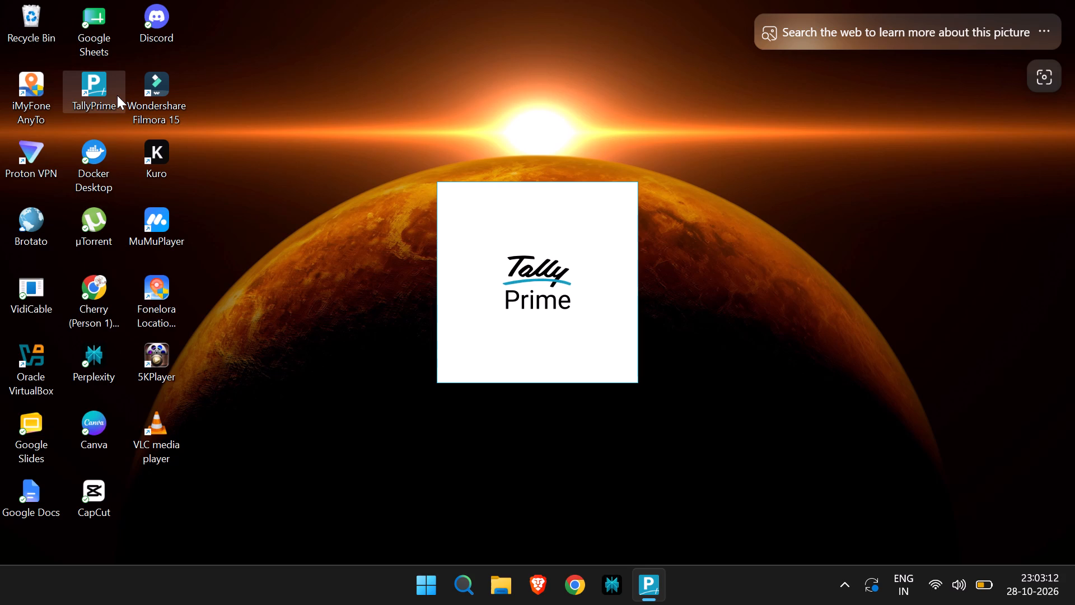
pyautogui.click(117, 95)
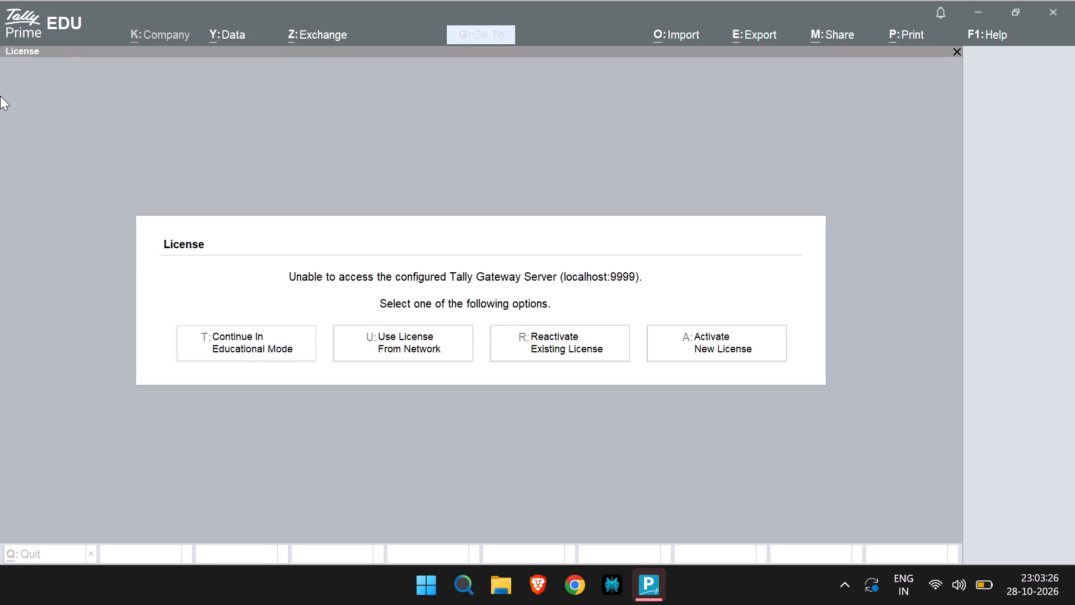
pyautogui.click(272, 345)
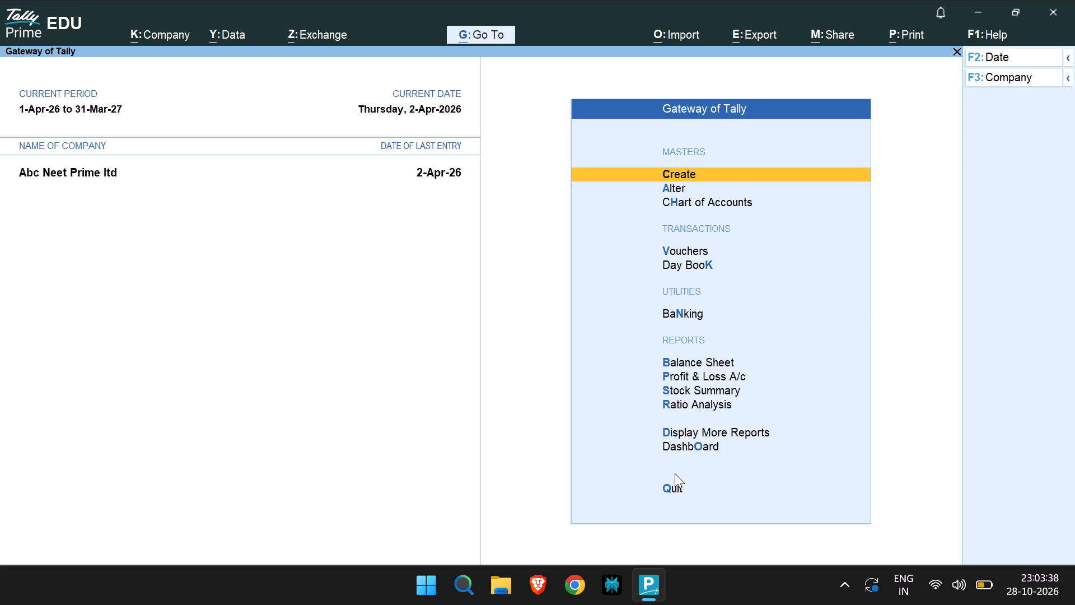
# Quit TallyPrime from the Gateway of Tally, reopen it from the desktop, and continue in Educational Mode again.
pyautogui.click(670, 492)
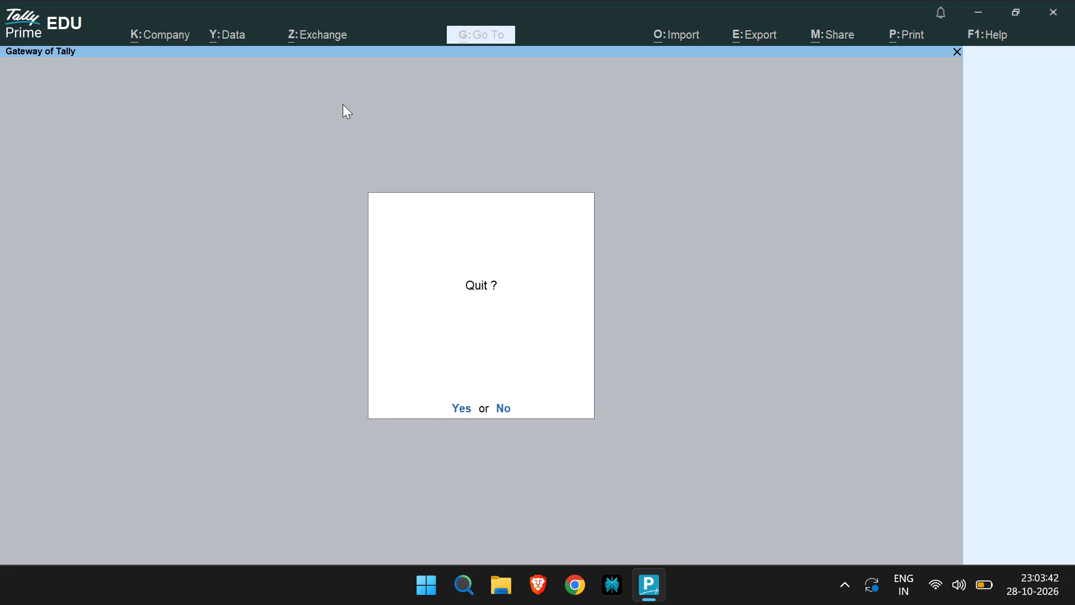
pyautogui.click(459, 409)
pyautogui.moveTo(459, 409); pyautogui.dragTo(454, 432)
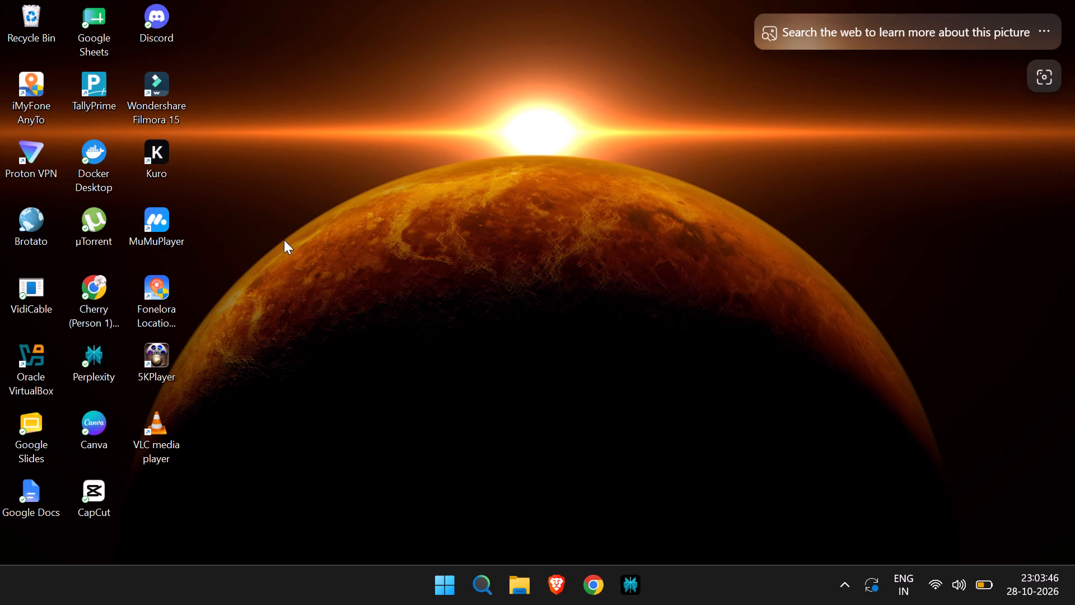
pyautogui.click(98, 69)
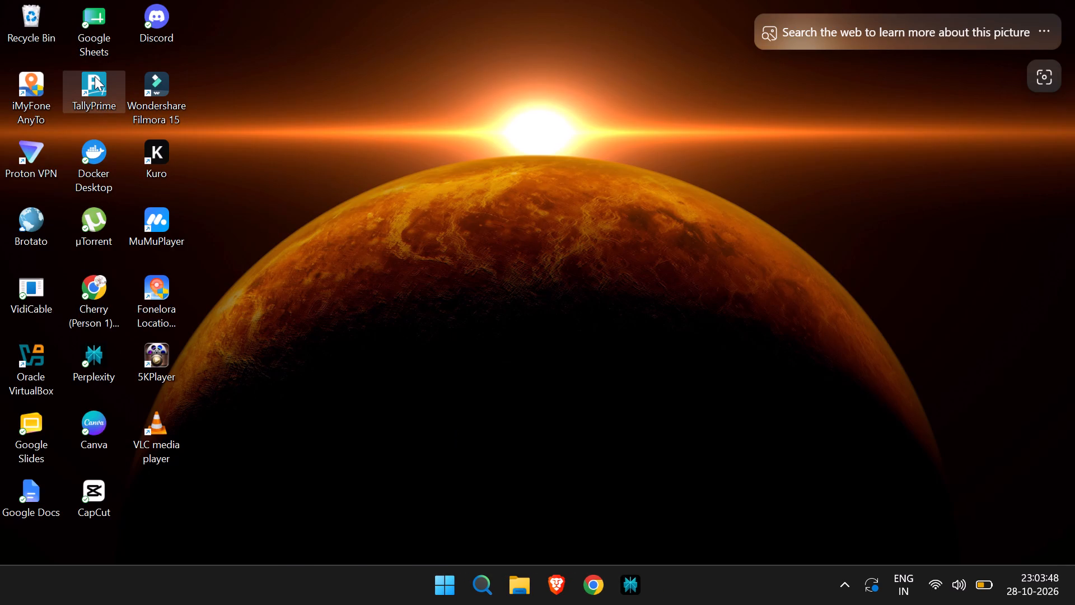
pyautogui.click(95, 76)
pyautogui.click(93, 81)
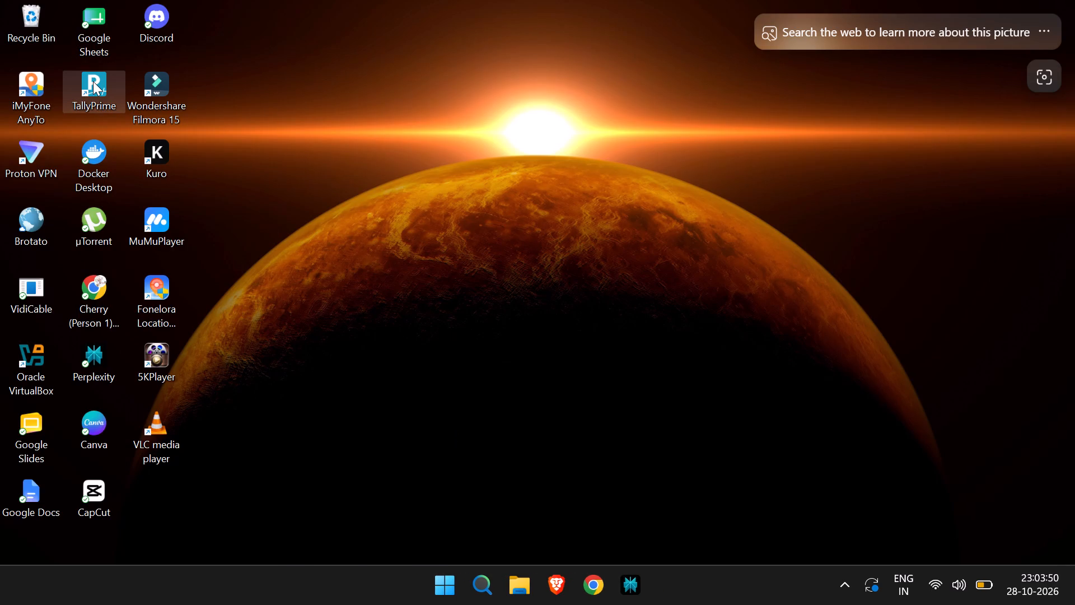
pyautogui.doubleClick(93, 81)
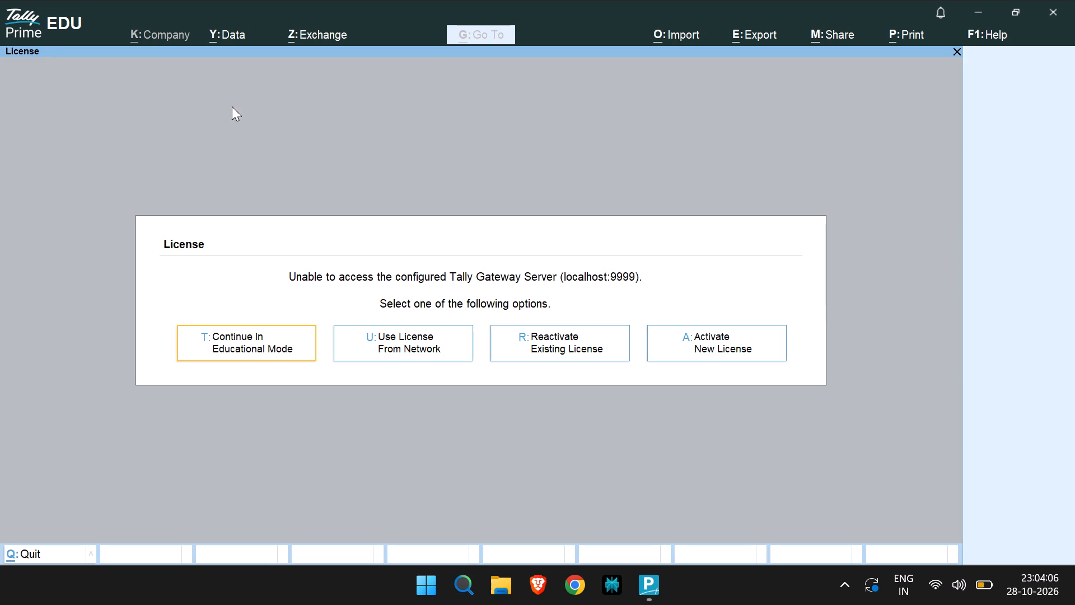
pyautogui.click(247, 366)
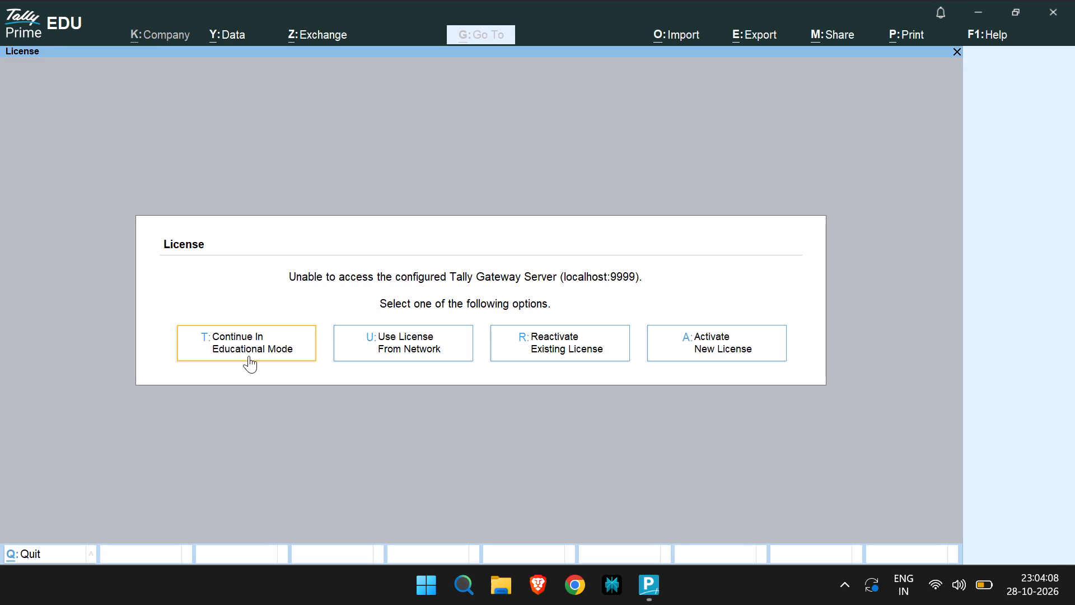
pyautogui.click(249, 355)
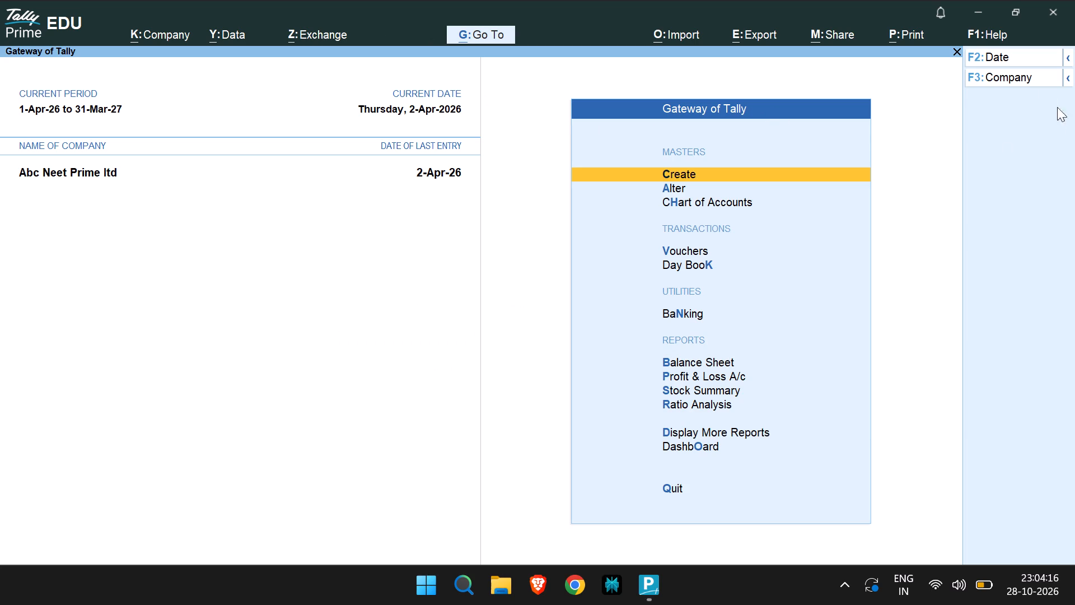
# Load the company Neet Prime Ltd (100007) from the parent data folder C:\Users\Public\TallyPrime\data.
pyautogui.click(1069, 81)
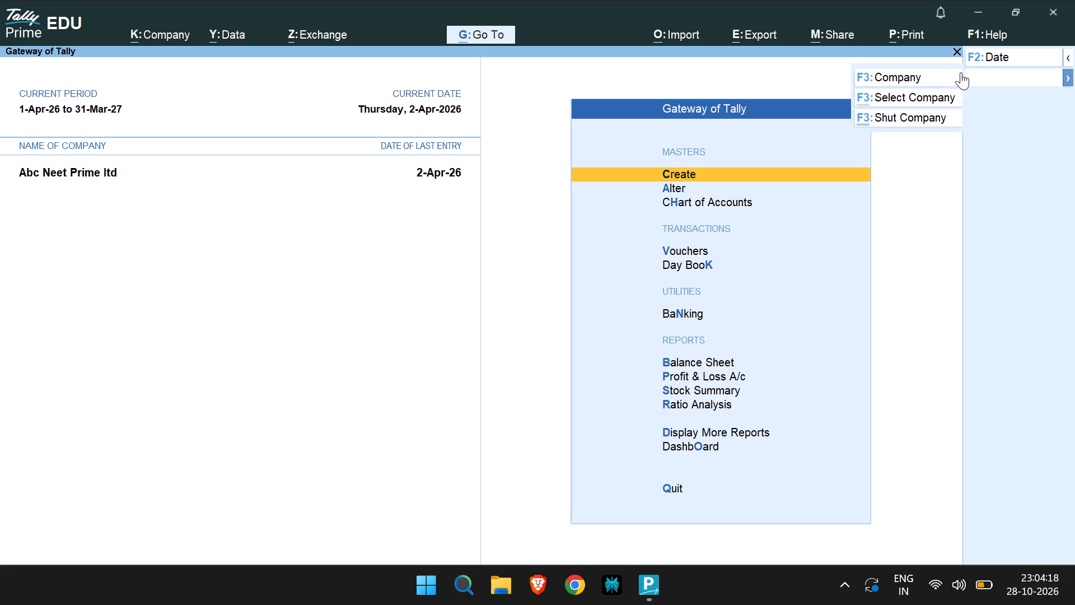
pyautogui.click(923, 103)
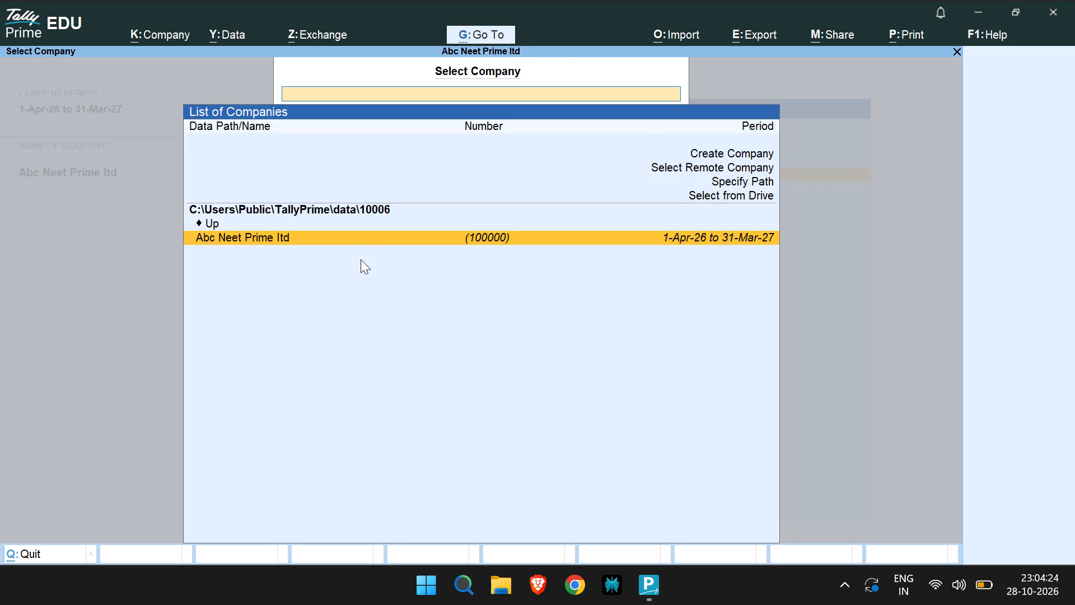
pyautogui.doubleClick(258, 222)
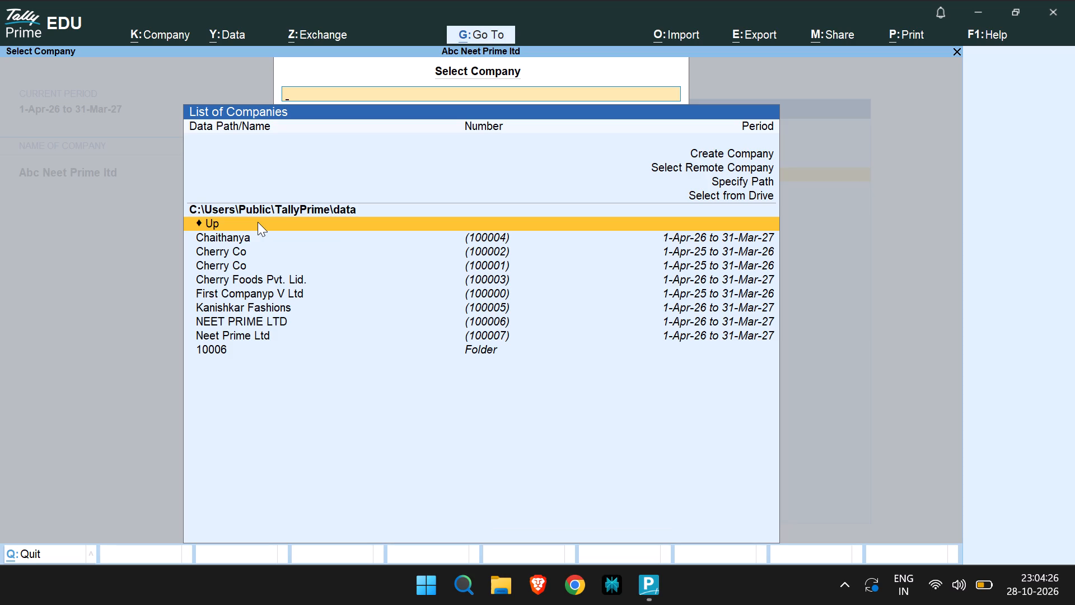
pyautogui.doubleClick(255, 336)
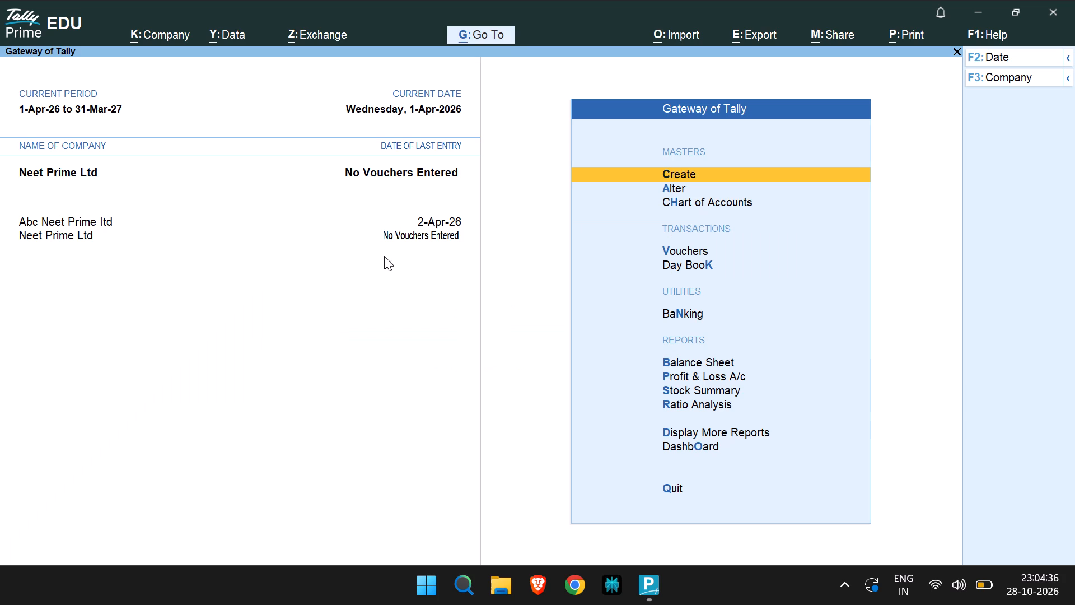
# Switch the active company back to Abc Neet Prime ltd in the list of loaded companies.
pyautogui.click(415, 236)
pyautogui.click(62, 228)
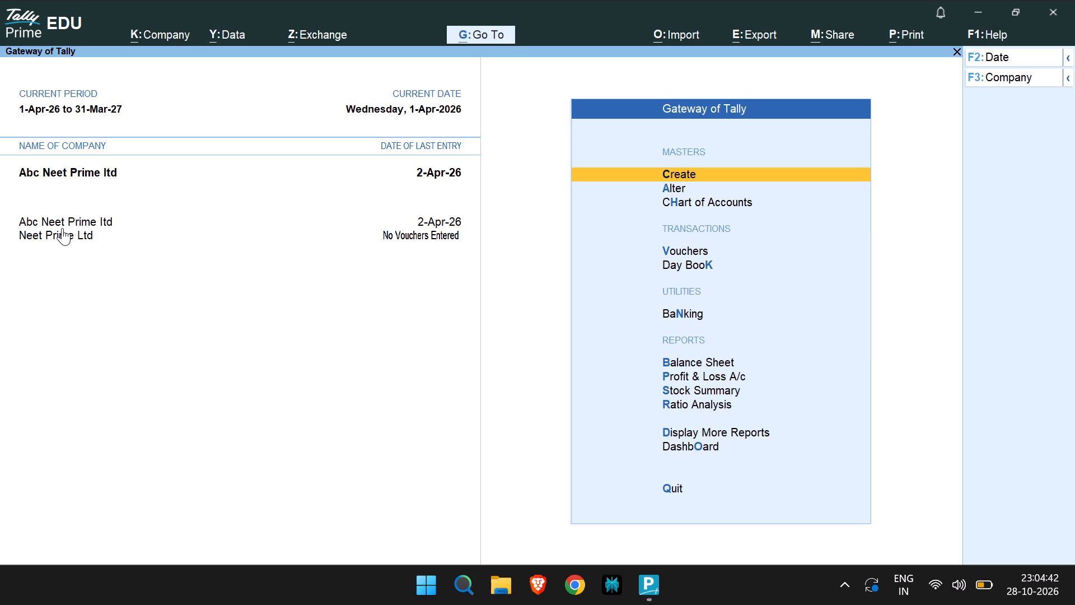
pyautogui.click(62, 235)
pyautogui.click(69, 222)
# Quit TallyPrime, relaunch it from the desktop, and continue in Educational Mode.
pyautogui.press('Escape')
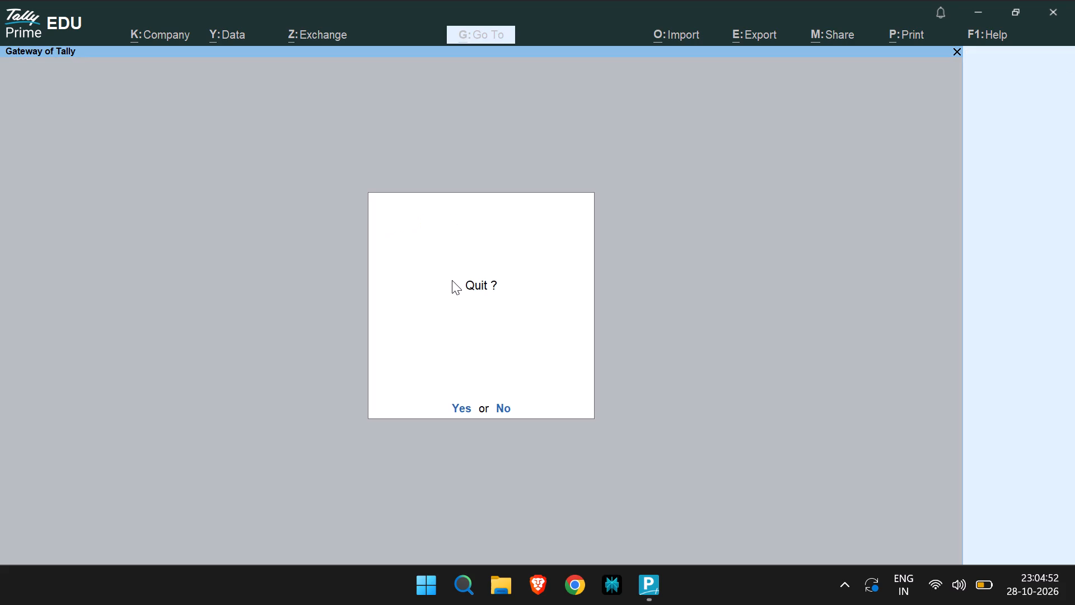
pyautogui.click(457, 405)
pyautogui.click(96, 95)
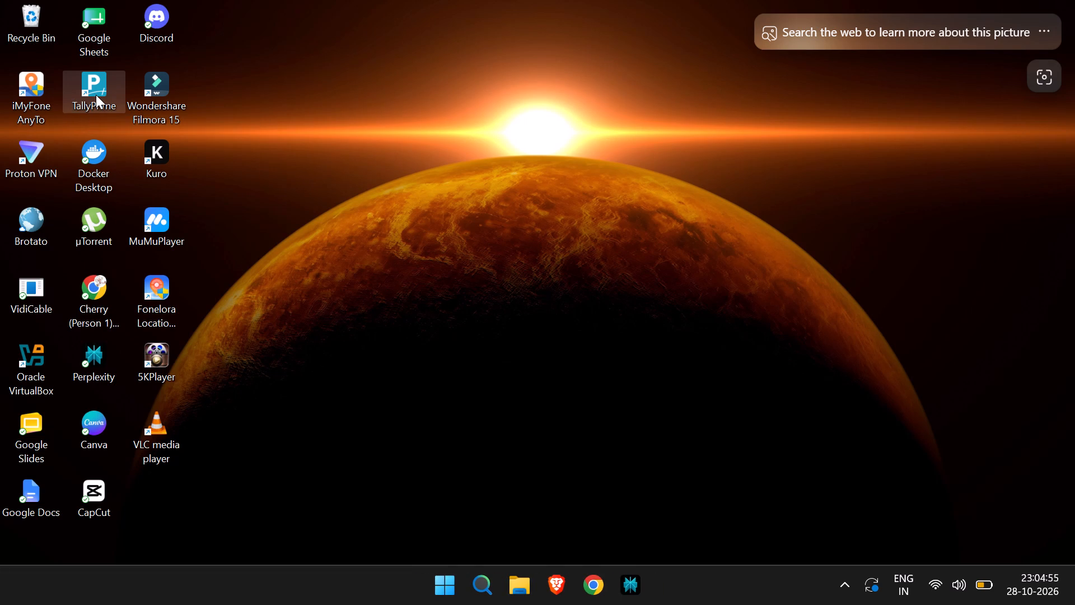
pyautogui.doubleClick(96, 95)
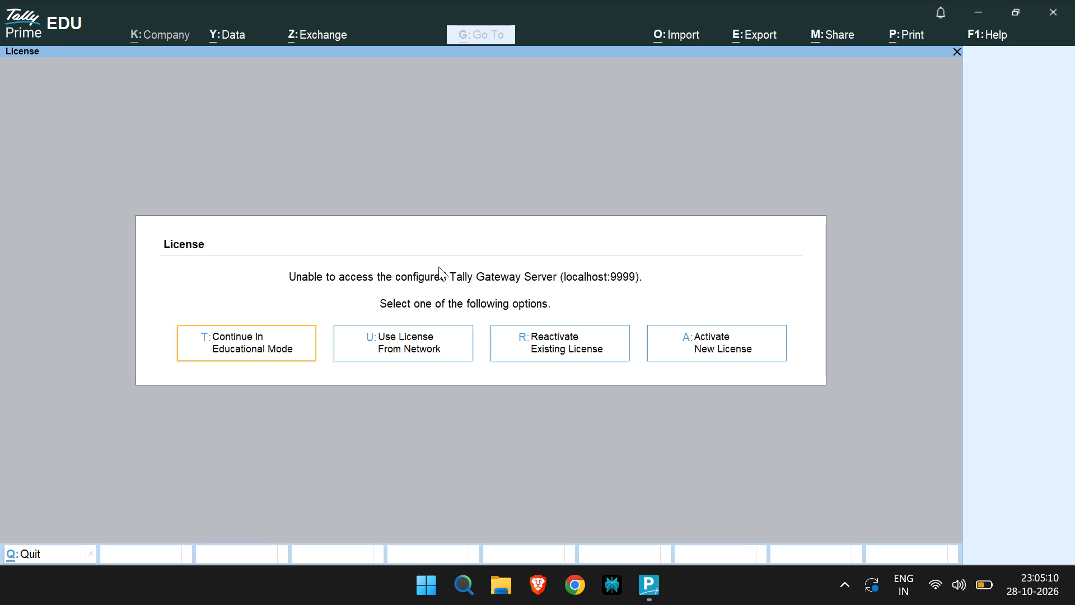
pyautogui.doubleClick(233, 334)
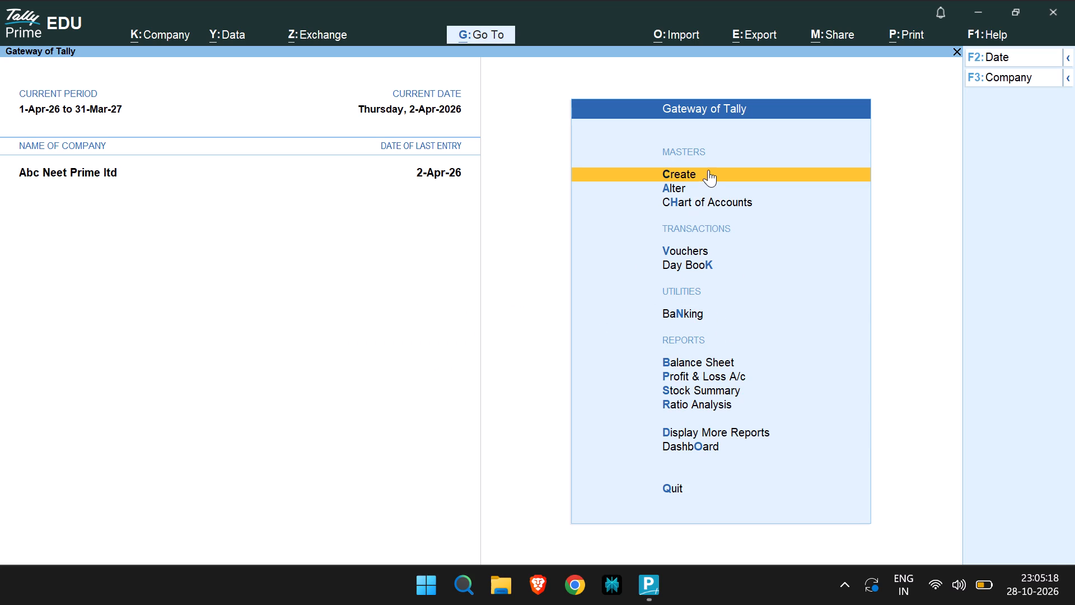
# Load the company NEET PRIME LTD (100006) from the parent data folder C:\Users\Public\TallyPrime\data.
pyautogui.click(1065, 80)
pyautogui.click(935, 94)
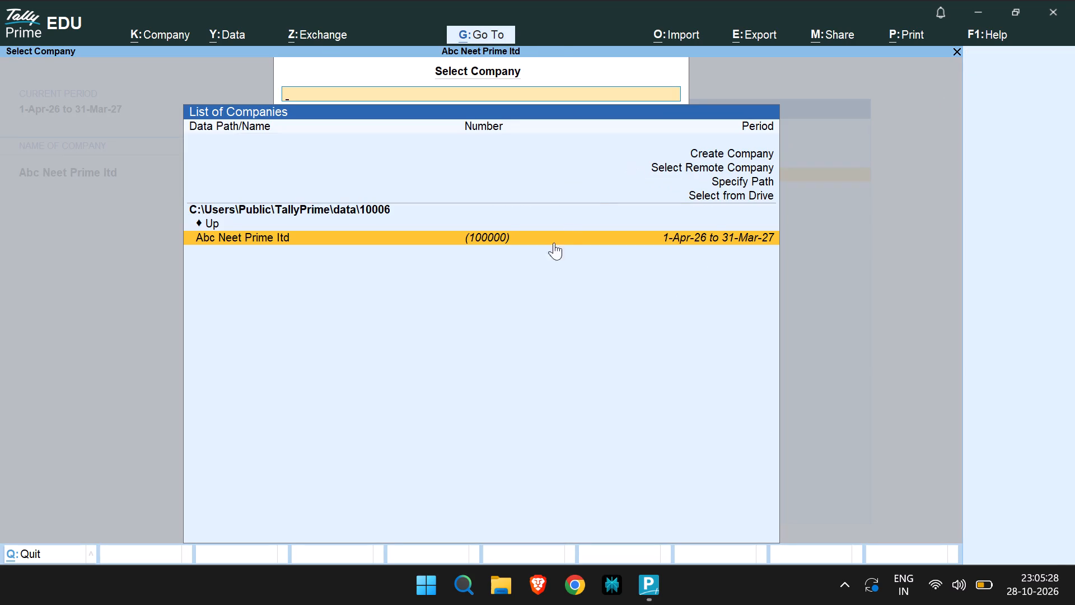
pyautogui.click(225, 225)
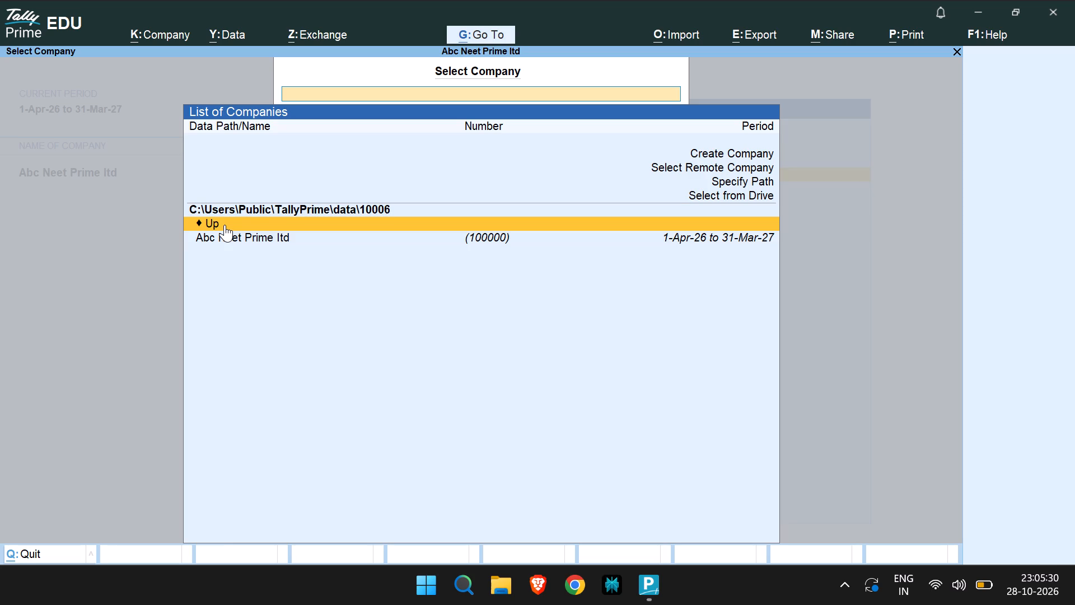
pyautogui.click(225, 225)
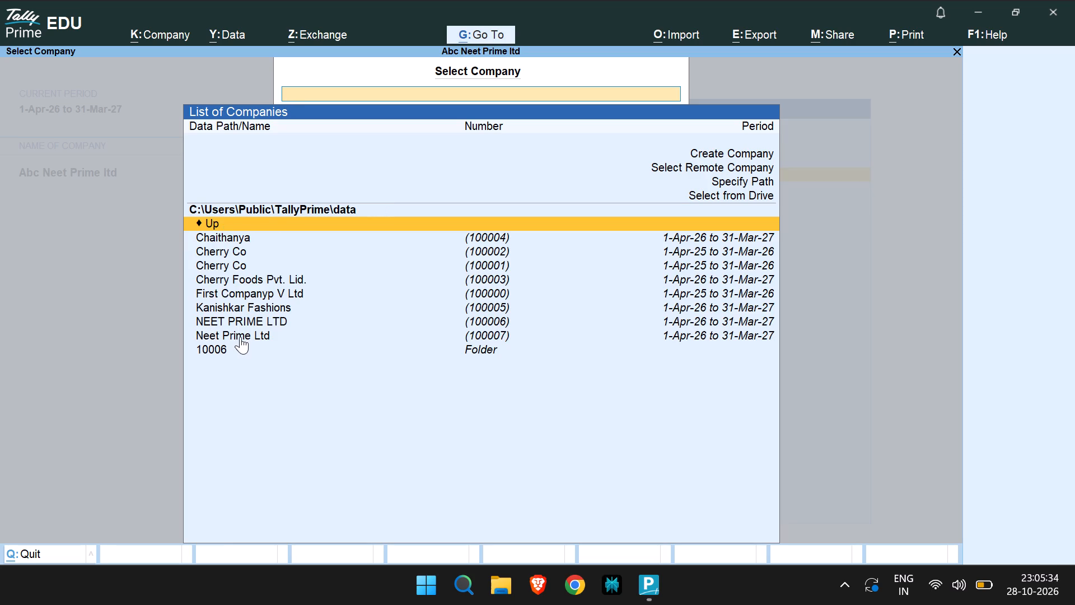
pyautogui.doubleClick(252, 317)
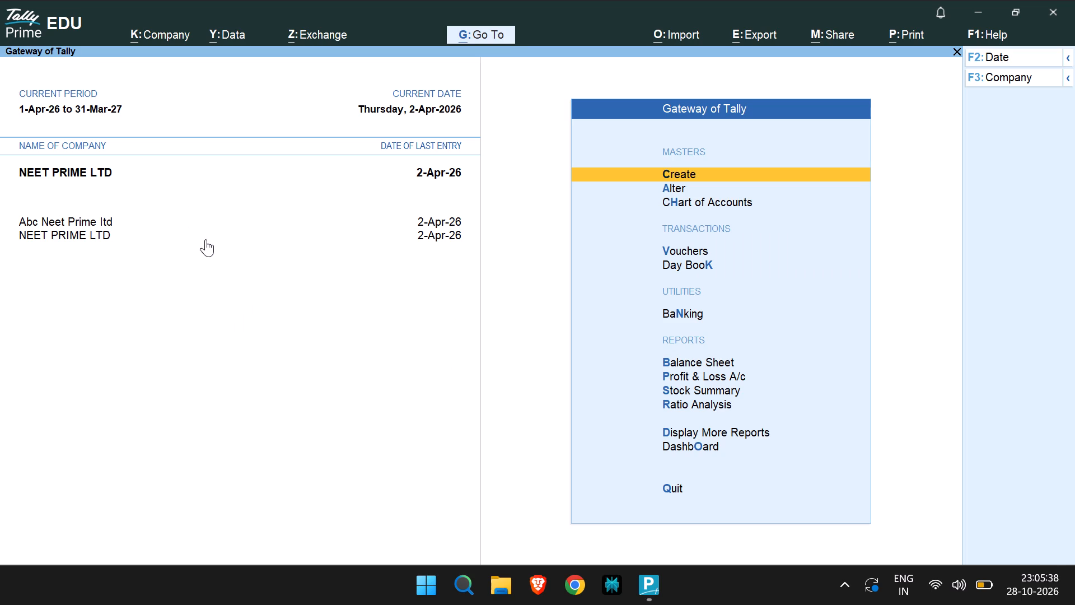
pyautogui.click(109, 237)
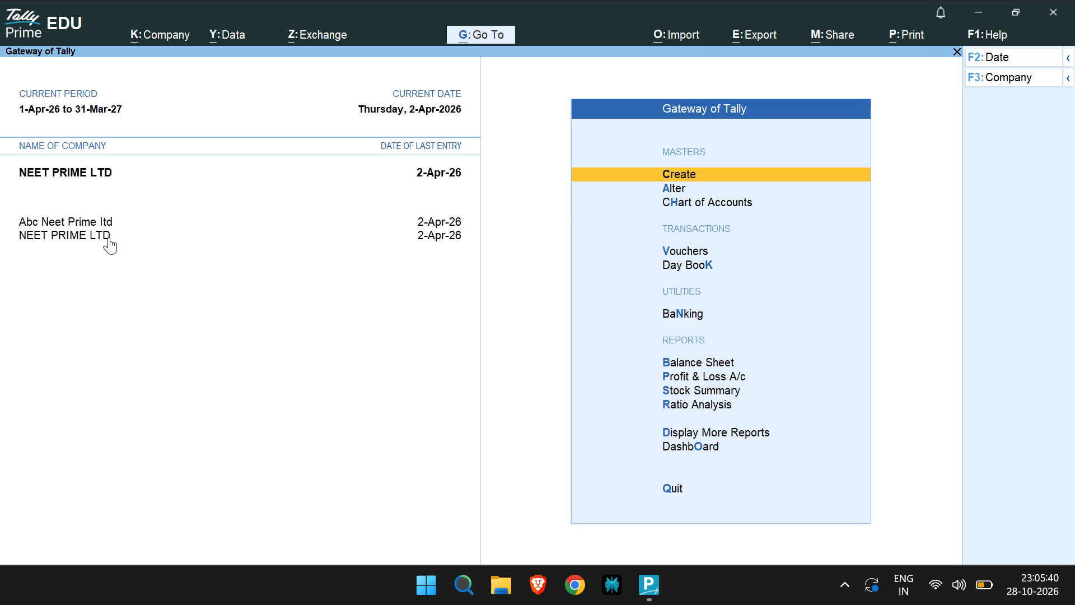
pyautogui.doubleClick(109, 237)
pyautogui.tripleClick(109, 237)
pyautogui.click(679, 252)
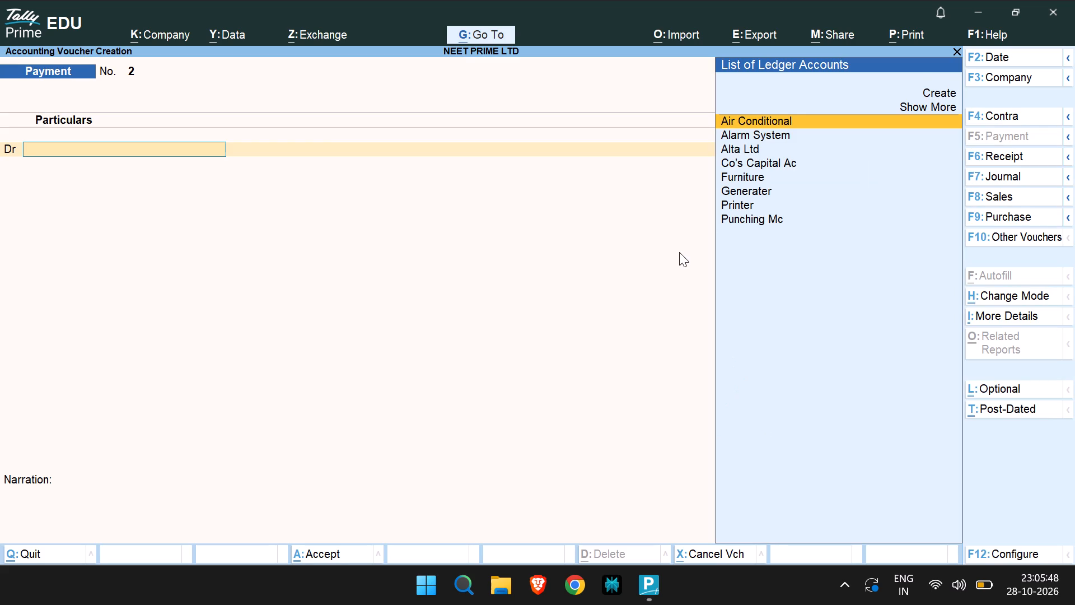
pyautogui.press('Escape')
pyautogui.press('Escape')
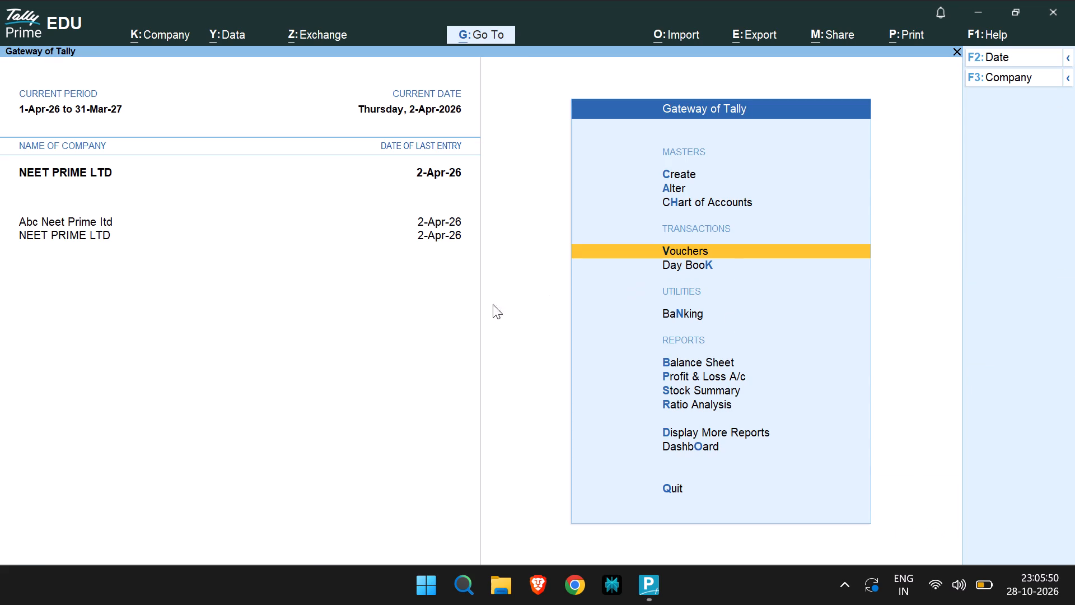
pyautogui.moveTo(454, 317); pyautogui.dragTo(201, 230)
# Open the Day Book of NEET PRIME LTD and examine the Cash Contra voucher dated 2-Apr-26 without altering it.
pyautogui.click(678, 264)
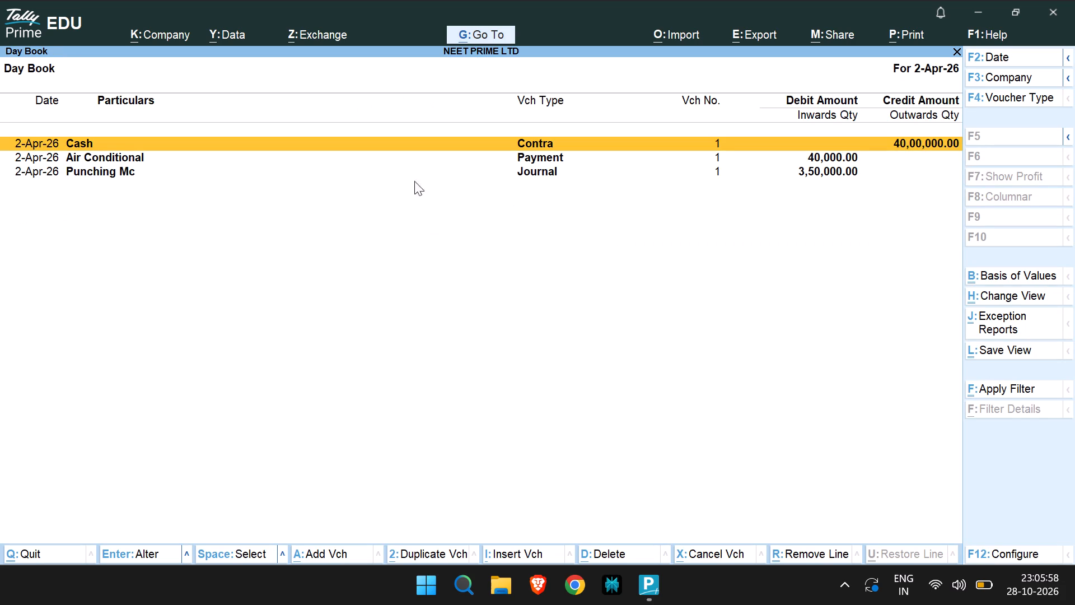
pyautogui.click(519, 143)
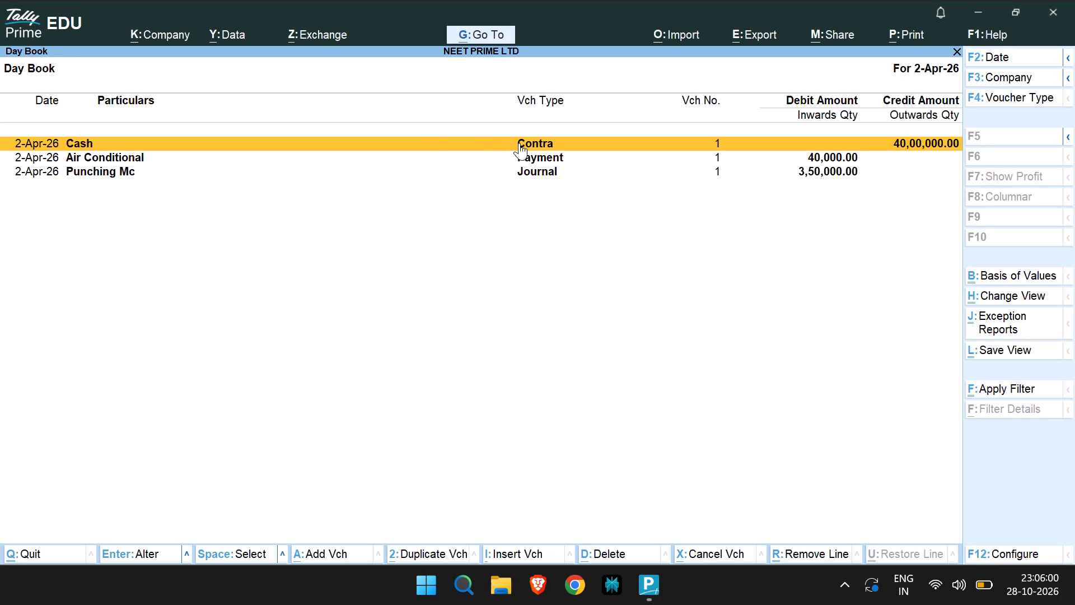
pyautogui.click(519, 143)
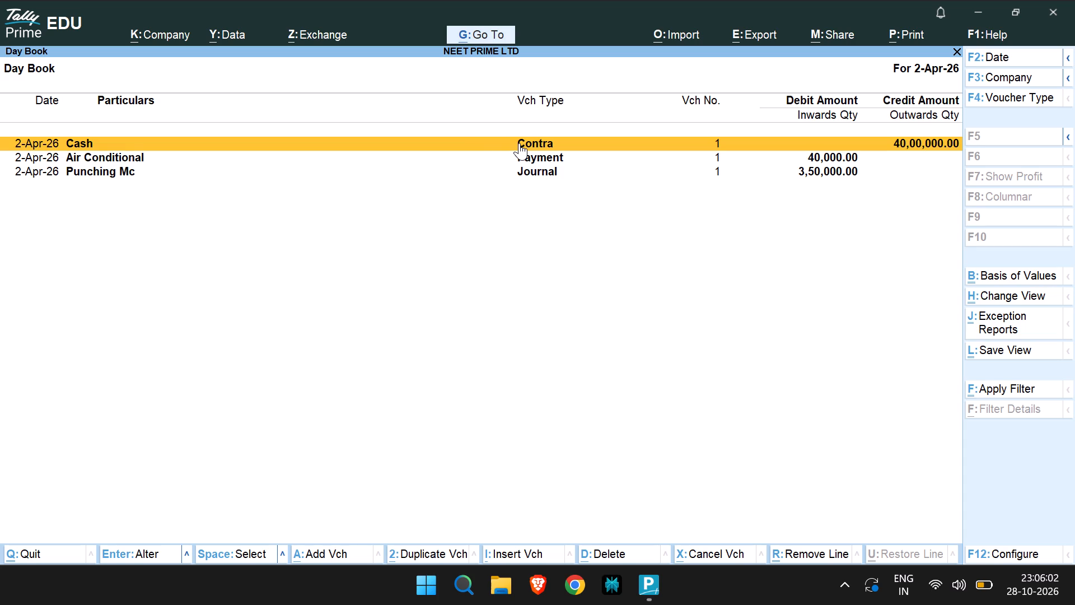
pyautogui.doubleClick(519, 143)
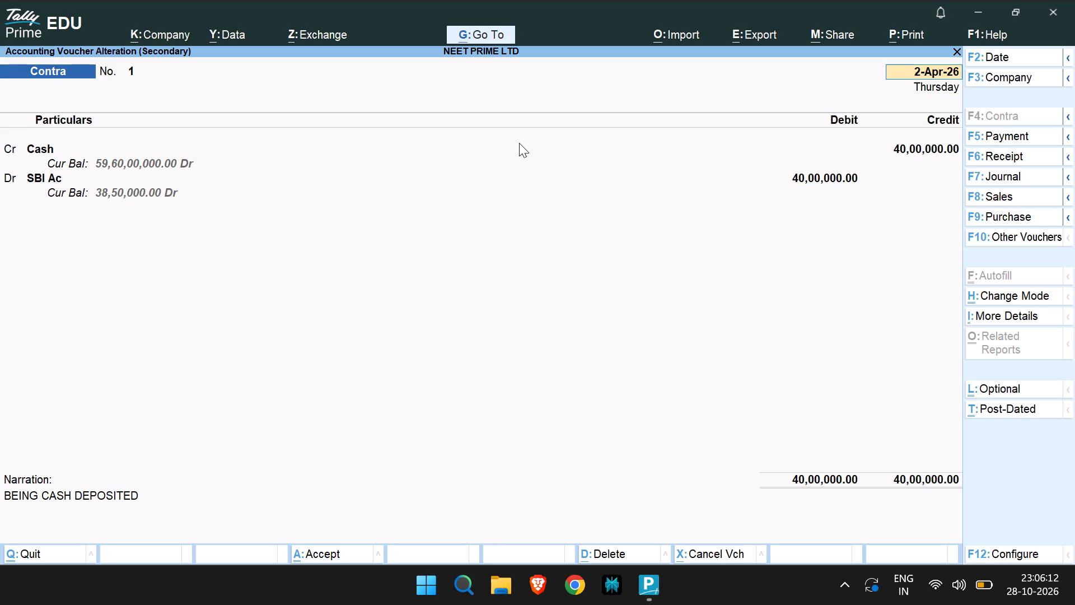
pyautogui.press('Escape')
pyautogui.press('Escape')
pyautogui.press('Escape')
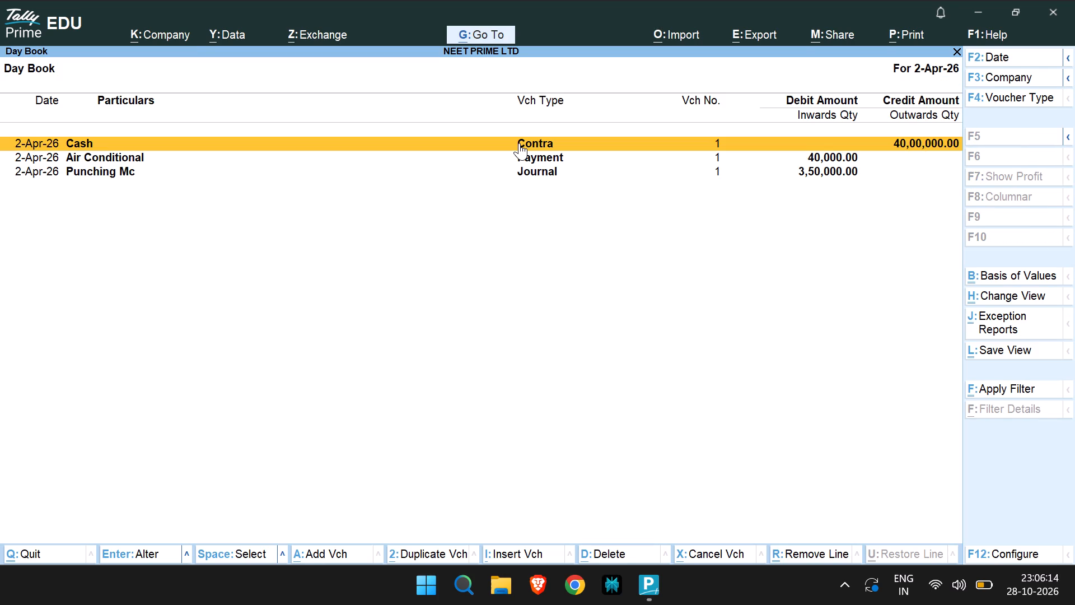
# Examine the Air Conditional Payment voucher, highlight the Punching Mc Journal entry, and return to the Gateway of Tally.
pyautogui.click(375, 155)
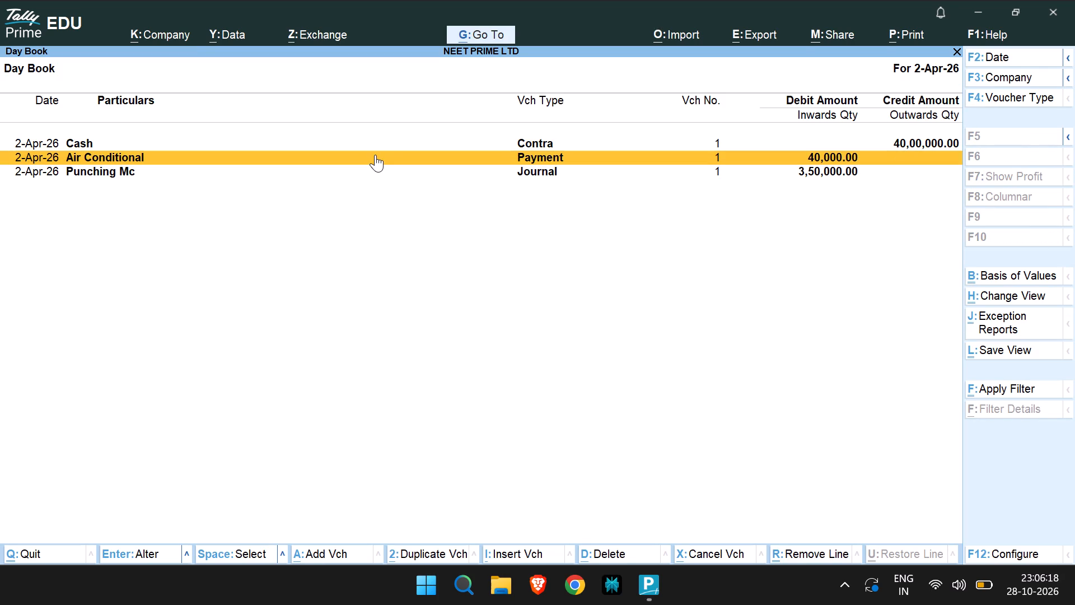
pyautogui.click(375, 155)
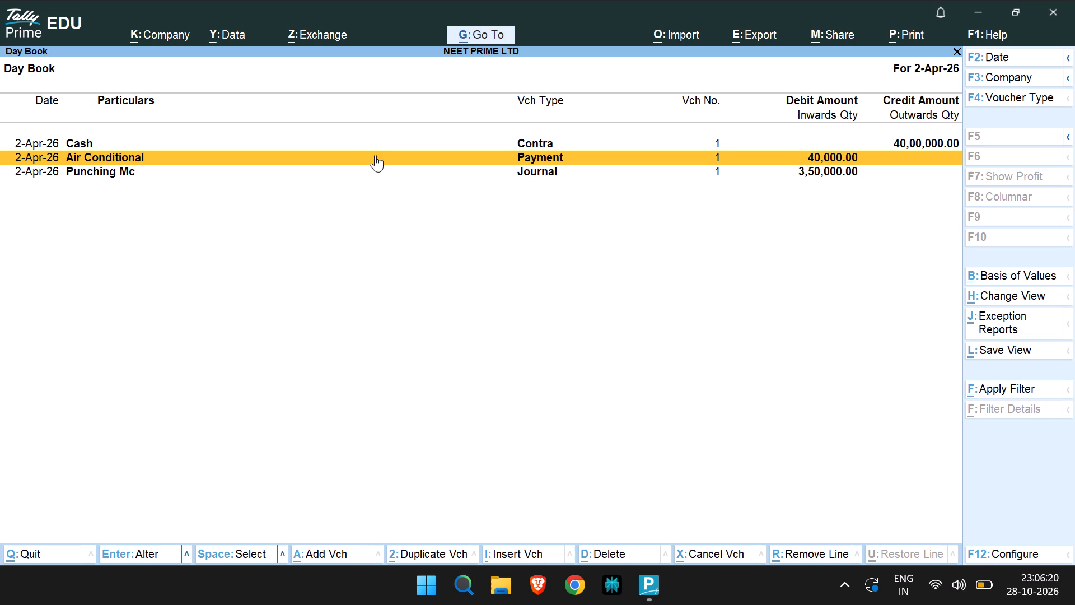
pyautogui.doubleClick(375, 155)
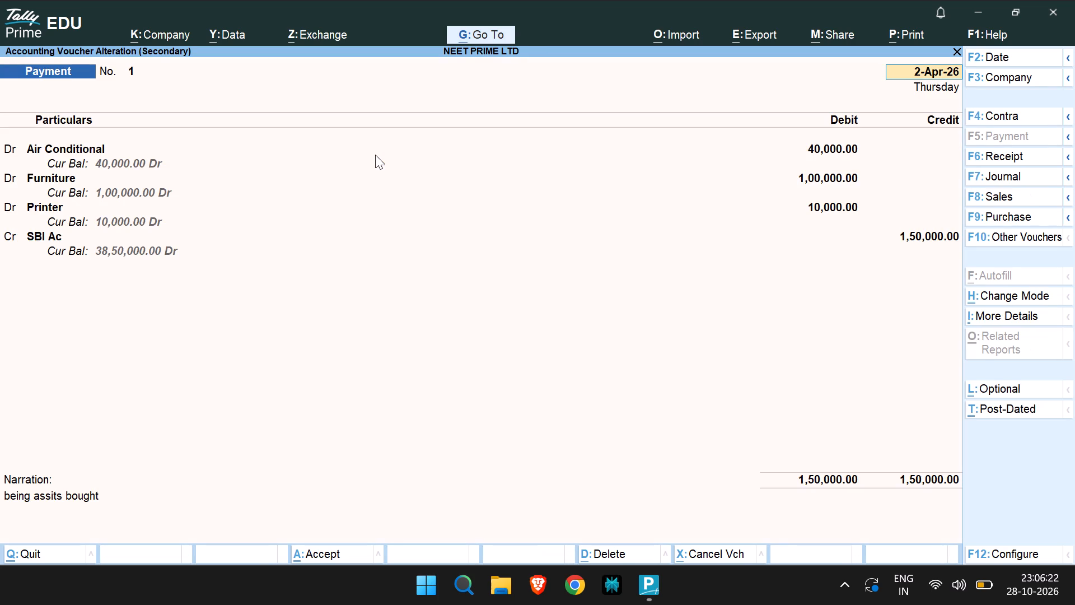
pyautogui.press('Escape')
pyautogui.press('Escape')
pyautogui.press('Escape')
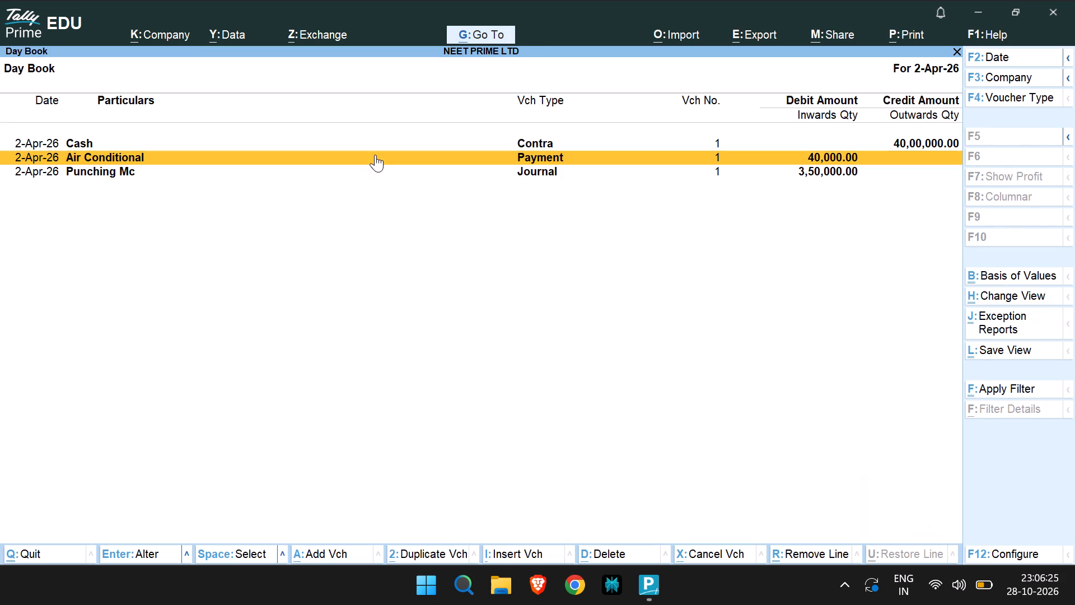
pyautogui.click(354, 177)
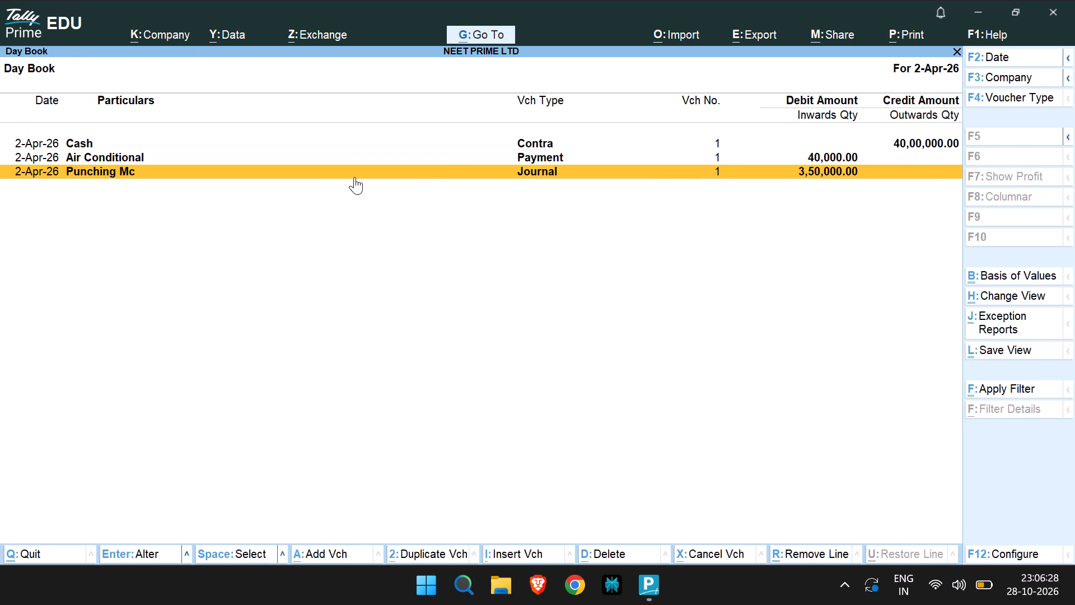
pyautogui.press('Escape')
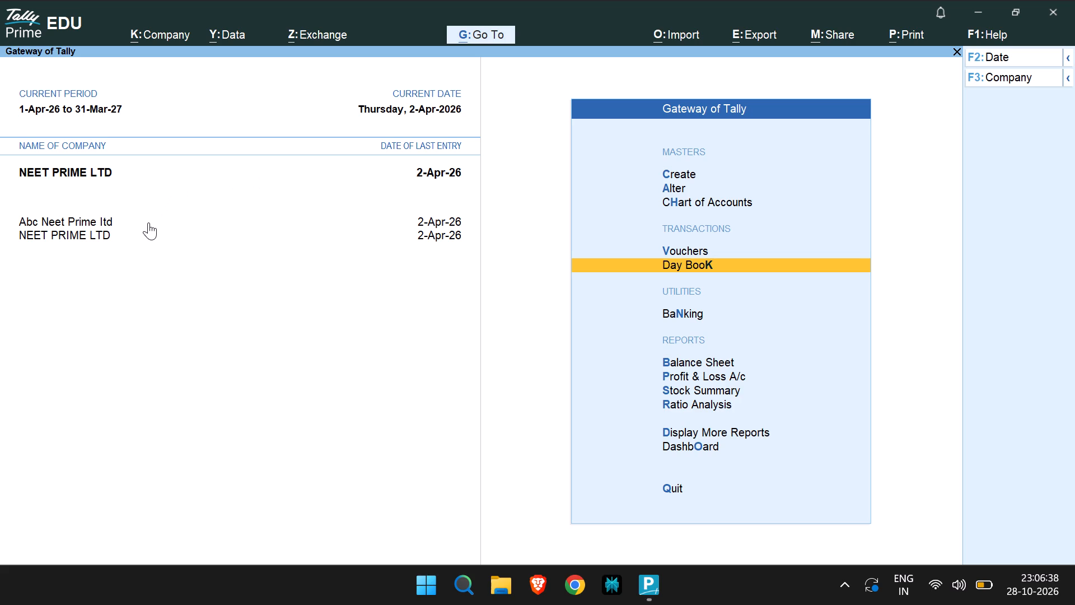
# Start a new Sales voucher in NEET PRIME LTD.
pyautogui.click(682, 250)
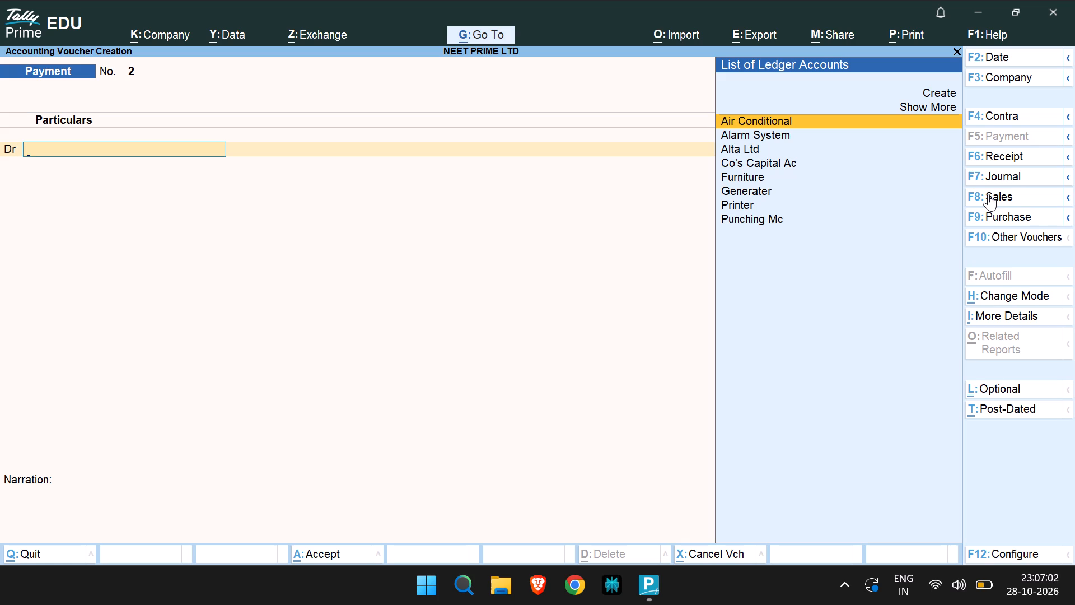
pyautogui.doubleClick(988, 194)
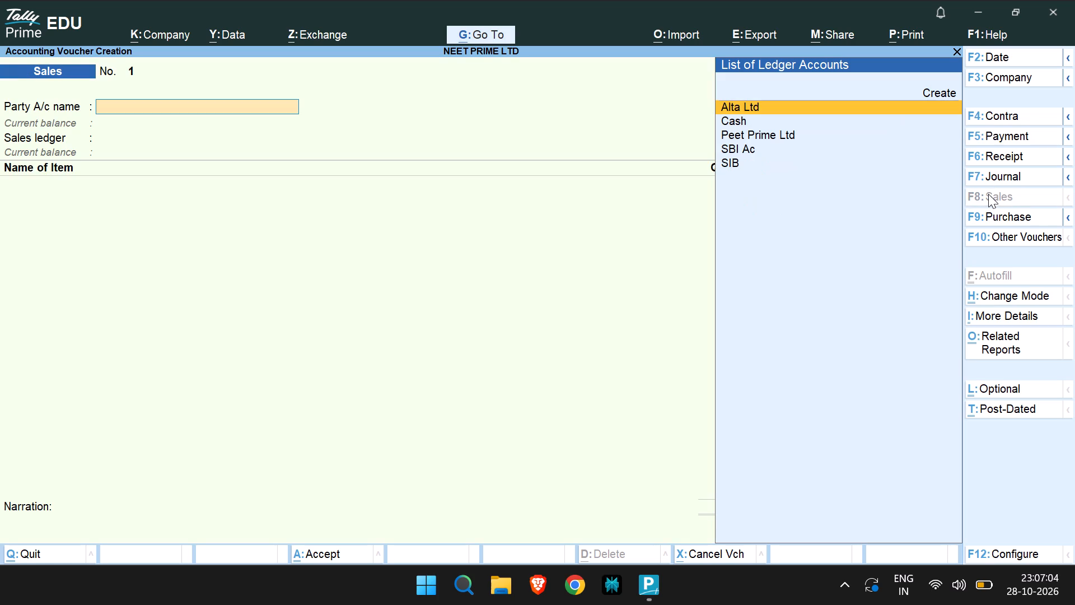
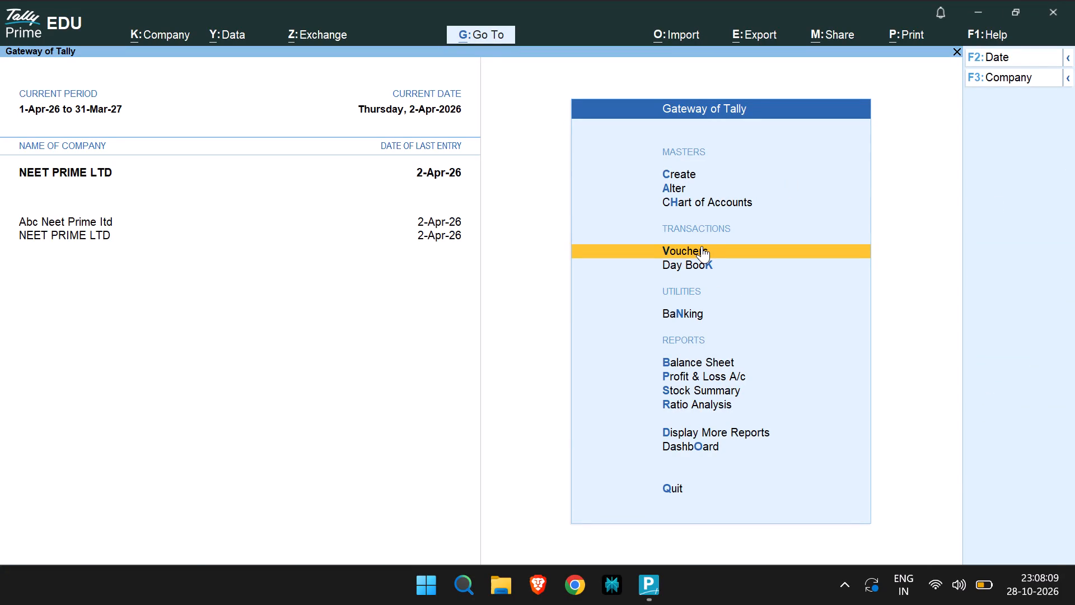
# Create a ledger named Alfa Ltd under Bank Accounts, keeping the default bank and mailing details and leaving the opening balance blank.
pyautogui.click(684, 177)
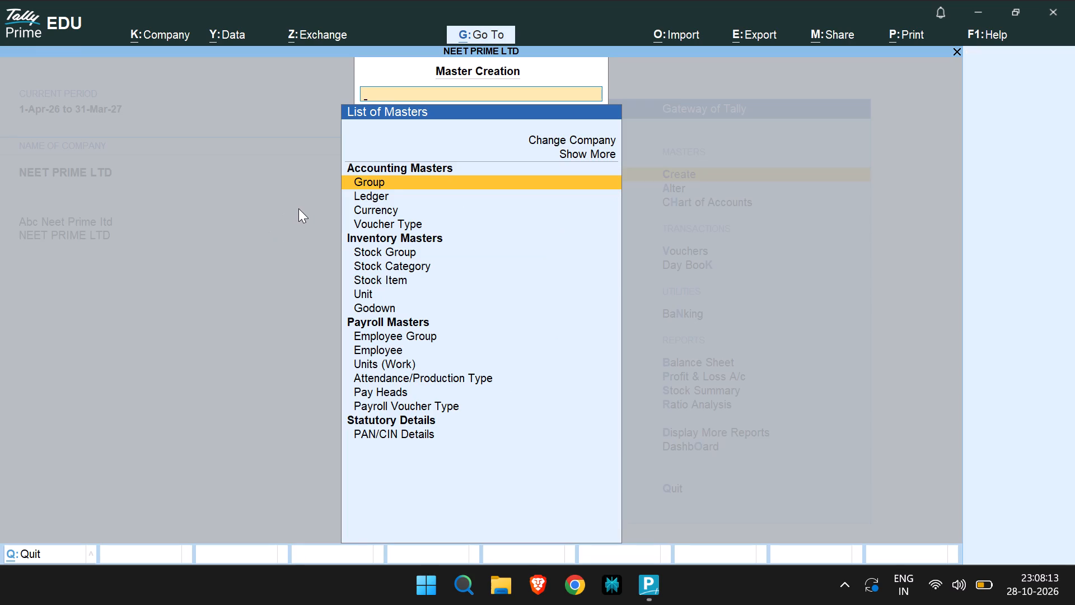
pyautogui.click(381, 199)
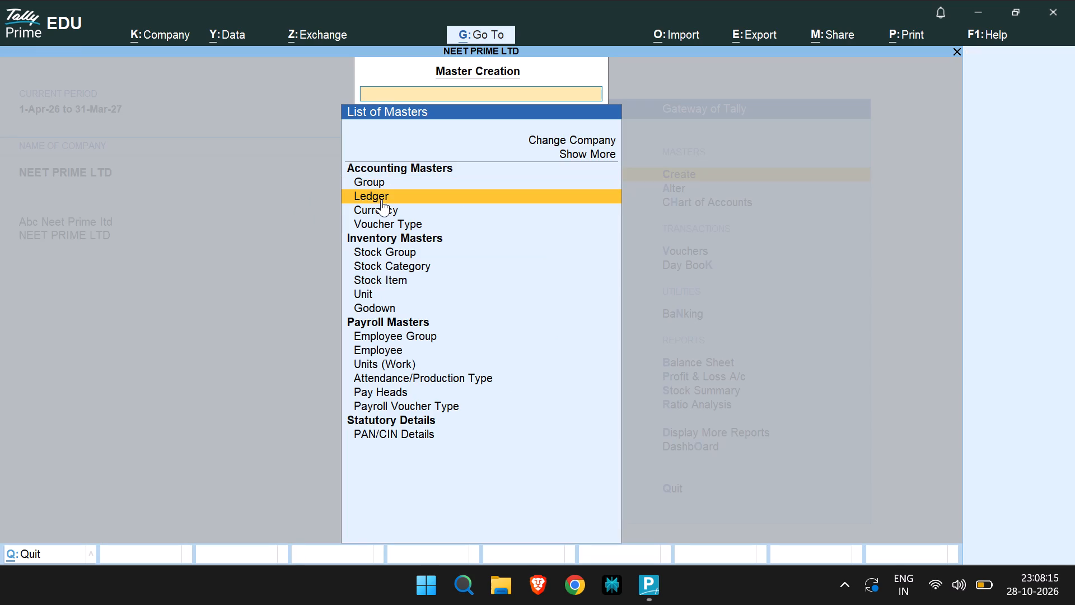
pyautogui.click(381, 199)
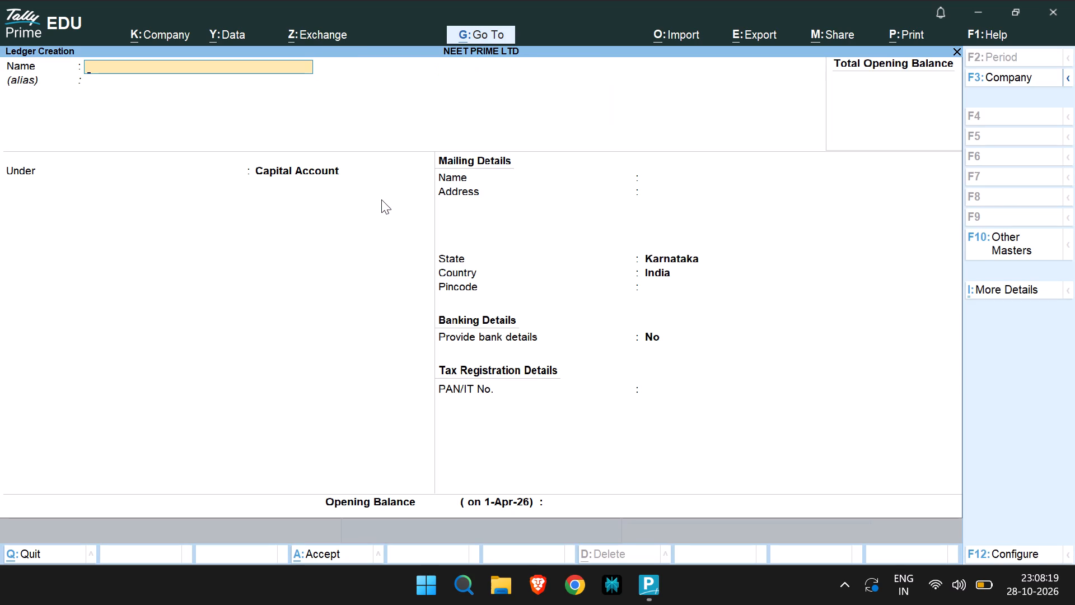
pyautogui.press('a')
pyautogui.press('l')
pyautogui.write('fa')
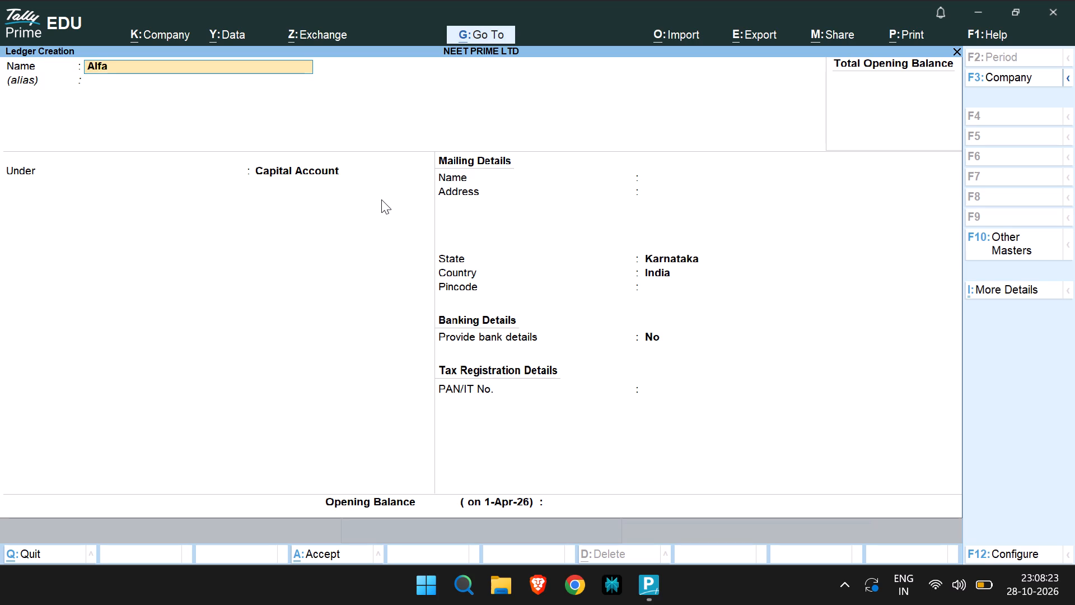
pyautogui.press('space')
pyautogui.press('l')
pyautogui.press('t')
pyautogui.press('d')
pyautogui.press('Return')
pyautogui.press('Return')
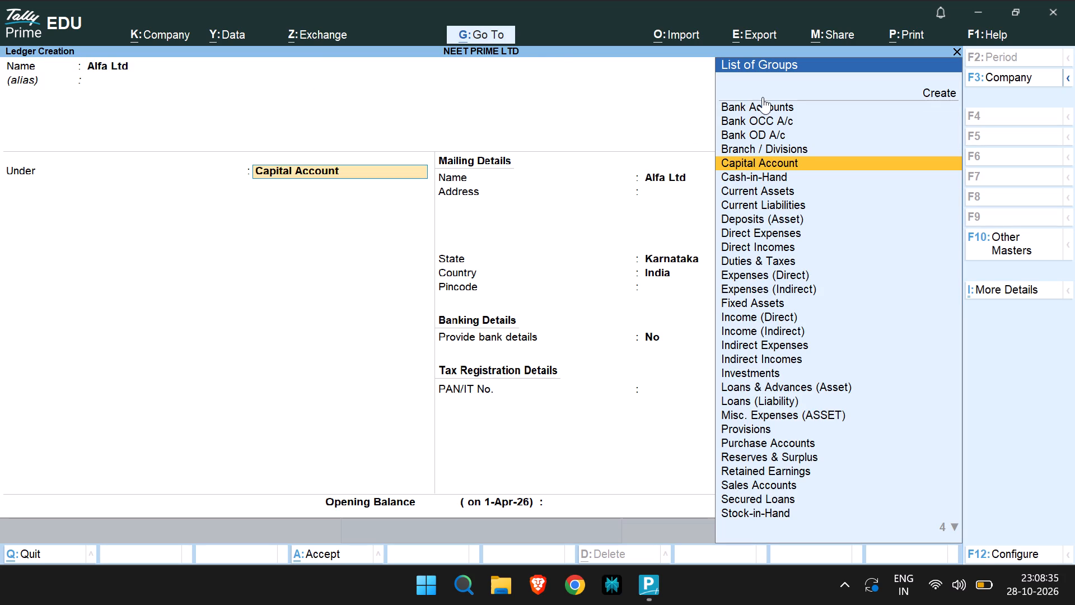
pyautogui.click(759, 103)
pyautogui.click(759, 103)
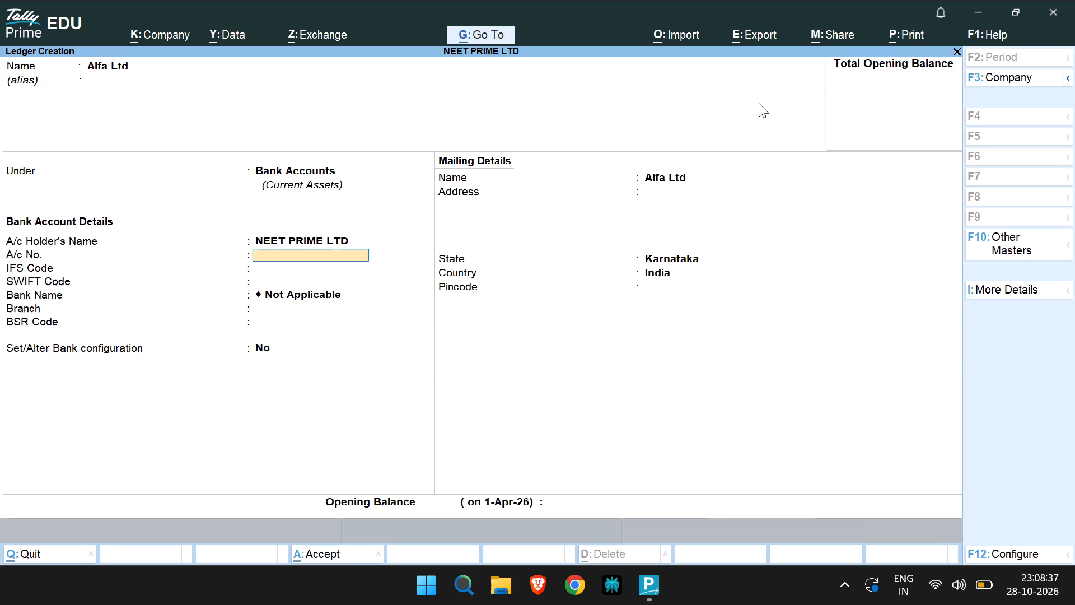
pyautogui.press('Return')
pyautogui.press('Return')
pyautogui.press('Return')
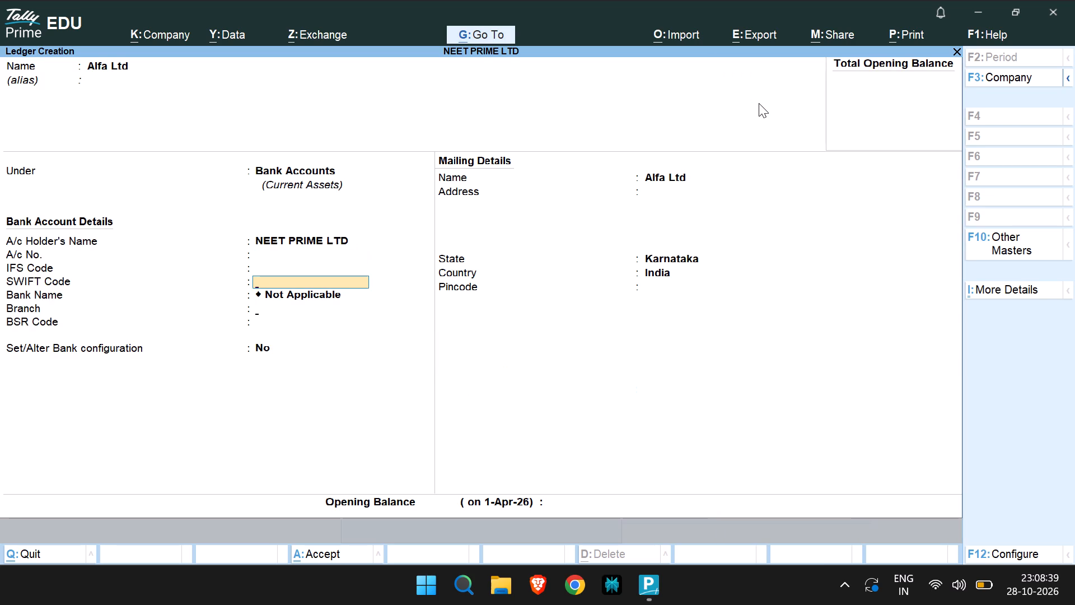
pyautogui.press('Return')
pyautogui.press('Return')
pyautogui.press('Return')
pyautogui.press('Return')
pyautogui.press('Return')
pyautogui.press('Return')
pyautogui.press('Return')
pyautogui.press('Return')
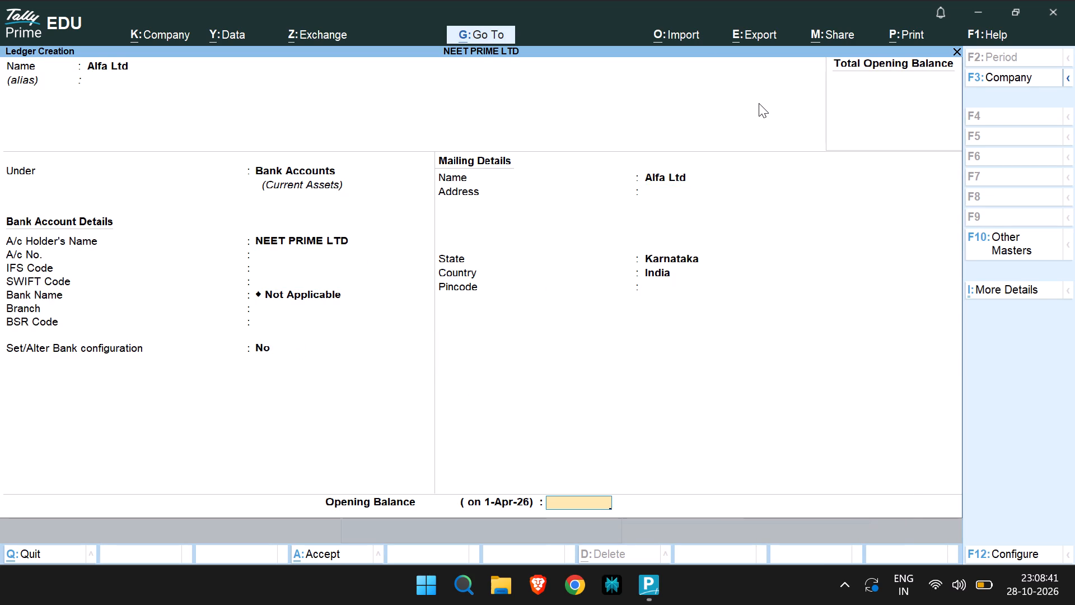
pyautogui.press('Return')
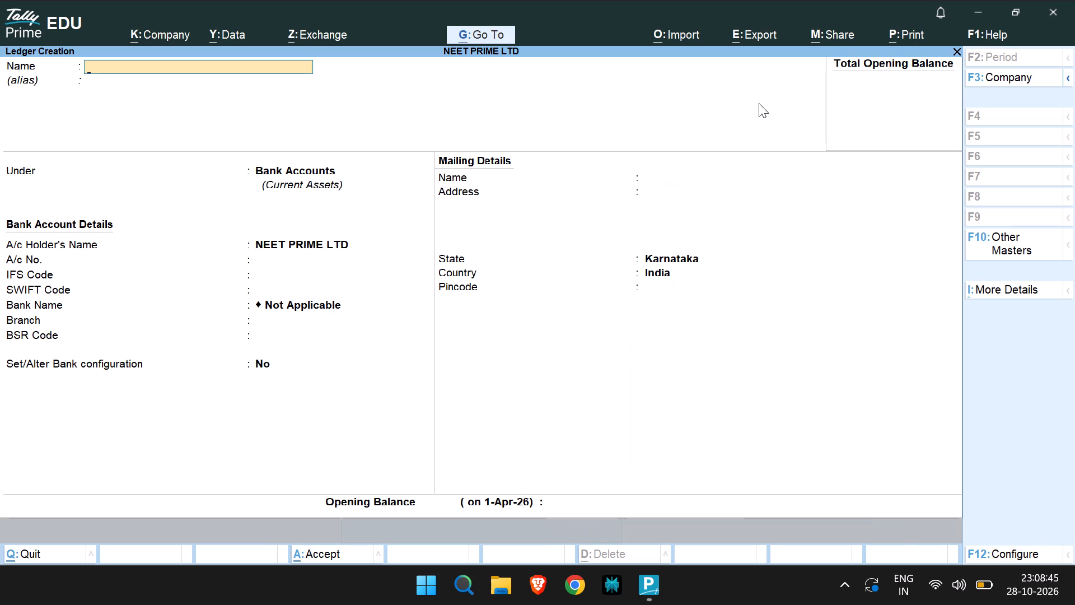
# Create a ledger named SBI Bank Ac under Bank Accounts with default details and no opening balance, and return to the Gateway of Tally.
pyautogui.press('s')
pyautogui.write('bi')
pyautogui.press('BackSpace')
pyautogui.press('BackSpace')
pyautogui.press('BackSpace')
pyautogui.press('s')
pyautogui.write('BI')
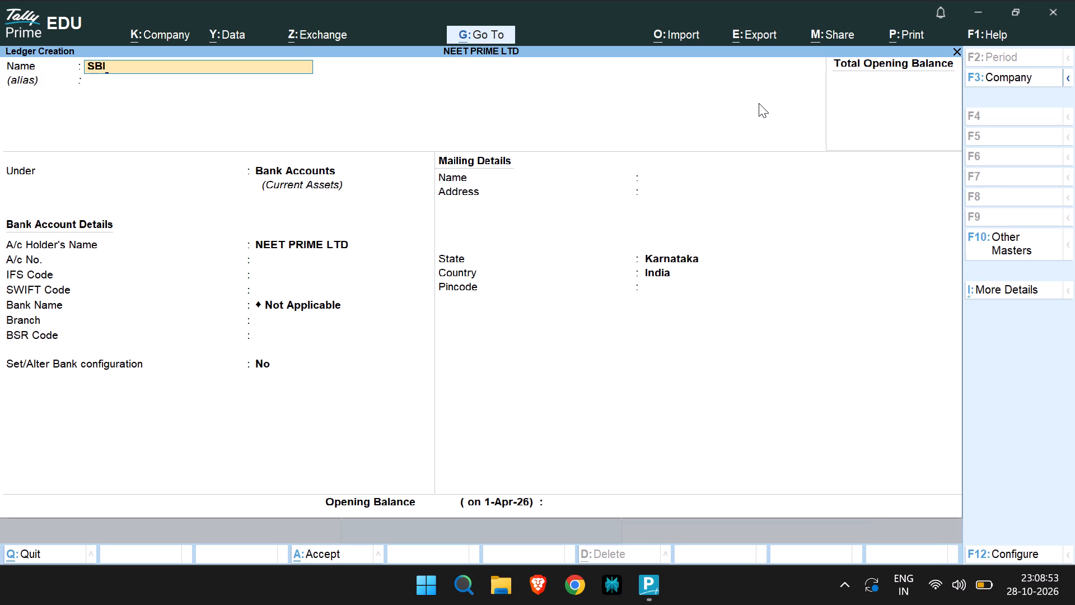
pyautogui.press('space')
pyautogui.write('ba')
pyautogui.write('nk')
pyautogui.press('space')
pyautogui.write('a')
pyautogui.press('c')
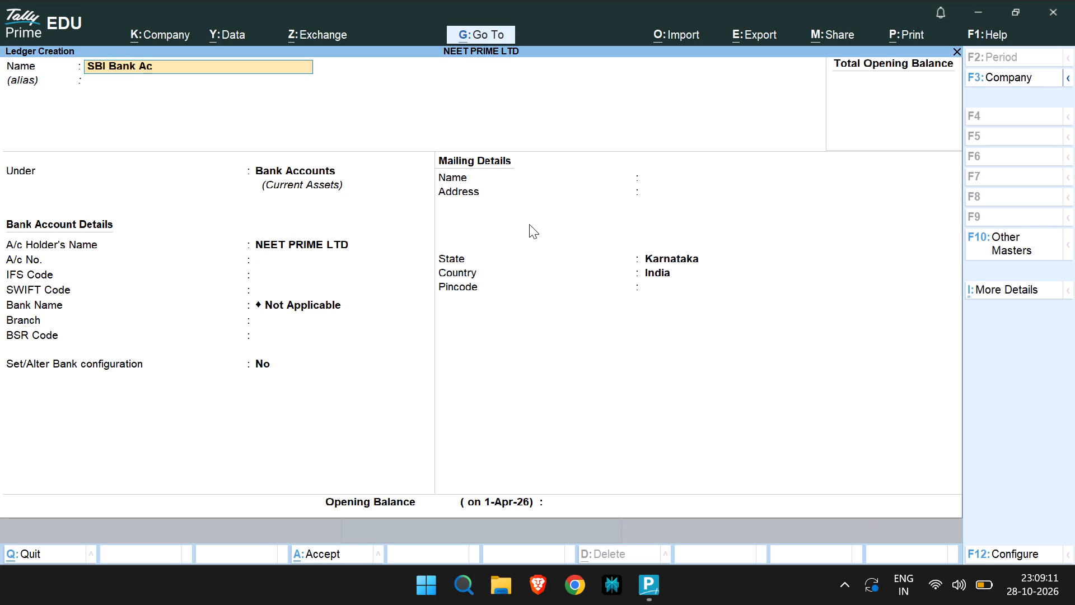
pyautogui.press('Return')
pyautogui.press('Return')
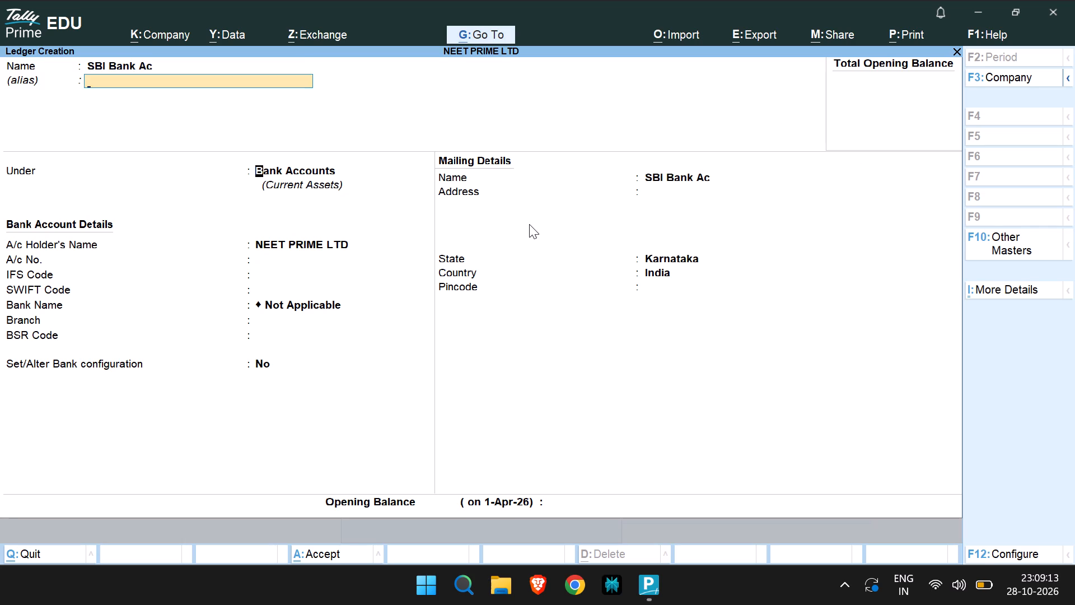
pyautogui.press('Return')
pyautogui.press('Return')
pyautogui.press('Return')
pyautogui.press('Return')
pyautogui.press('Return')
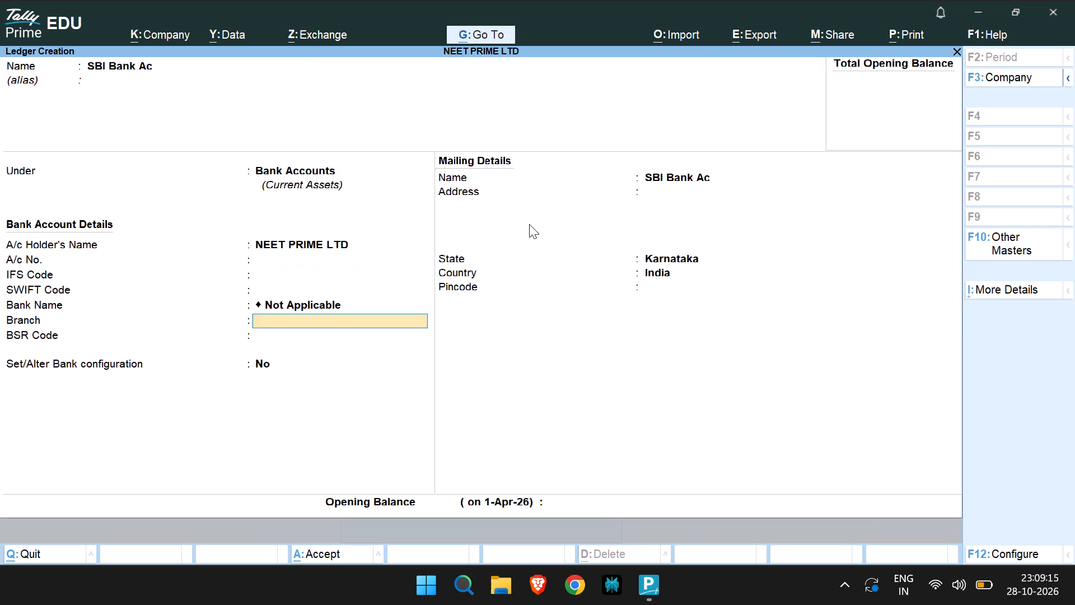
pyautogui.press('Return')
pyautogui.press('Return')
pyautogui.press('Return')
pyautogui.press('Return')
pyautogui.press('Return')
pyautogui.press('Return')
pyautogui.press('Return')
pyautogui.press('Return')
pyautogui.press('Return')
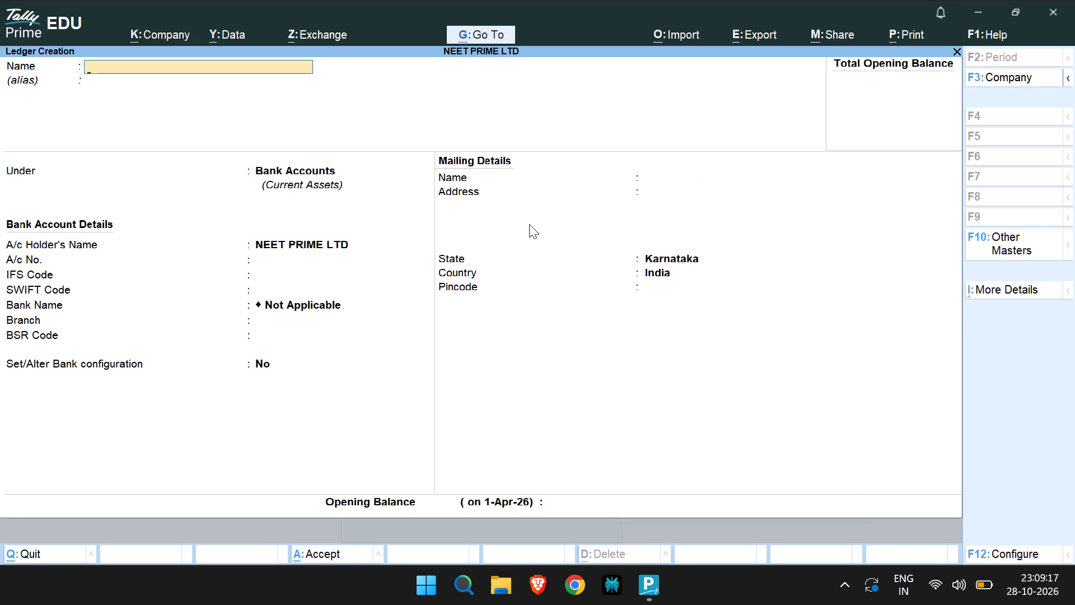
pyautogui.press('Escape')
pyautogui.press('Escape')
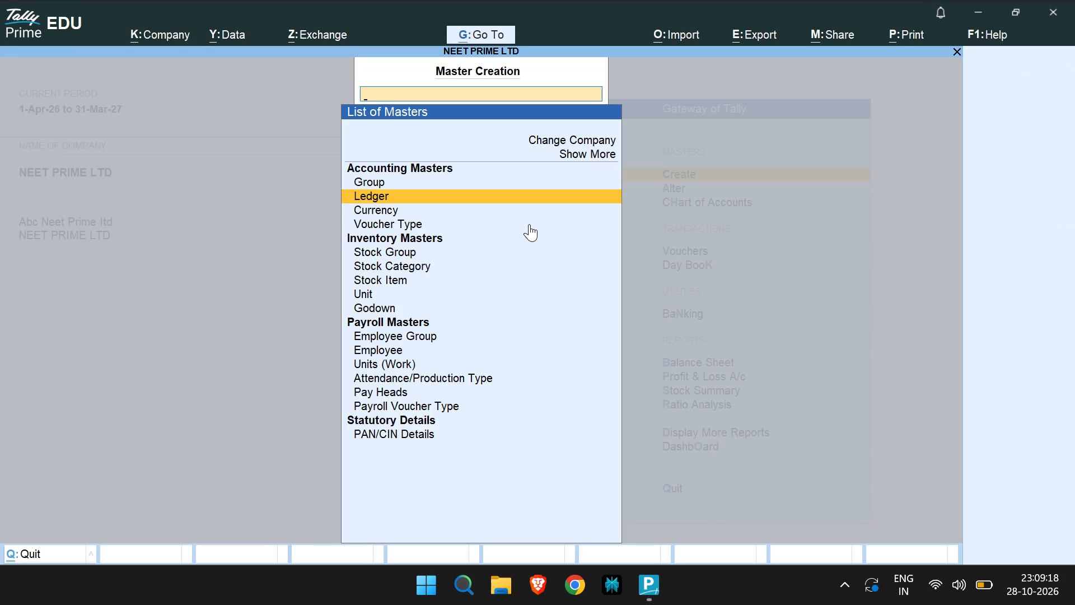
pyautogui.press('Escape')
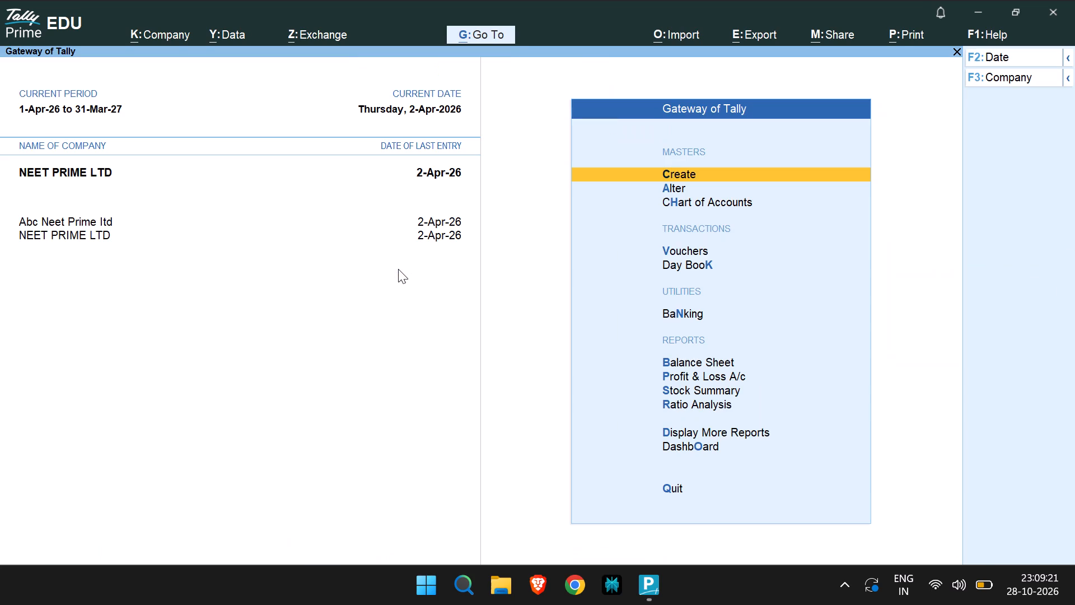
# Start a new Payment voucher in NEET PRIME LTD and choose Alta Ltd as the debit ledger.
pyautogui.click(688, 245)
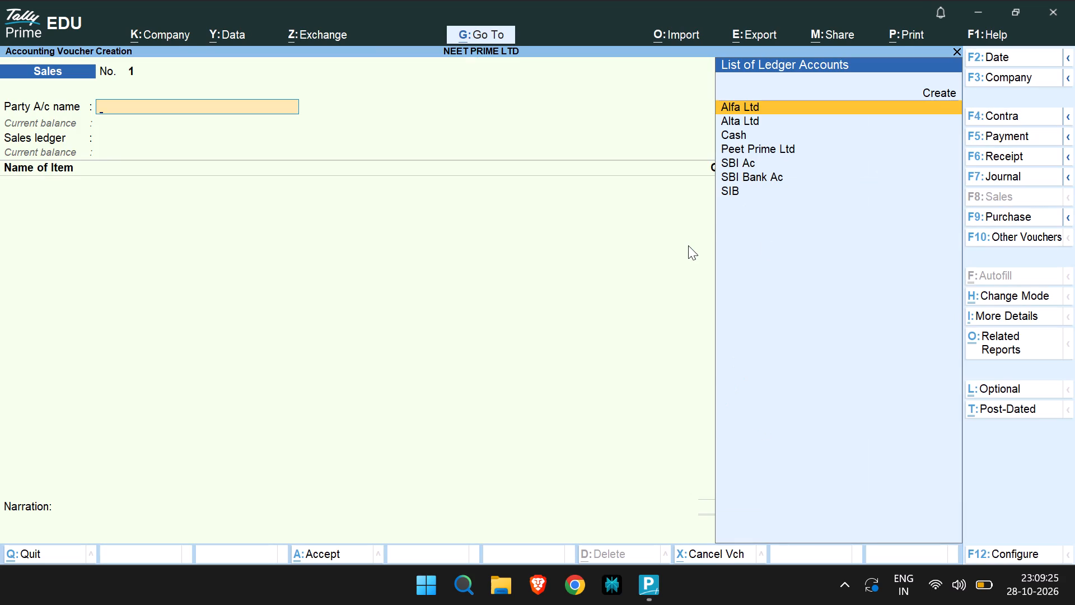
pyautogui.click(1011, 159)
pyautogui.click(1012, 138)
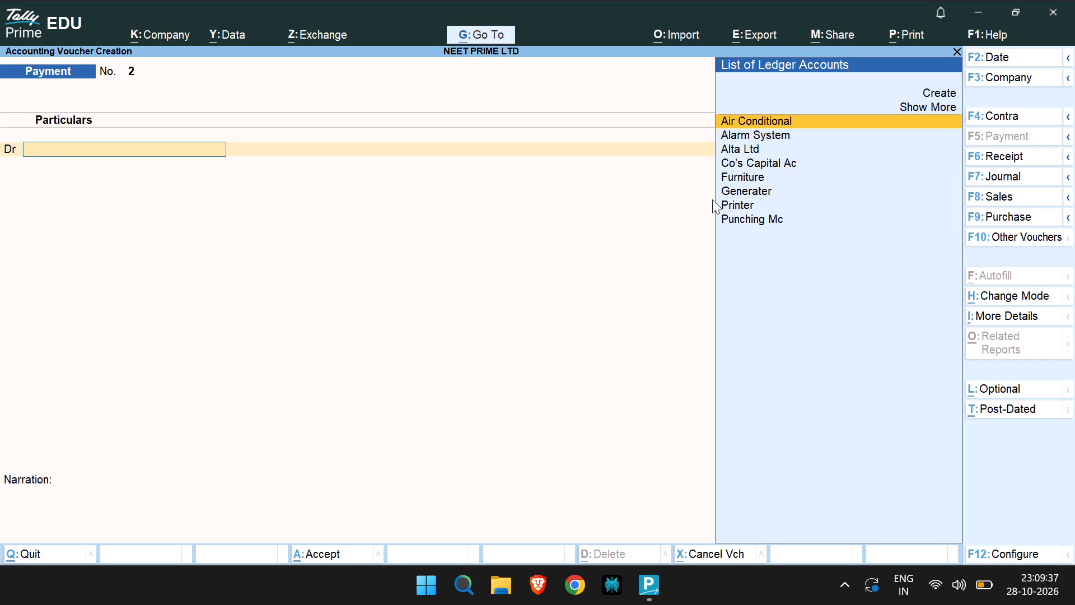
pyautogui.click(618, 249)
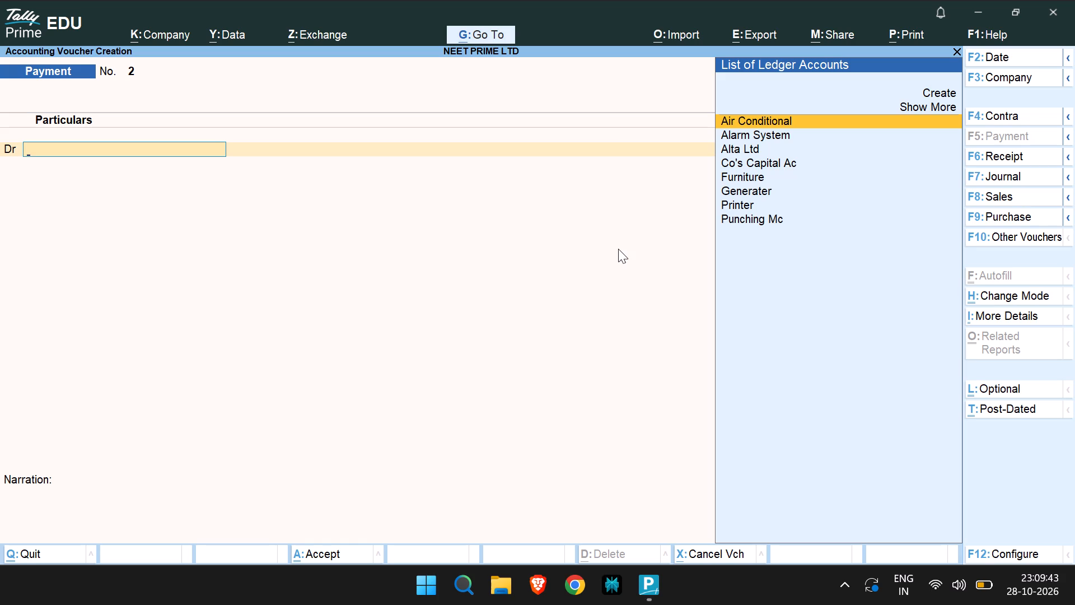
pyautogui.click(622, 239)
pyautogui.press('a')
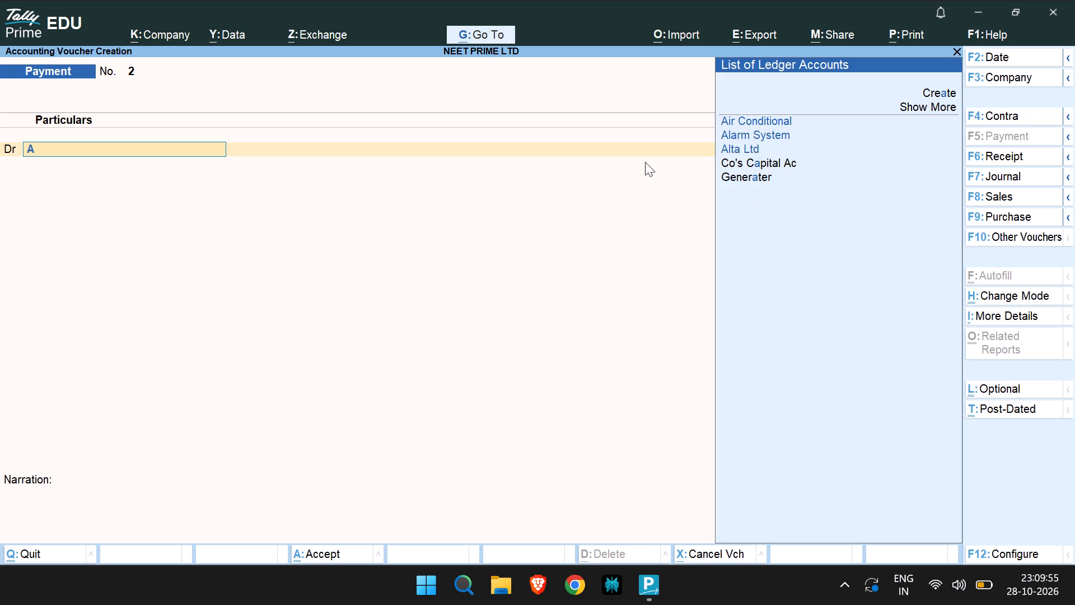
pyautogui.click(750, 150)
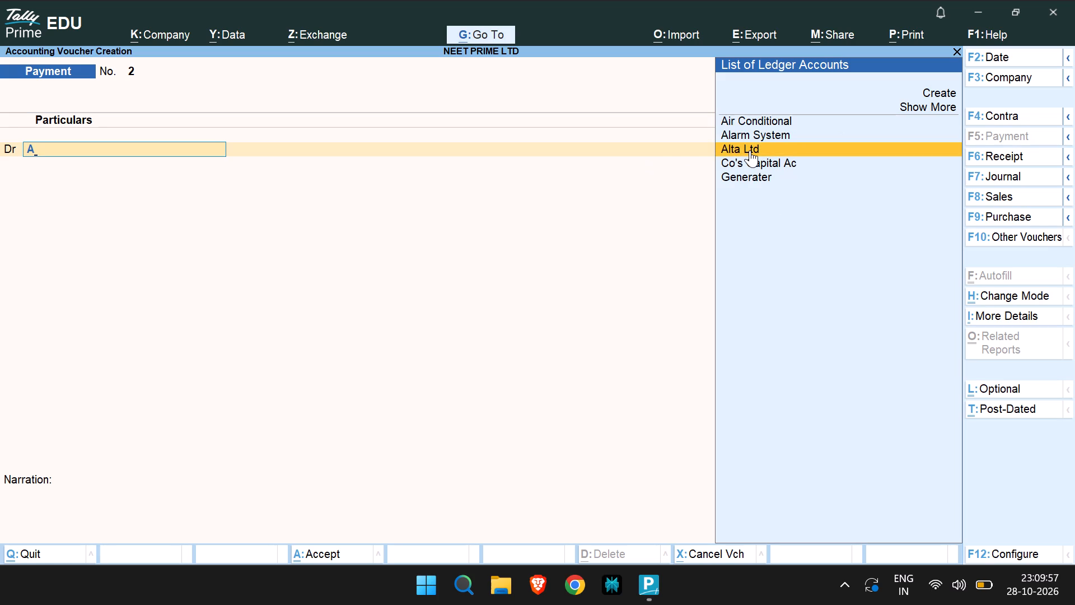
pyautogui.click(750, 150)
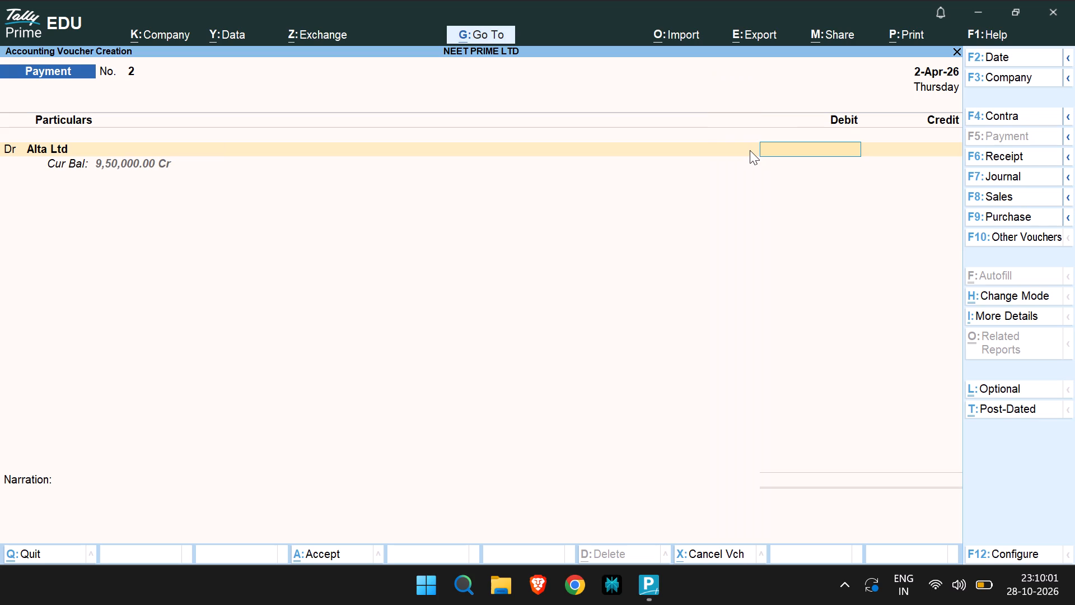
pyautogui.click(50, 148)
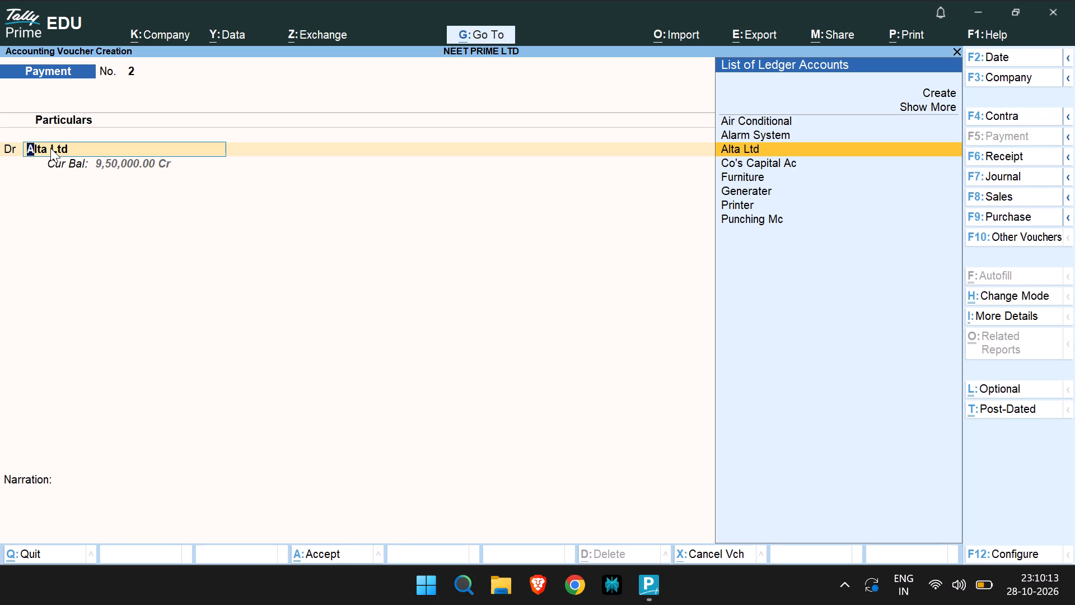
pyautogui.click(163, 167)
pyautogui.press('Return')
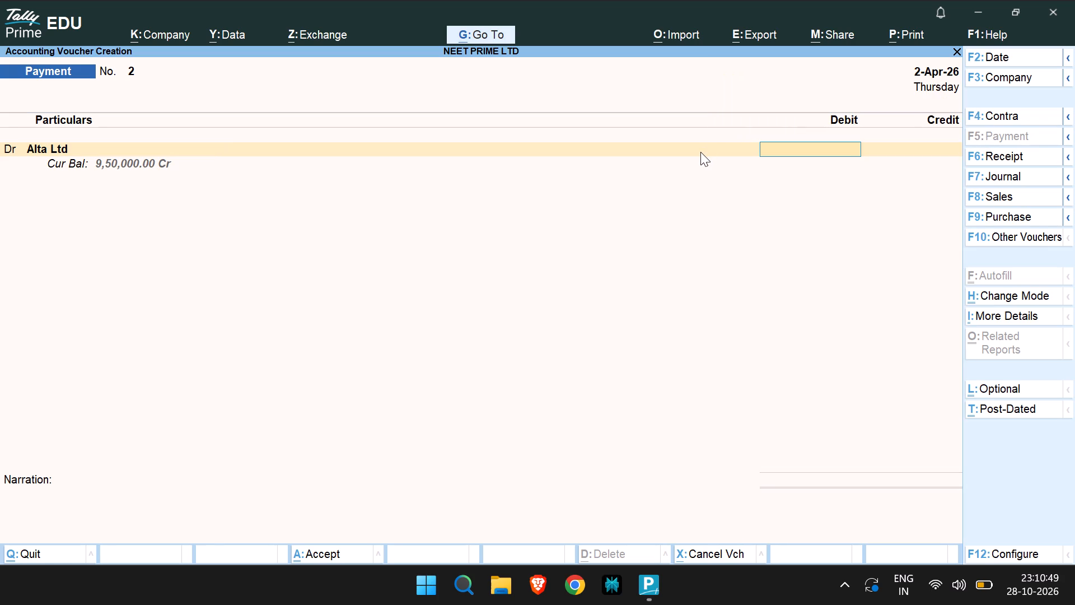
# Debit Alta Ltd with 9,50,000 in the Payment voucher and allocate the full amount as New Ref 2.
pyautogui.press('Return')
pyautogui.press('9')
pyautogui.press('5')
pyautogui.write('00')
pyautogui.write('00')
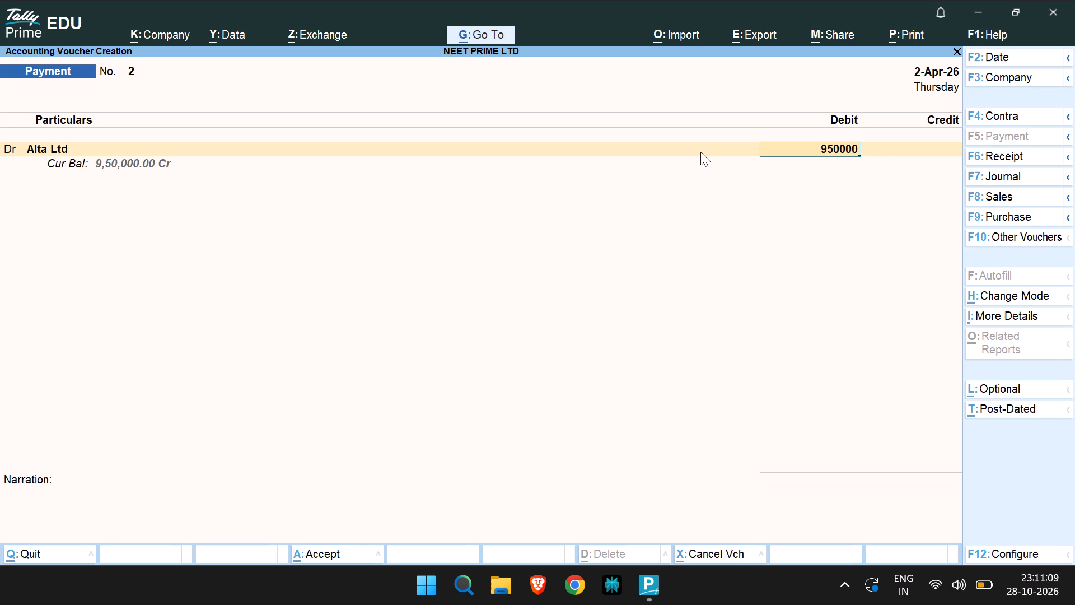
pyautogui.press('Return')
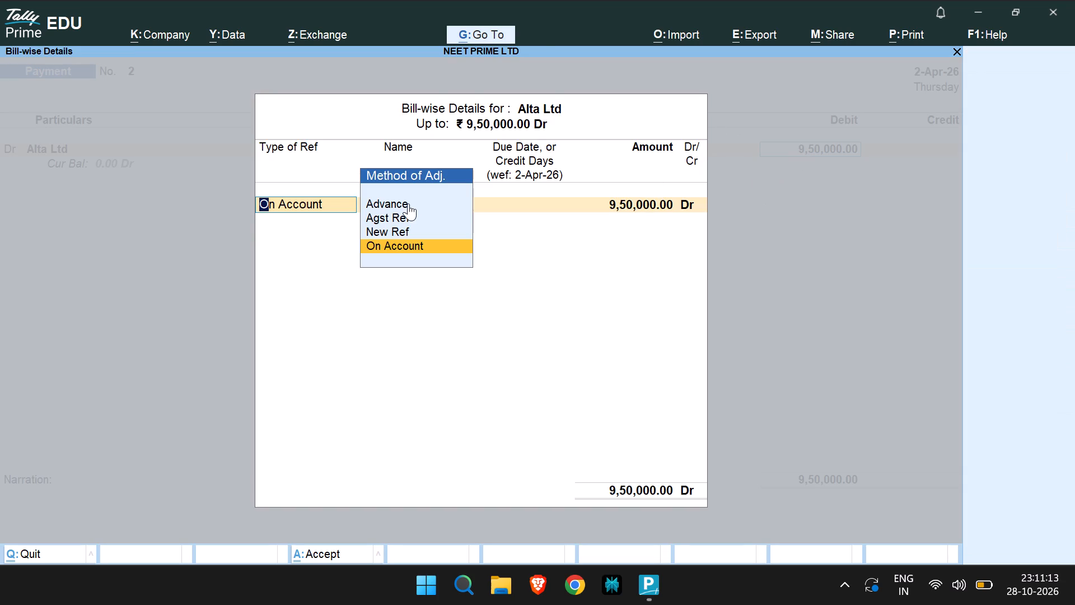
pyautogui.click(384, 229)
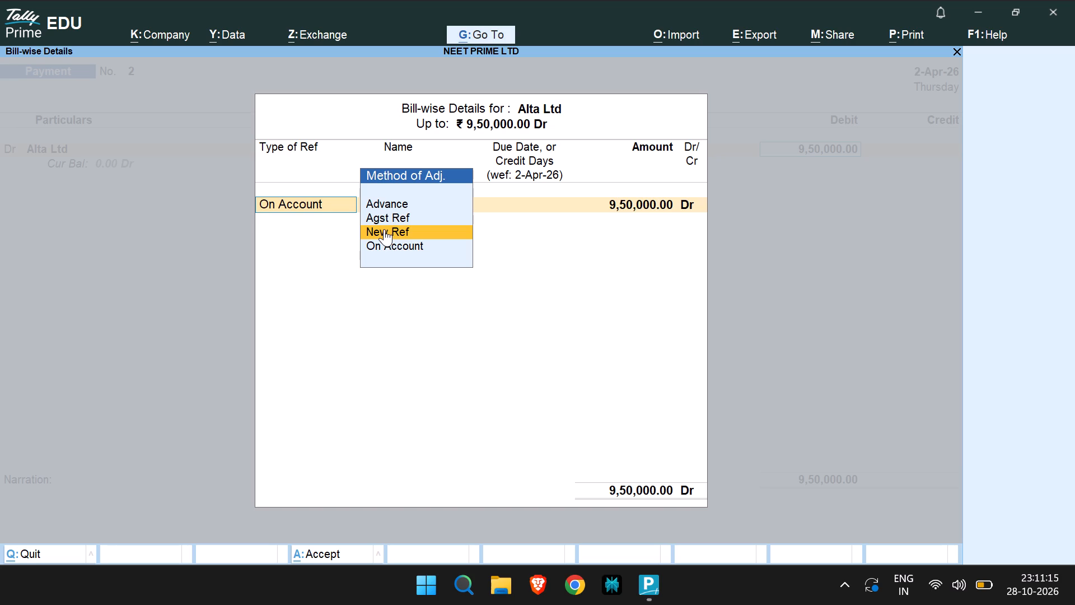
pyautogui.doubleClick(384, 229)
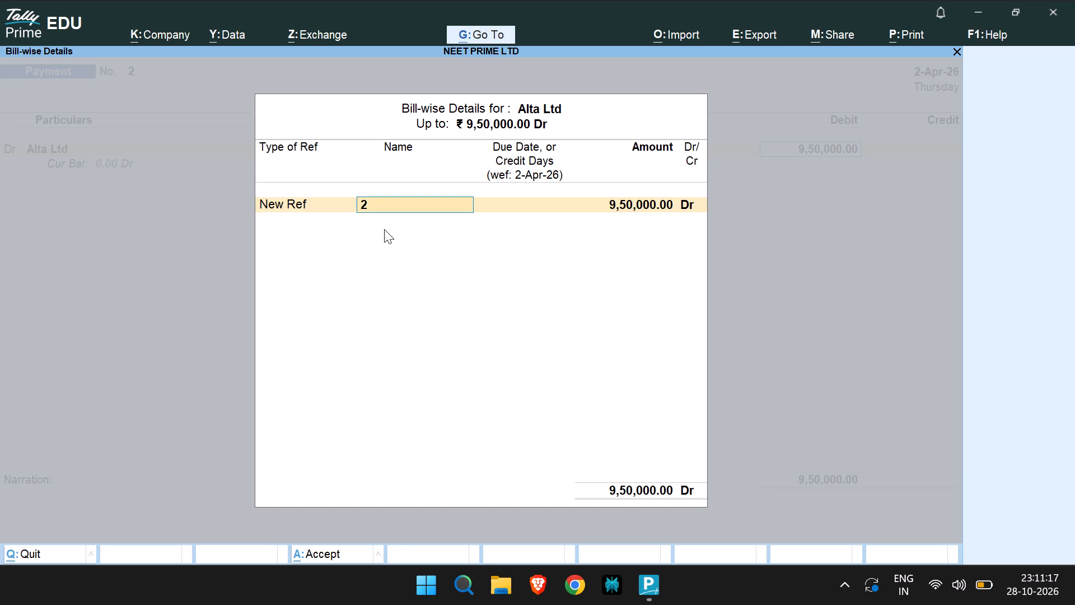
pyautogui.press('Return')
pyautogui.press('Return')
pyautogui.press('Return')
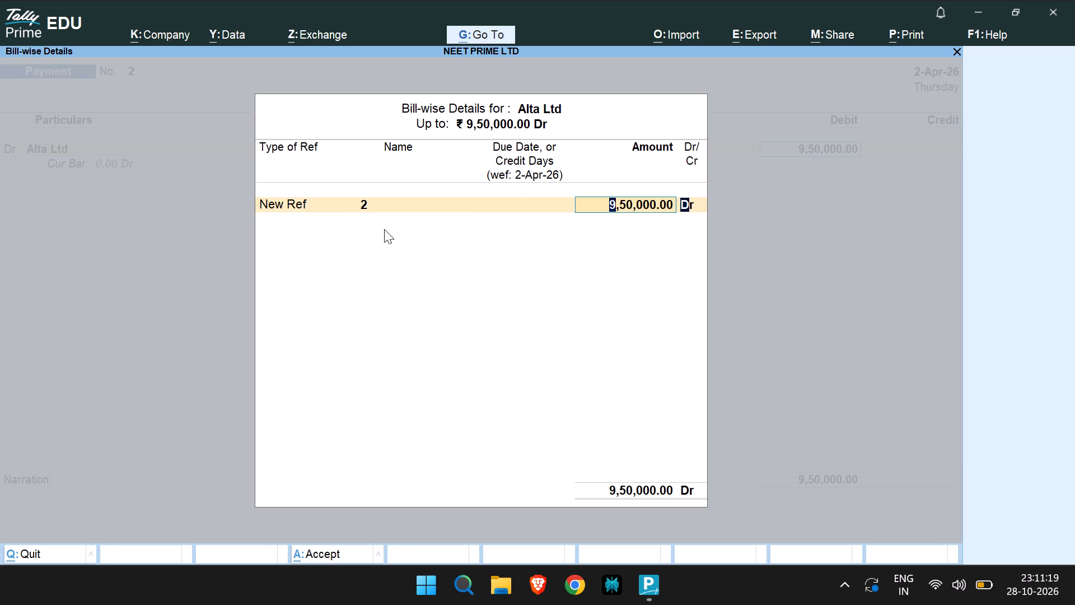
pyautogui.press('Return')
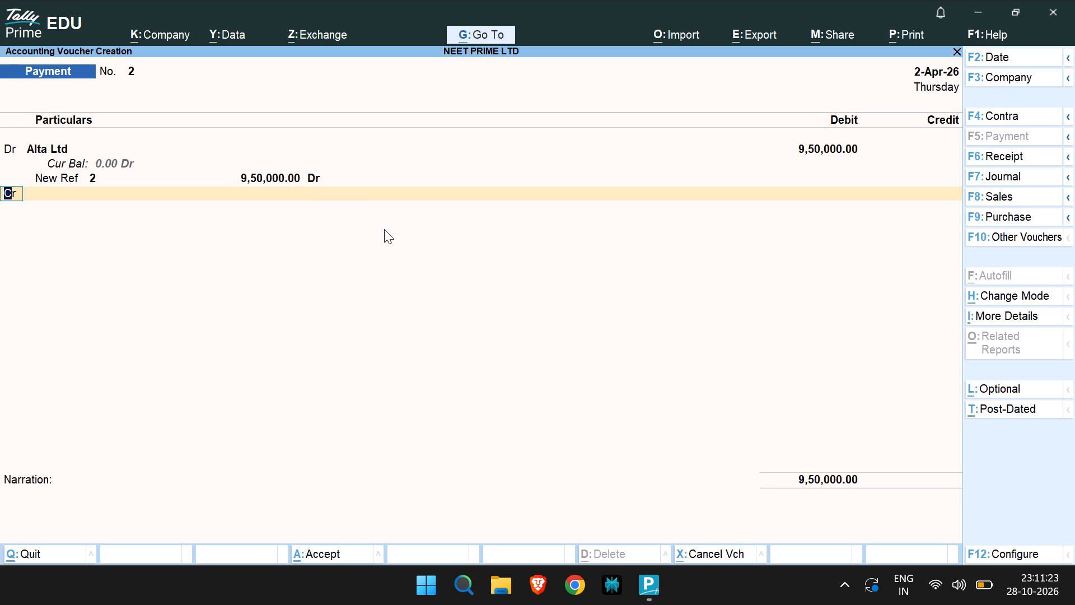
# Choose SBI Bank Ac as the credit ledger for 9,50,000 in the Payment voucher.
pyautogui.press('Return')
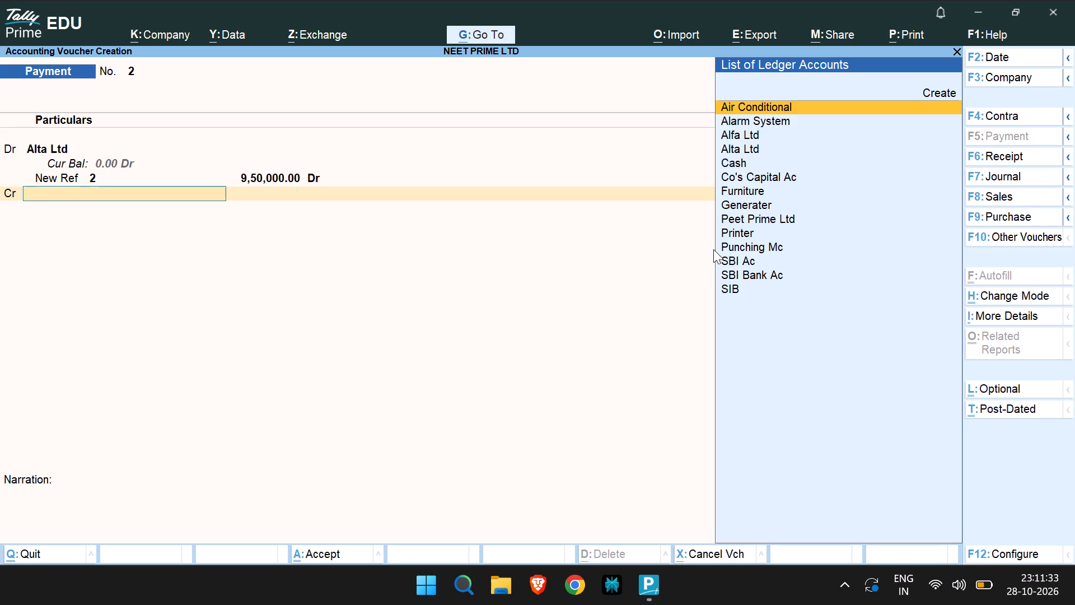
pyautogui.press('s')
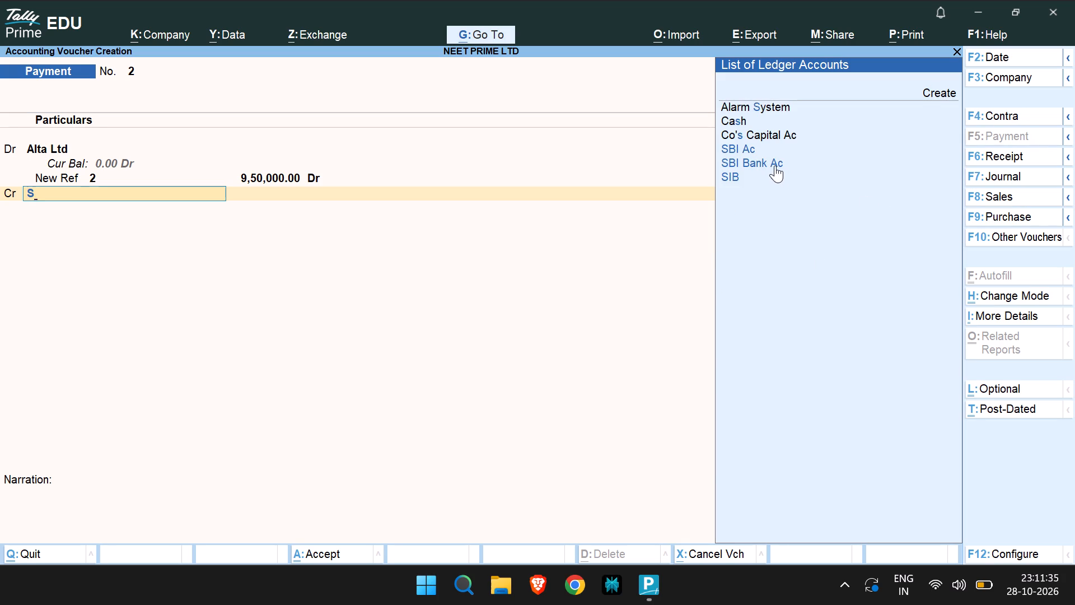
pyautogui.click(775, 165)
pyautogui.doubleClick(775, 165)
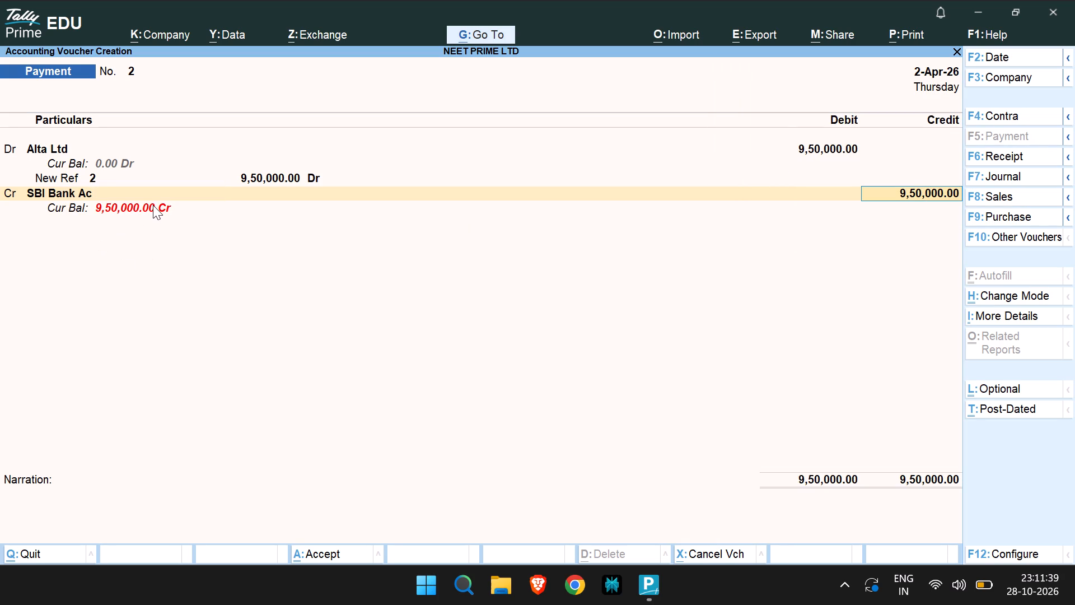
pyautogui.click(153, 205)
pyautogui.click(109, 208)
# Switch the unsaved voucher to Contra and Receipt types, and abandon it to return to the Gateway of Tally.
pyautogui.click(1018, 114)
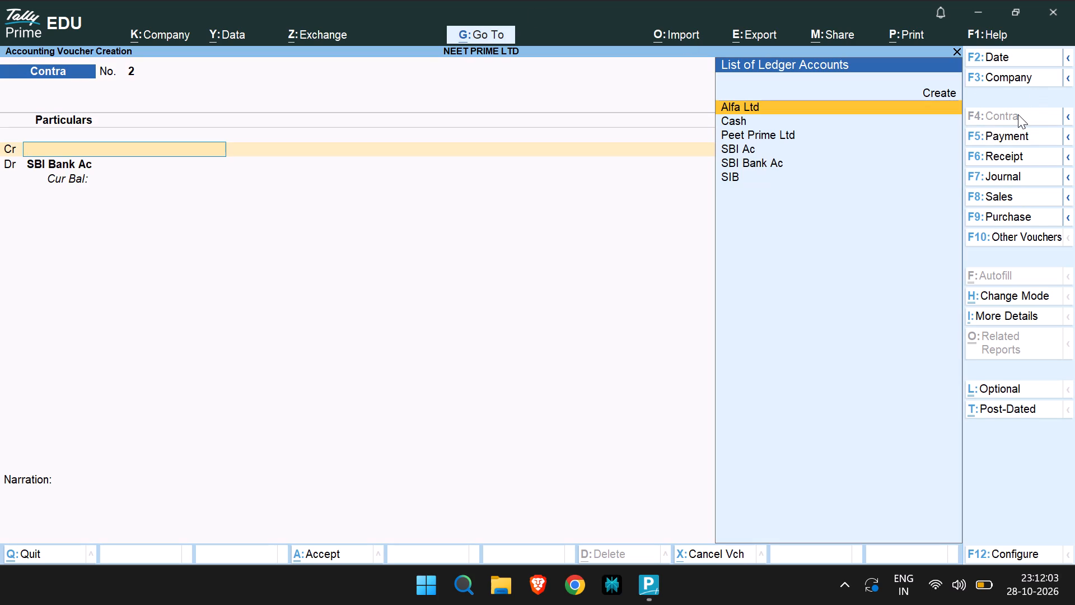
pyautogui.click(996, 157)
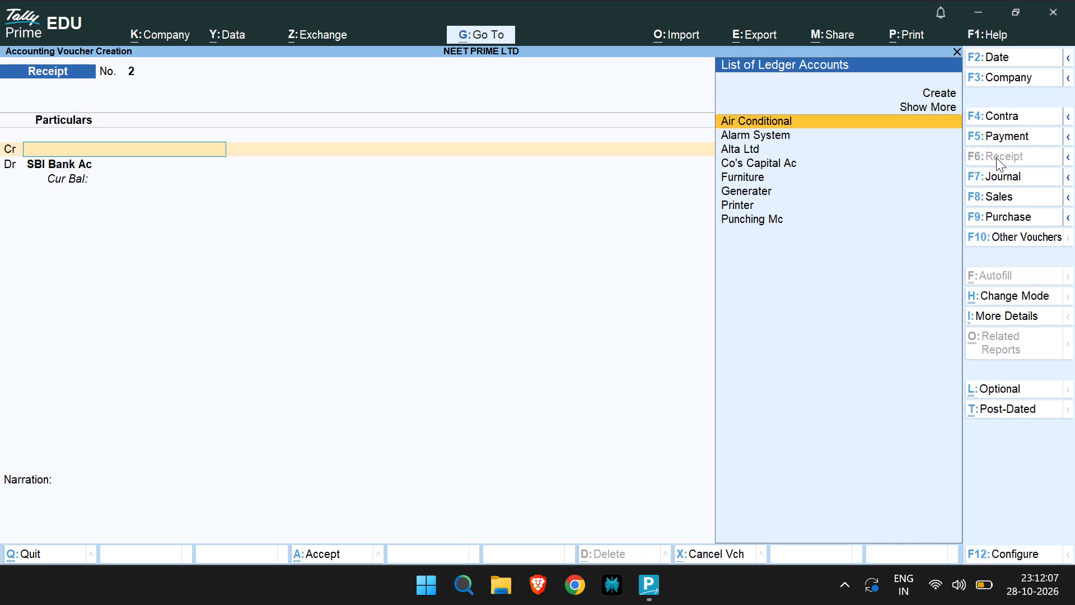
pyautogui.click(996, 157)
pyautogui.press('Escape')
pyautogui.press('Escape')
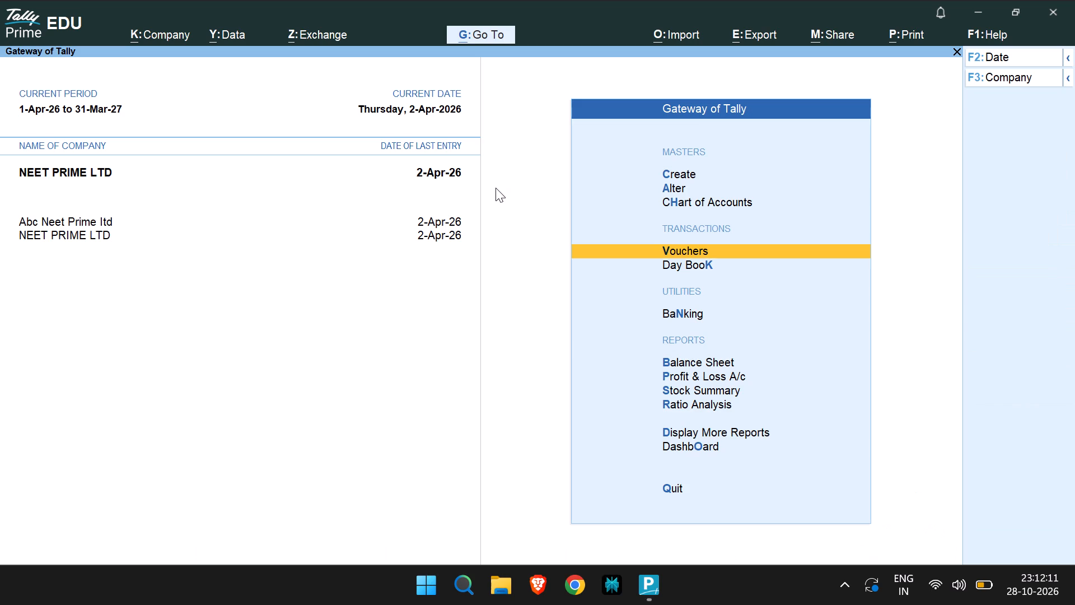
# Start a new Payment voucher in NEET PRIME LTD and debit Alta Ltd with 9,50,000.
pyautogui.click(727, 250)
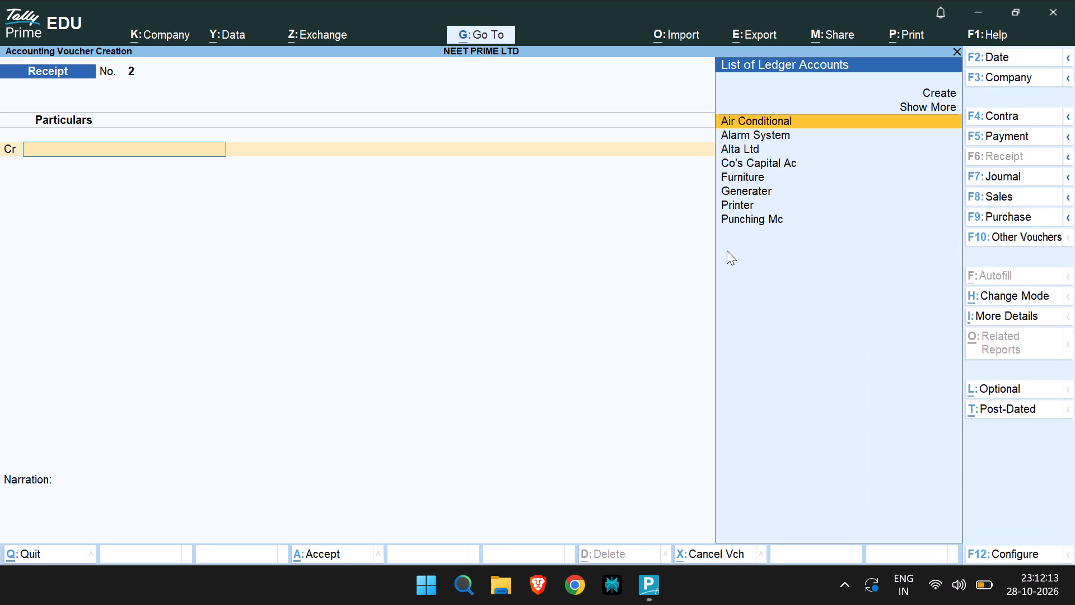
pyautogui.click(748, 146)
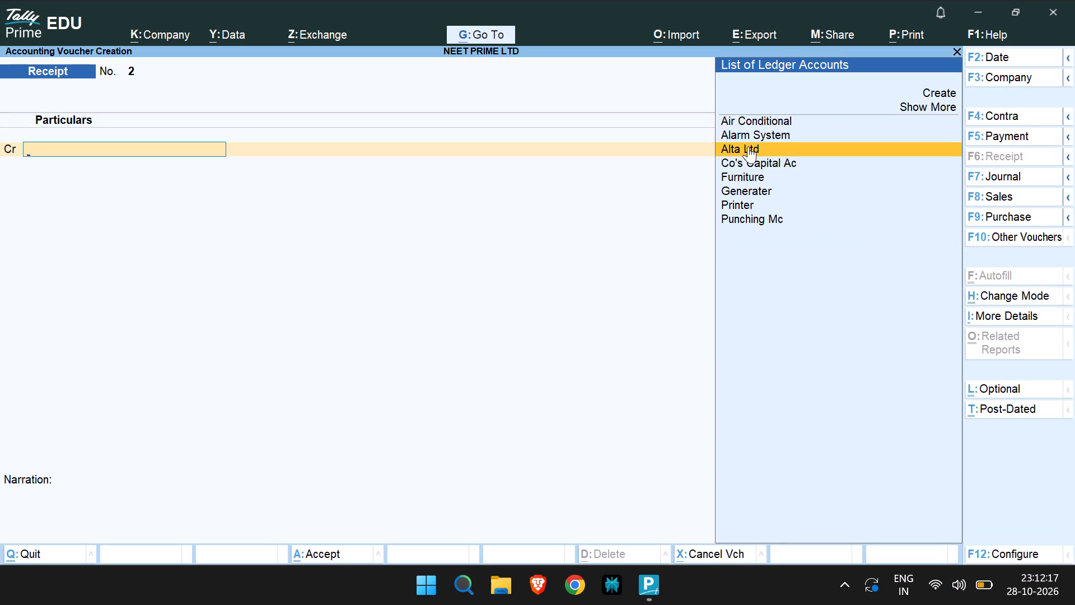
pyautogui.click(1004, 131)
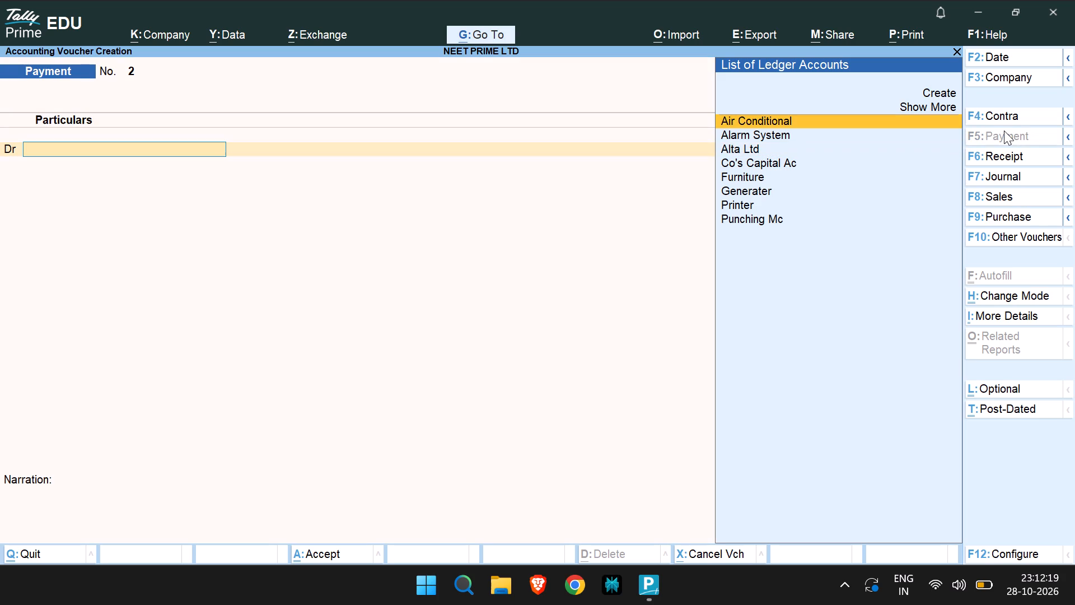
pyautogui.click(759, 153)
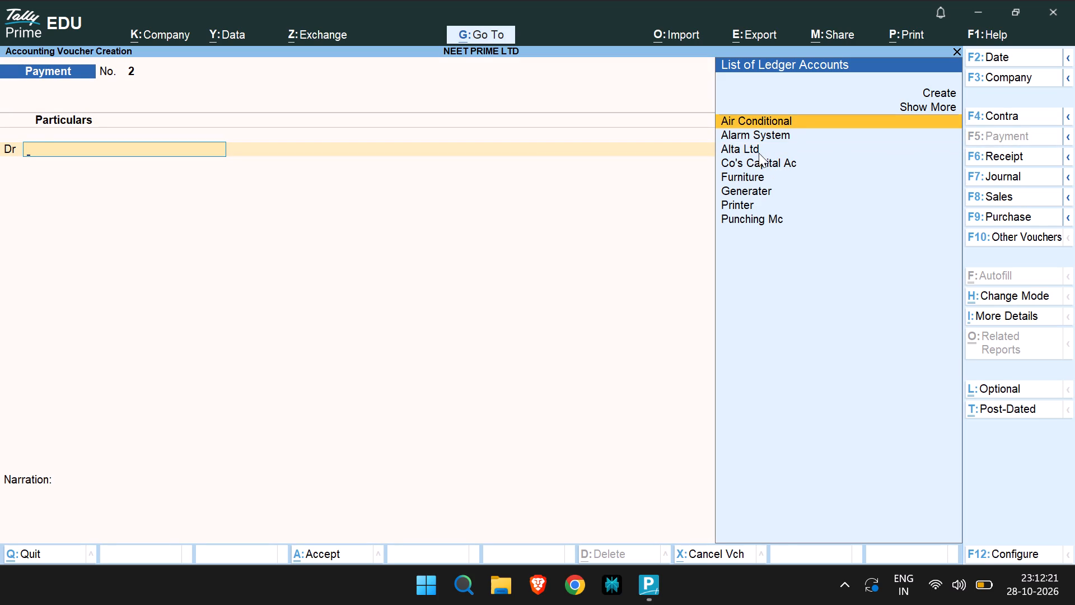
pyautogui.doubleClick(759, 153)
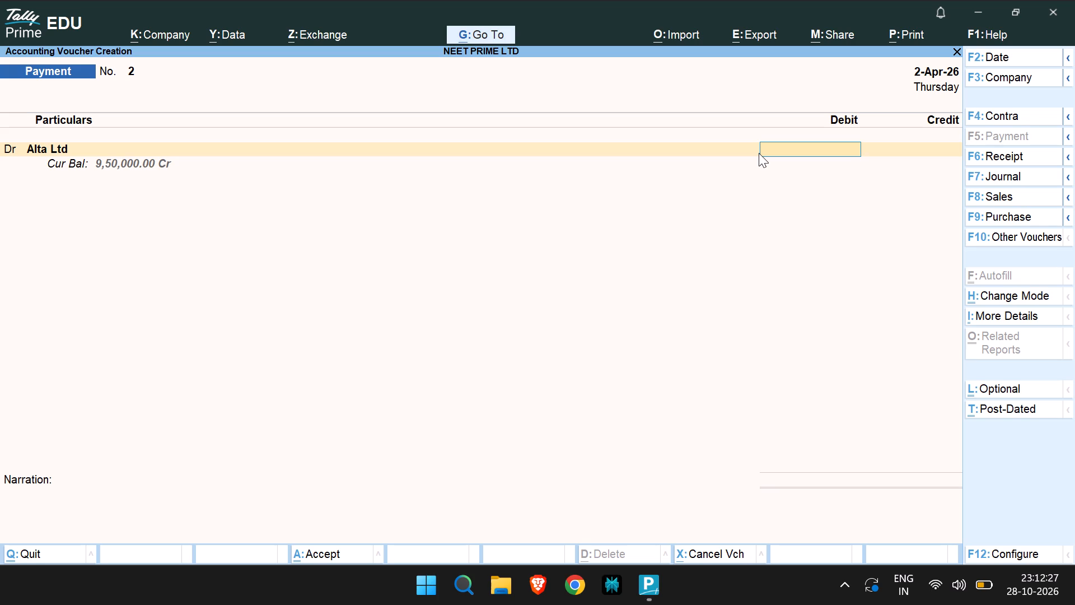
pyautogui.press('9')
pyautogui.press('5')
pyautogui.write('0000')
pyautogui.press('Return')
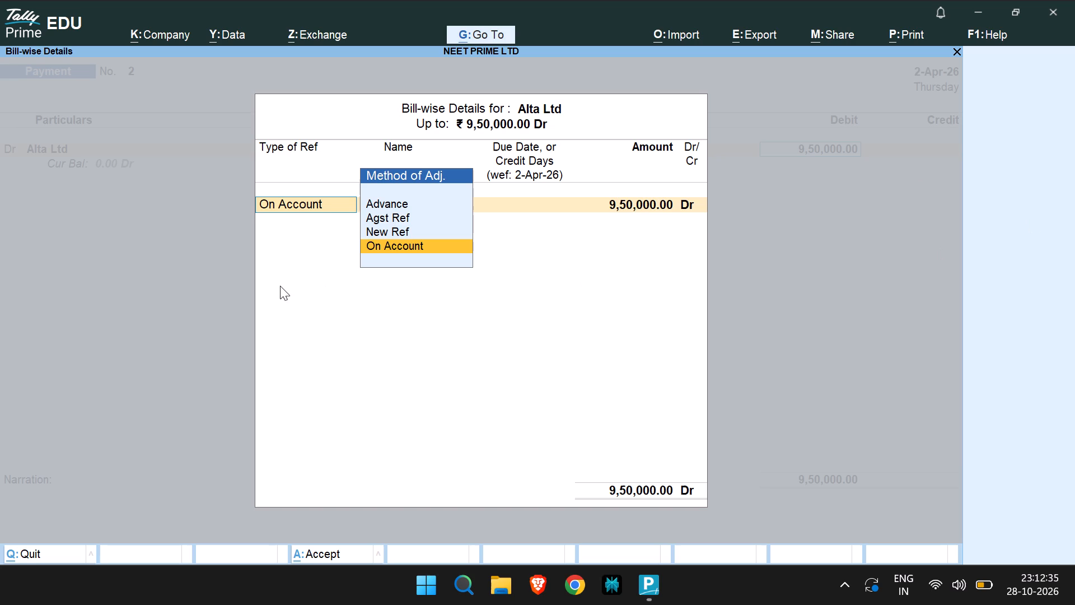
# Allocate Alta Ltd's full 9,50,000 debit as New Ref 2 in the bill-wise details, leaving the due date blank.
pyautogui.click(390, 221)
pyautogui.click(388, 230)
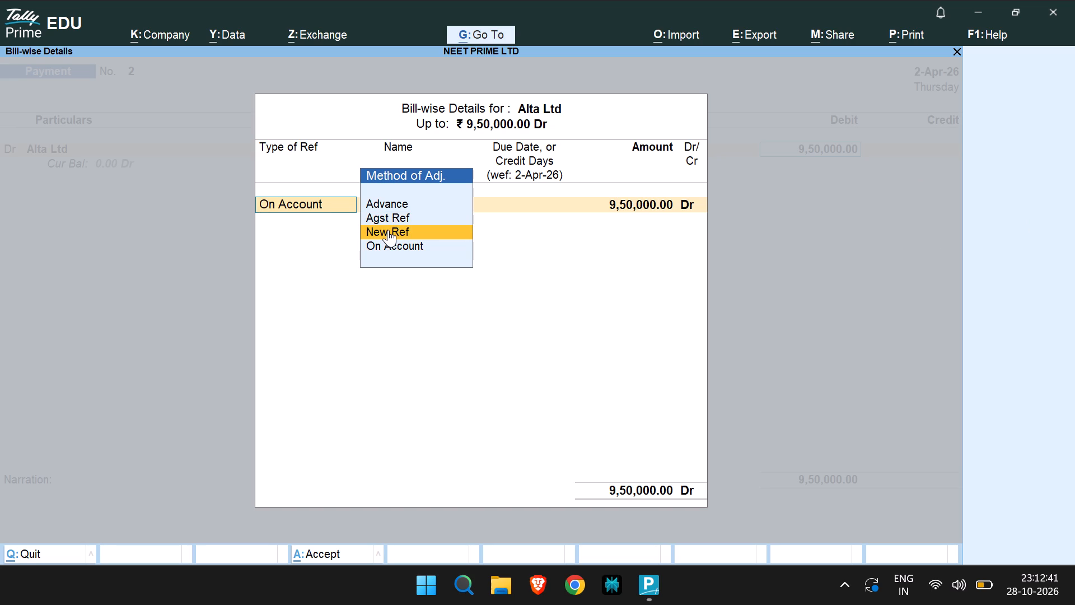
pyautogui.click(388, 230)
pyautogui.press('Return')
pyautogui.press('Return')
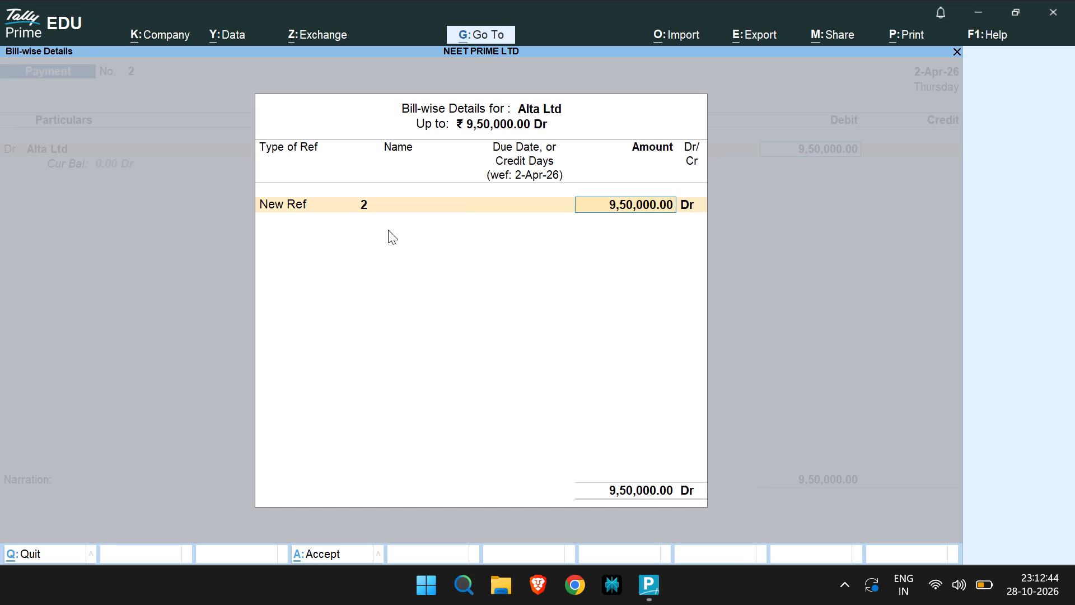
pyautogui.press('Return')
pyautogui.press('Return')
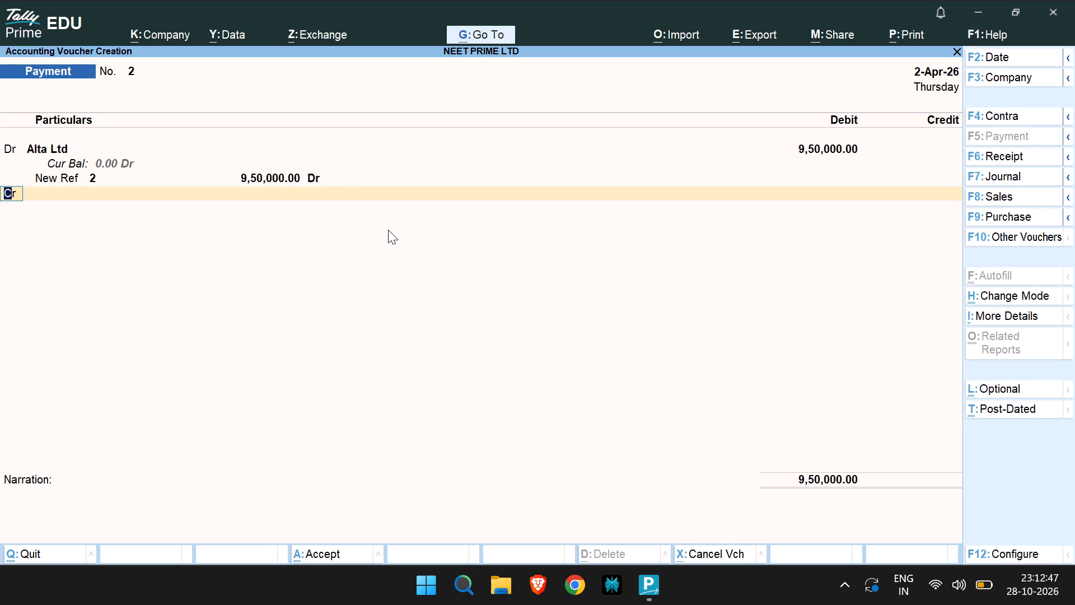
# Credit SBI Ac with 9,50,000, keeping the Cheque bank allocation dated 2-Apr-26 without an instrument number, and advance to the narration.
pyautogui.press('Return')
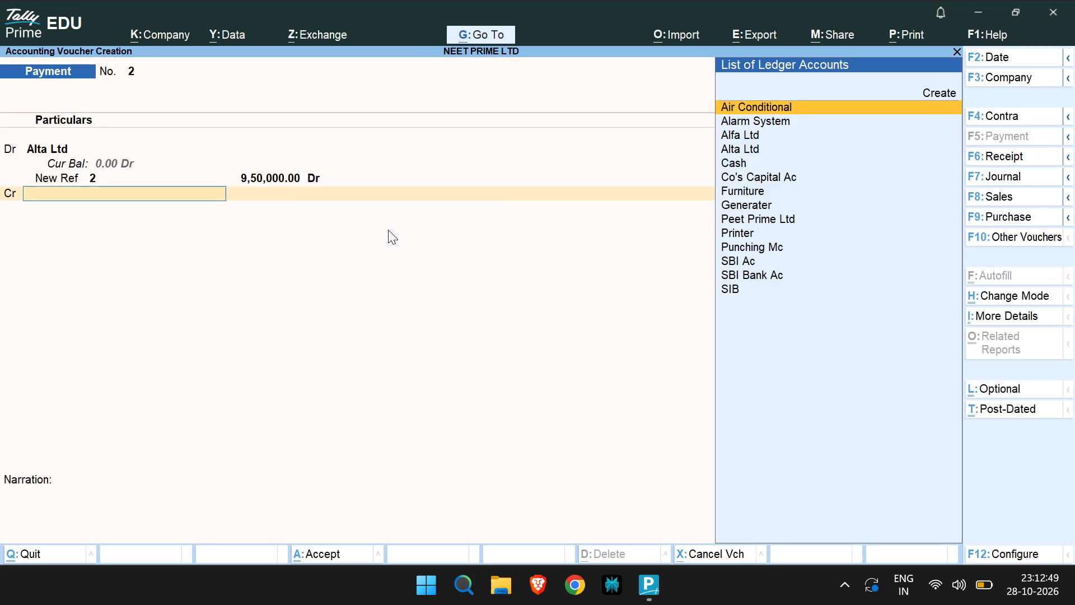
pyautogui.click(736, 262)
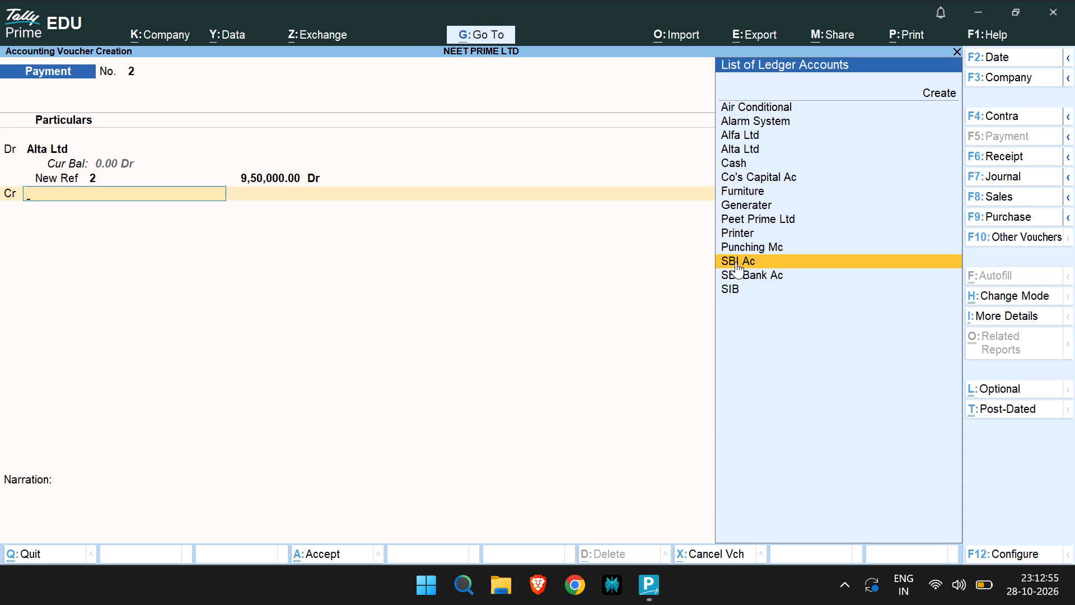
pyautogui.click(736, 262)
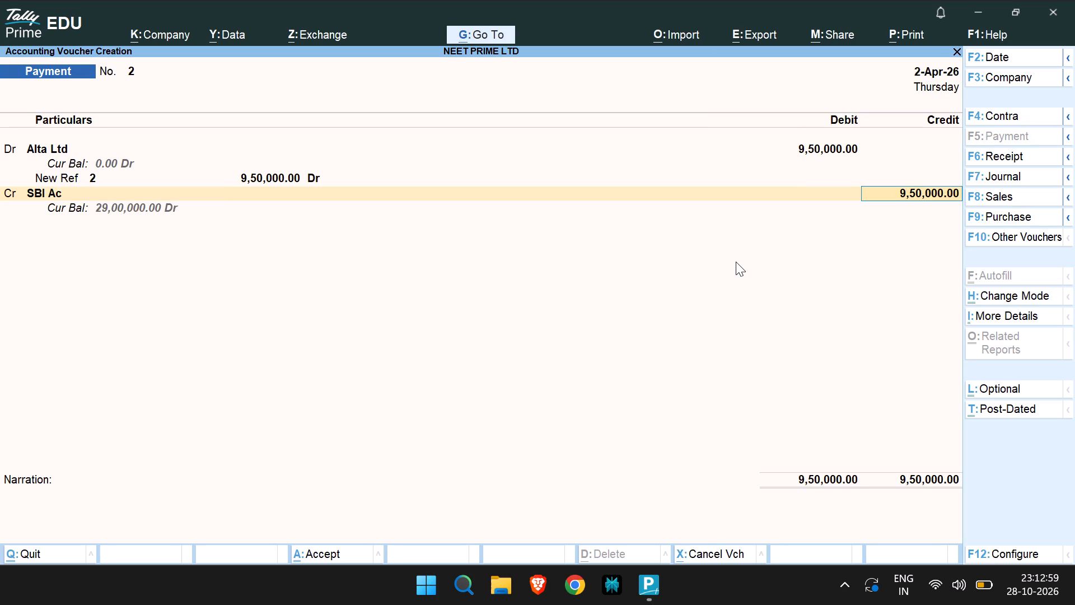
pyautogui.press('Return')
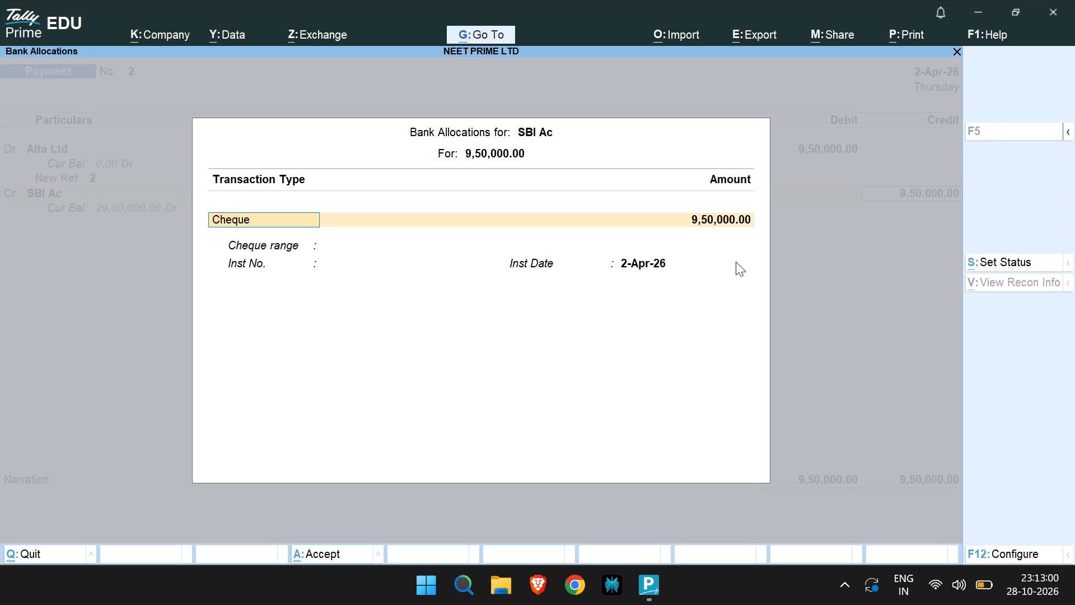
pyautogui.press('Return')
pyautogui.press('Return')
pyautogui.press('Return')
pyautogui.press('Return')
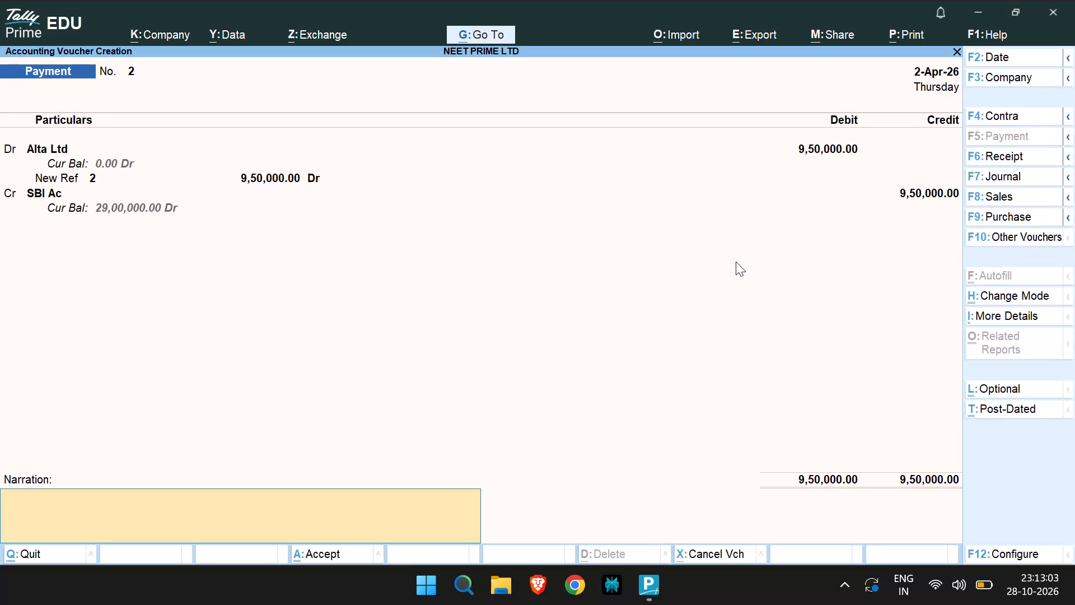
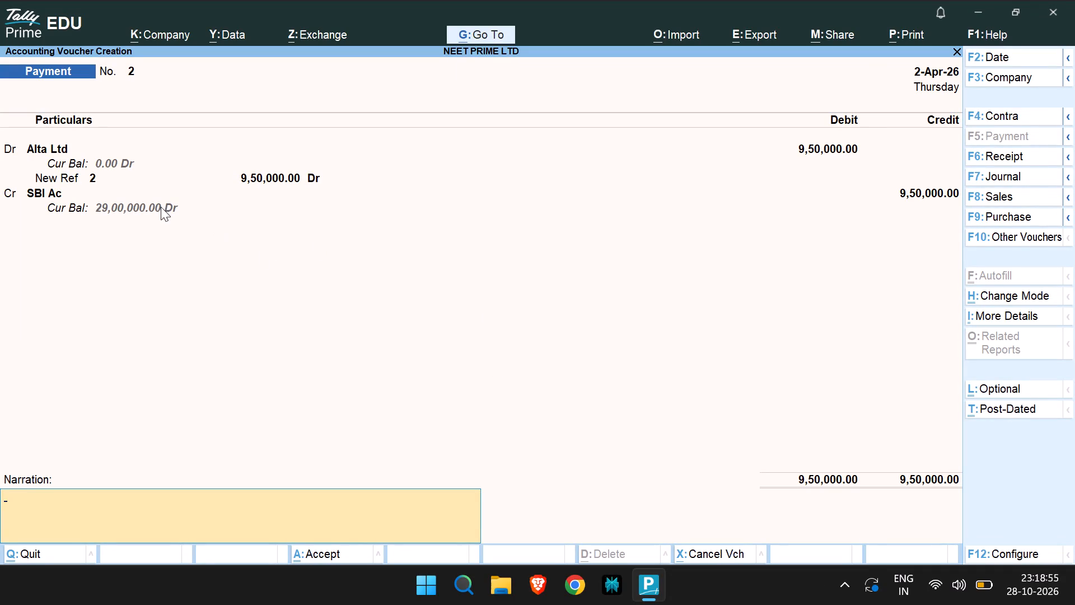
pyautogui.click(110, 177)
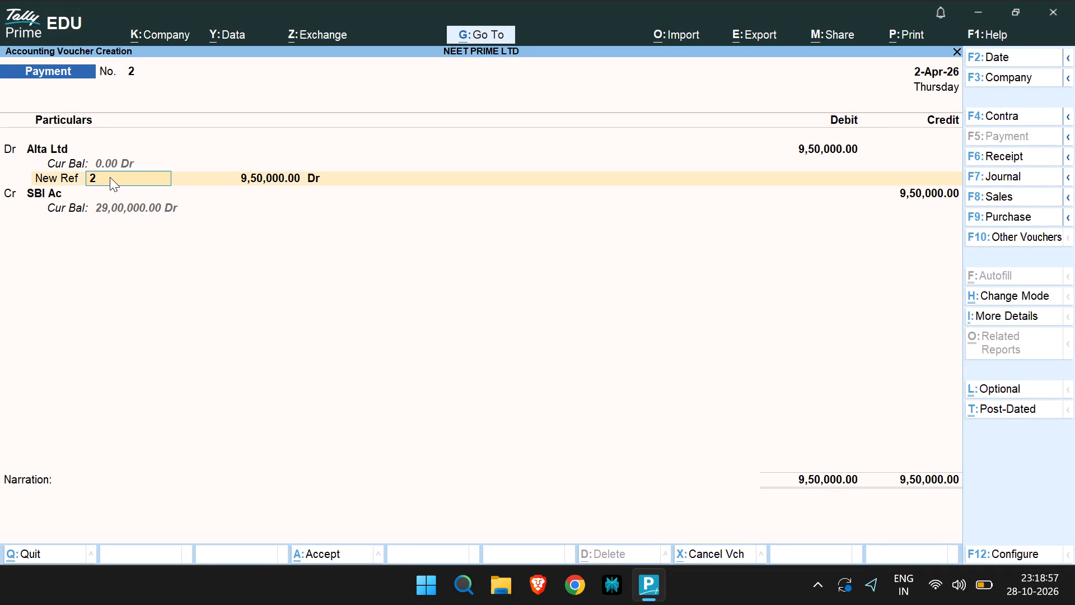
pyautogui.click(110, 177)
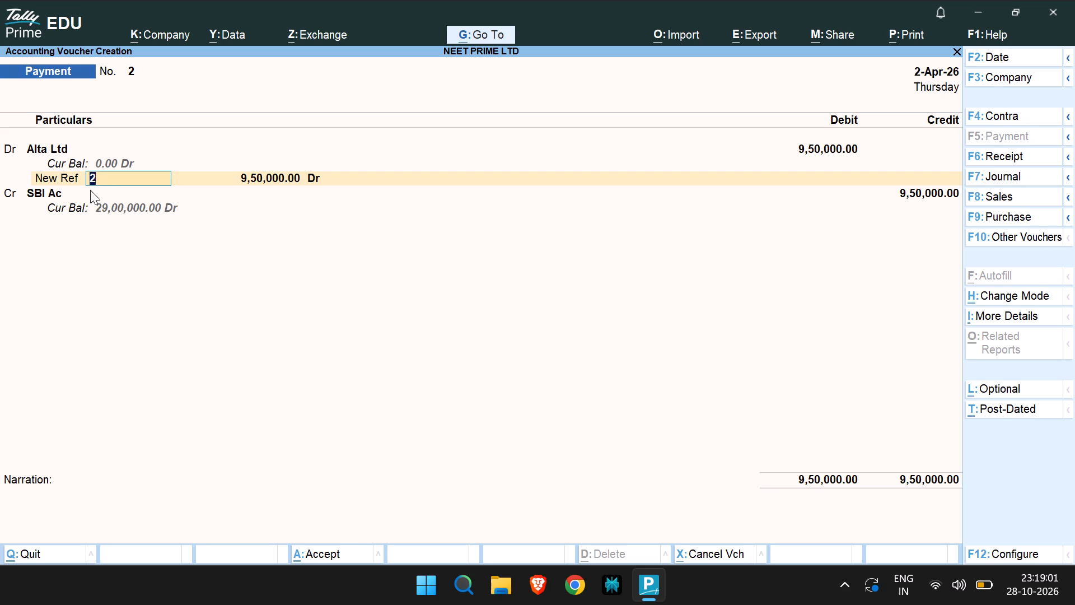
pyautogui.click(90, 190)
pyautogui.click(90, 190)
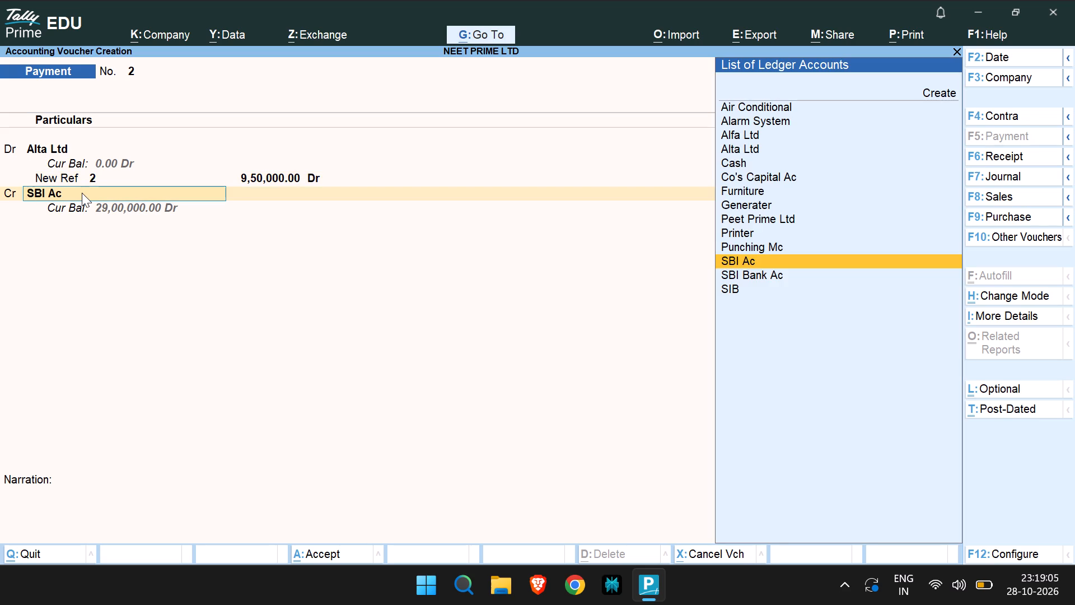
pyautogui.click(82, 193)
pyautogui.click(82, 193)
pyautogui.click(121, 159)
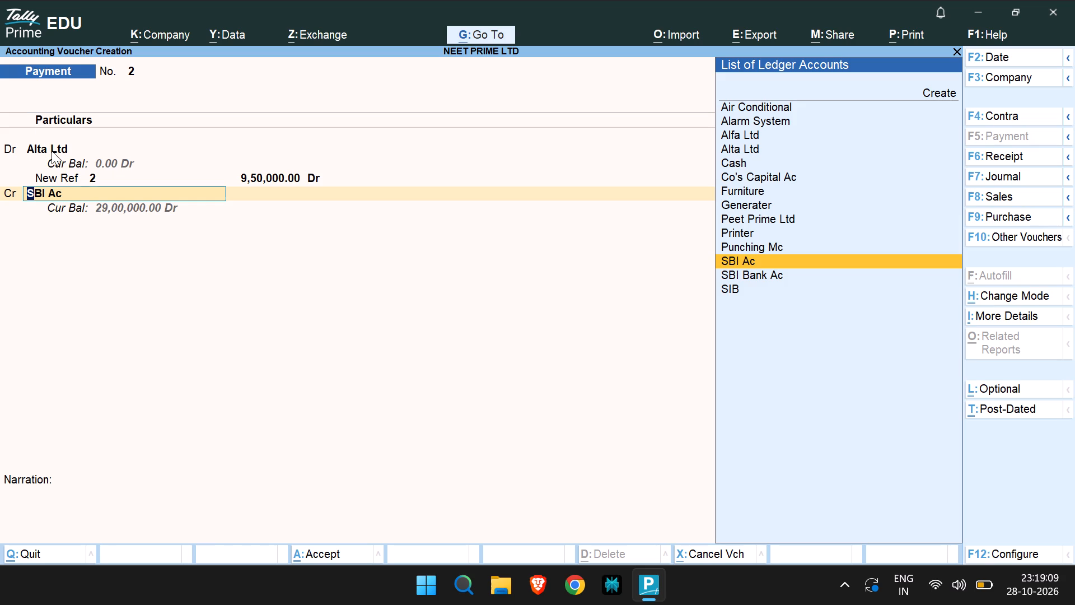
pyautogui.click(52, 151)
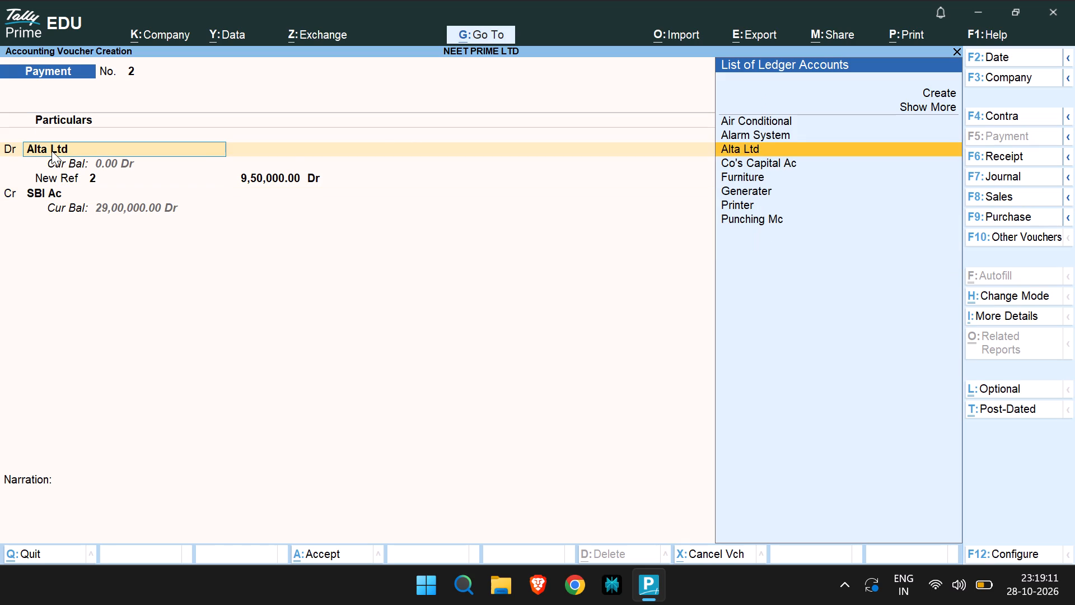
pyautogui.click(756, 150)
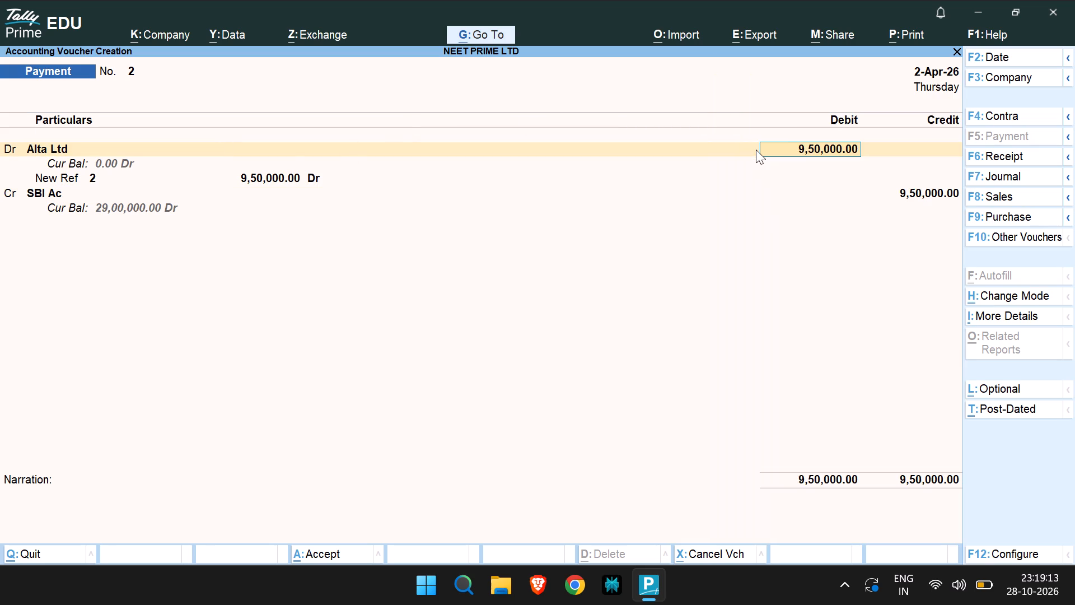
# Discard the unsaved Alta Ltd payment voucher and return to the Gateway of Tally.
pyautogui.press('Escape')
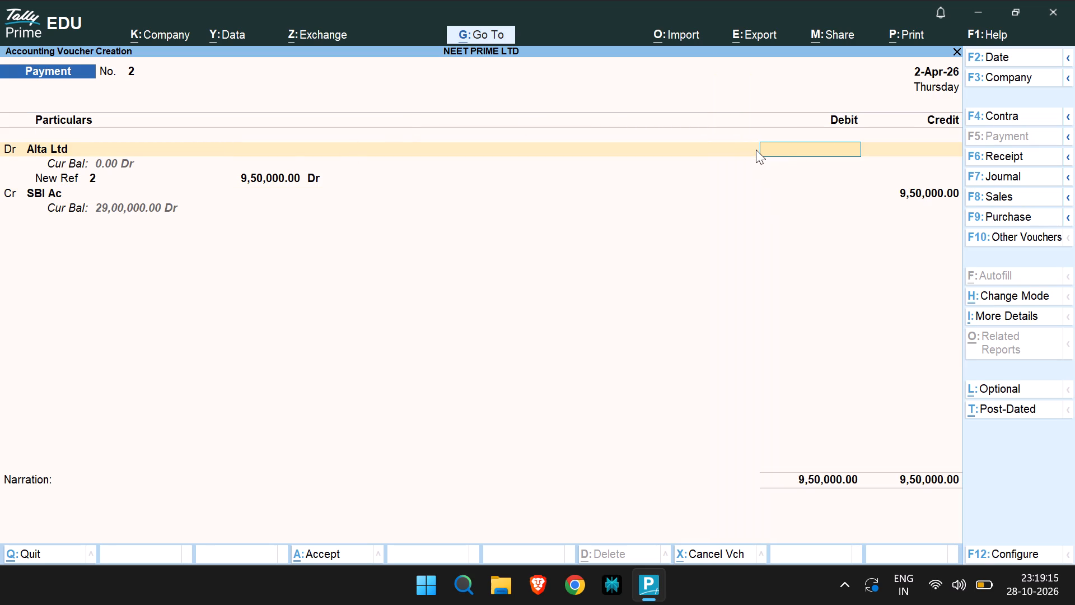
pyautogui.press('Escape')
pyautogui.press('Escape')
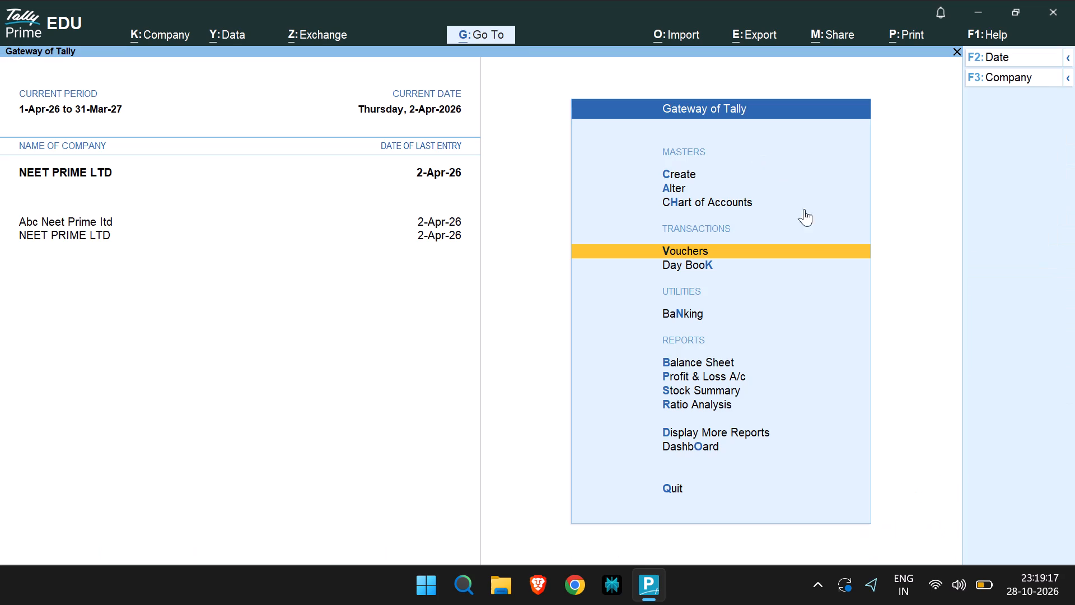
# Start a new payment voucher debiting Alta Ltd with 9,50,000, using On Account as the bill-wise reference type.
pyautogui.click(734, 252)
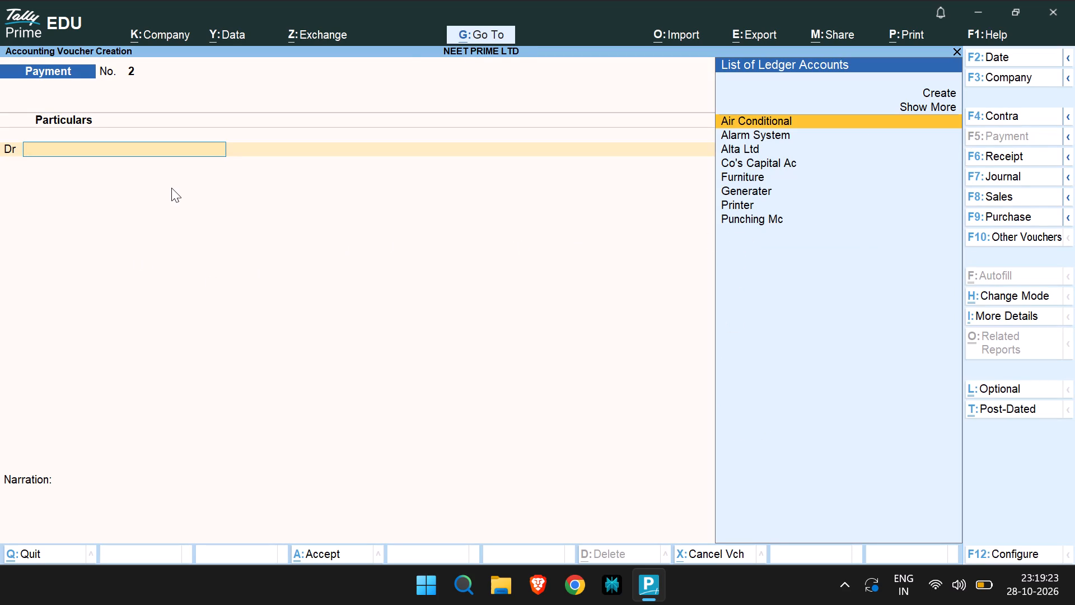
pyautogui.click(730, 146)
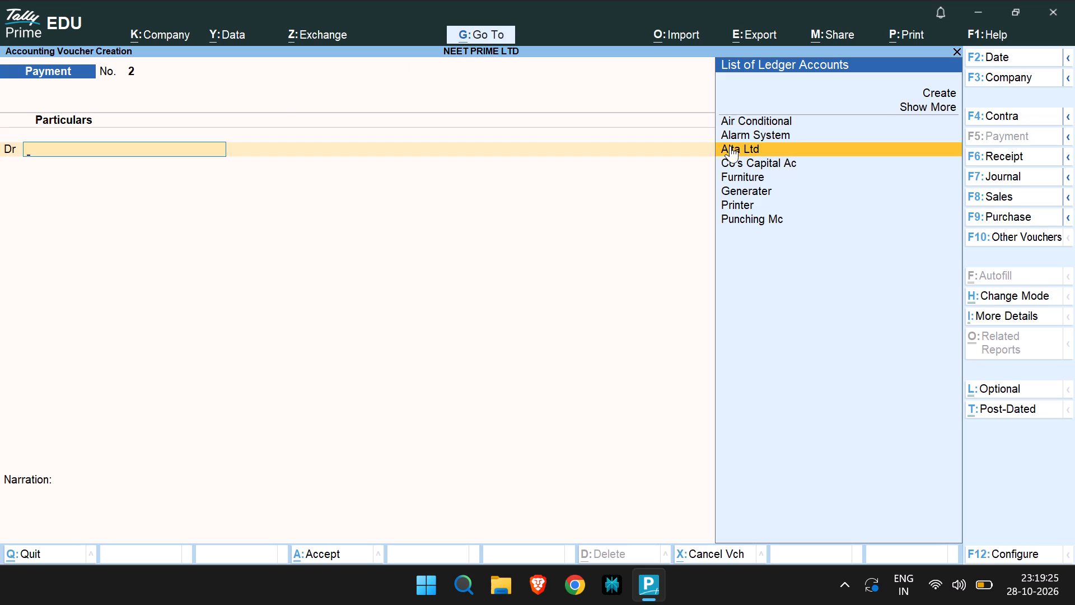
pyautogui.click(730, 146)
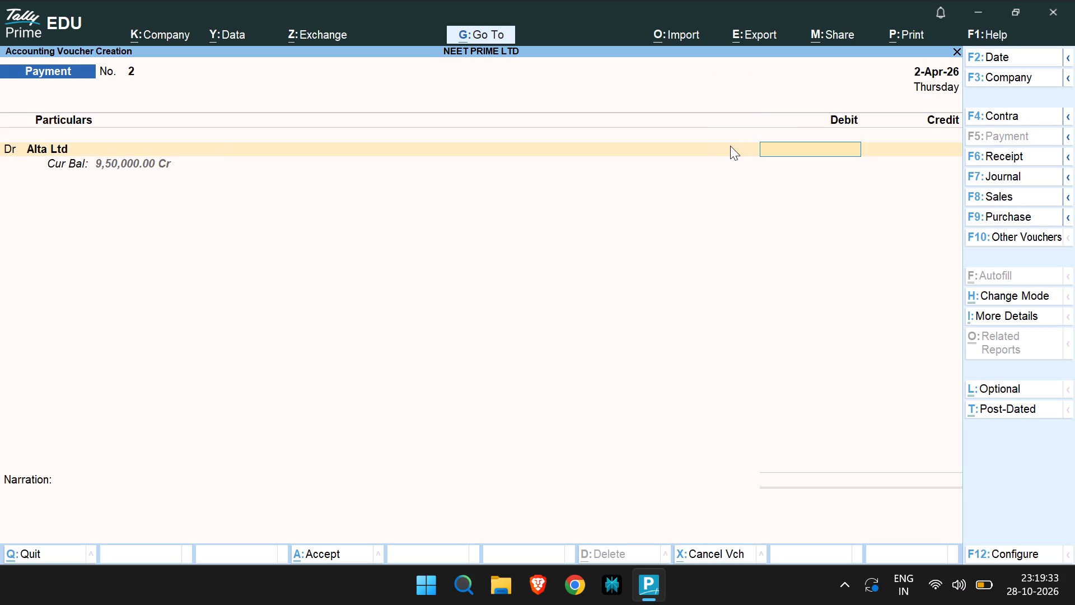
pyautogui.press('9')
pyautogui.press('5')
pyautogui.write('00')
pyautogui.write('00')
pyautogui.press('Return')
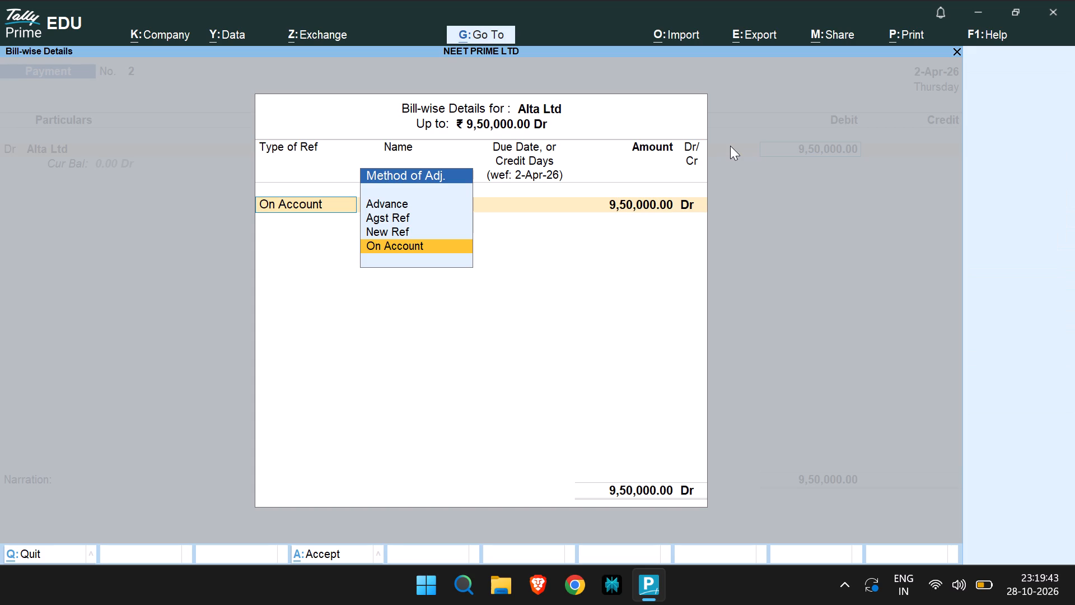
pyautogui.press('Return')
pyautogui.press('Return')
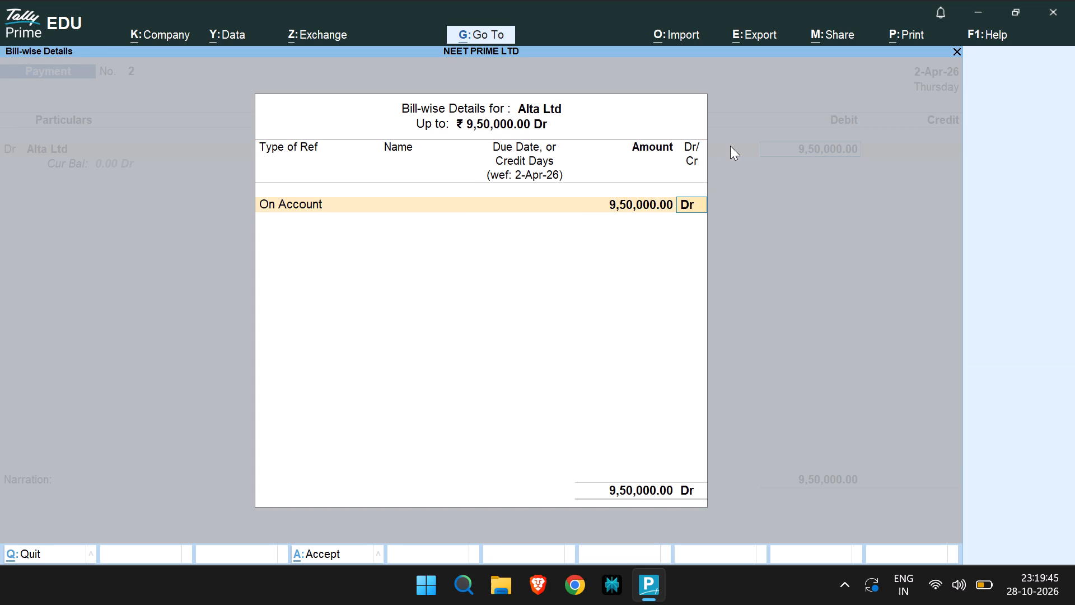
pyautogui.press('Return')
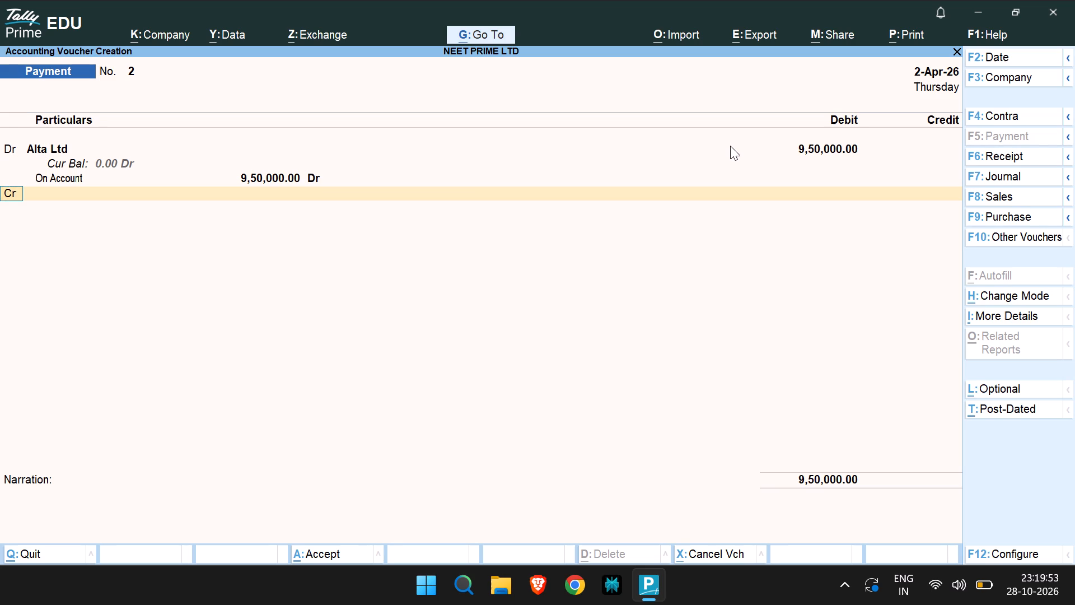
# Credit SBI Ac with 9,50,000, allocated as a cheque dated 2-Apr-26 with cheque range Not Applicable.
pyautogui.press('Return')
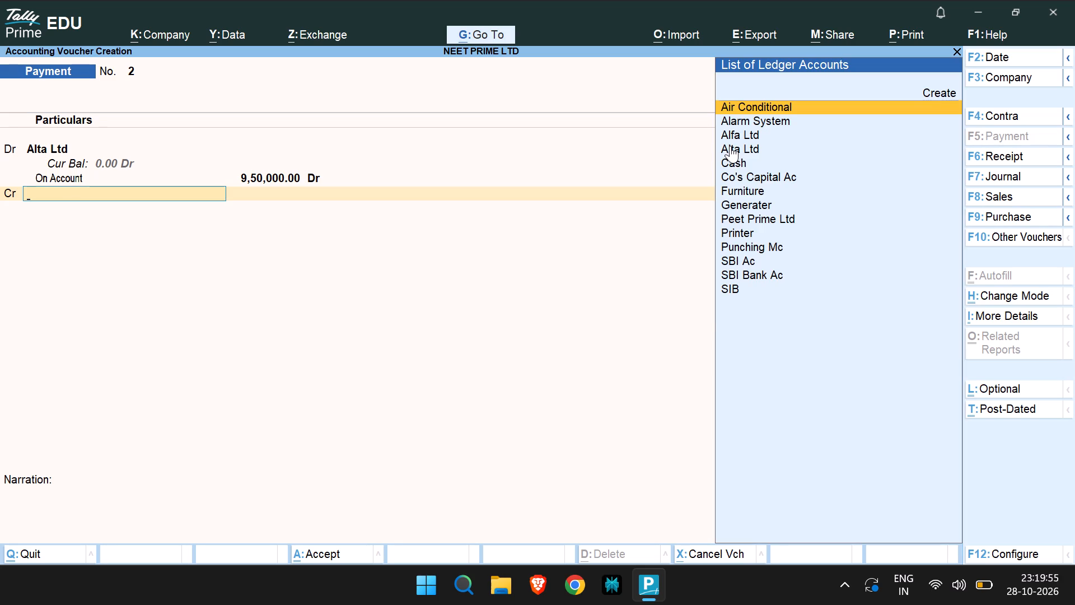
pyautogui.click(742, 256)
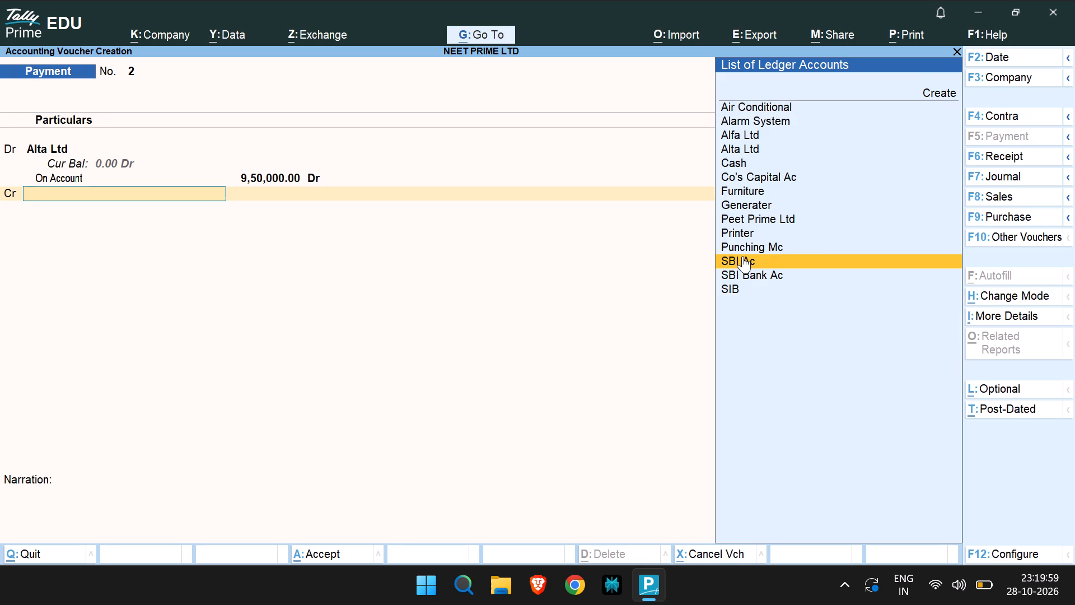
pyautogui.doubleClick(742, 256)
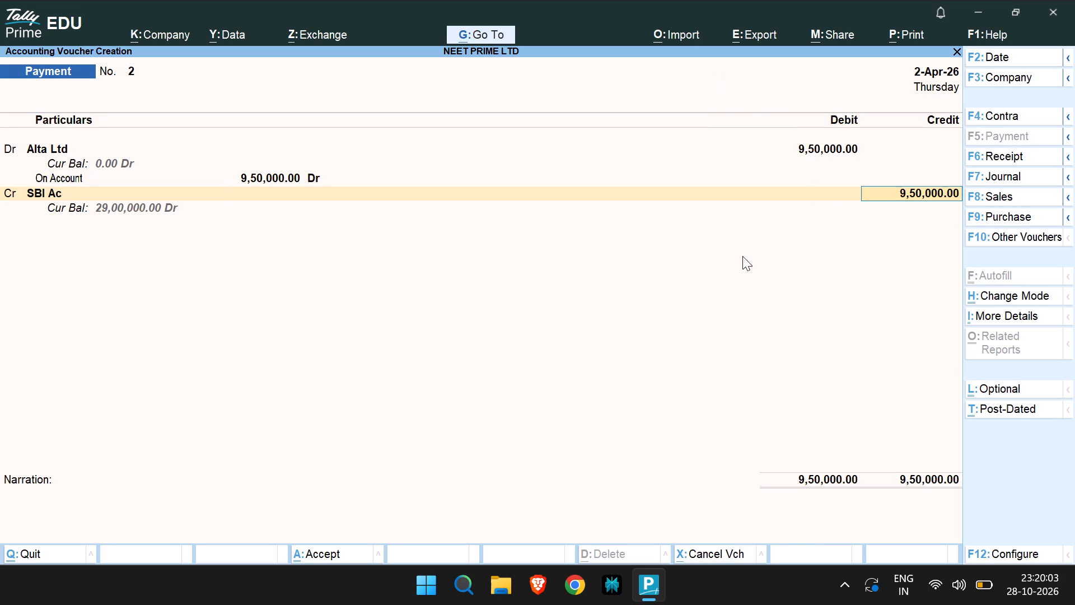
pyautogui.click(742, 256)
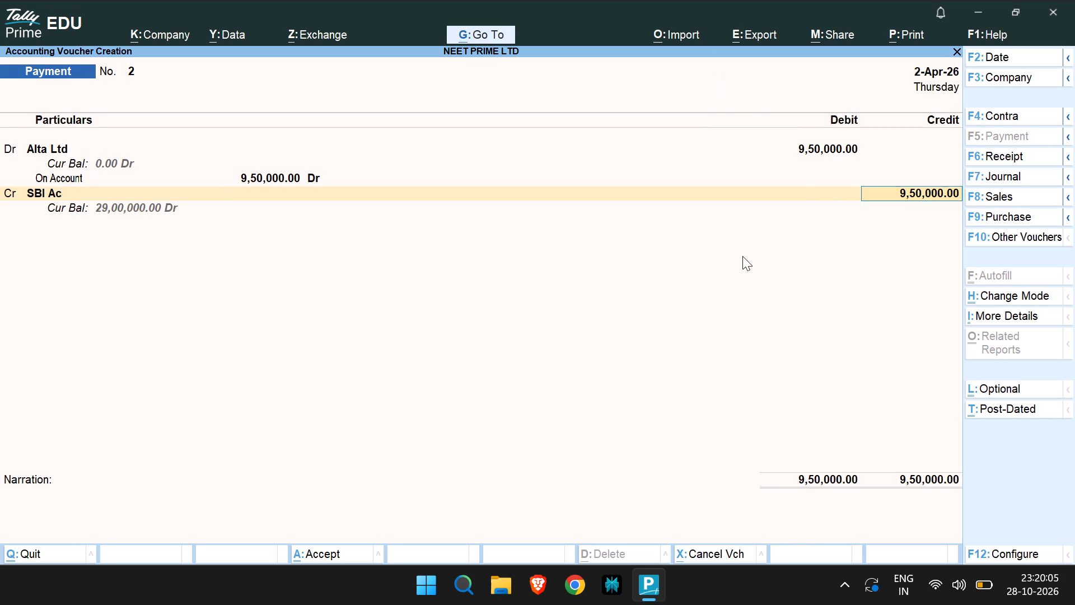
pyautogui.doubleClick(742, 256)
pyautogui.press('Return')
pyautogui.press('Return')
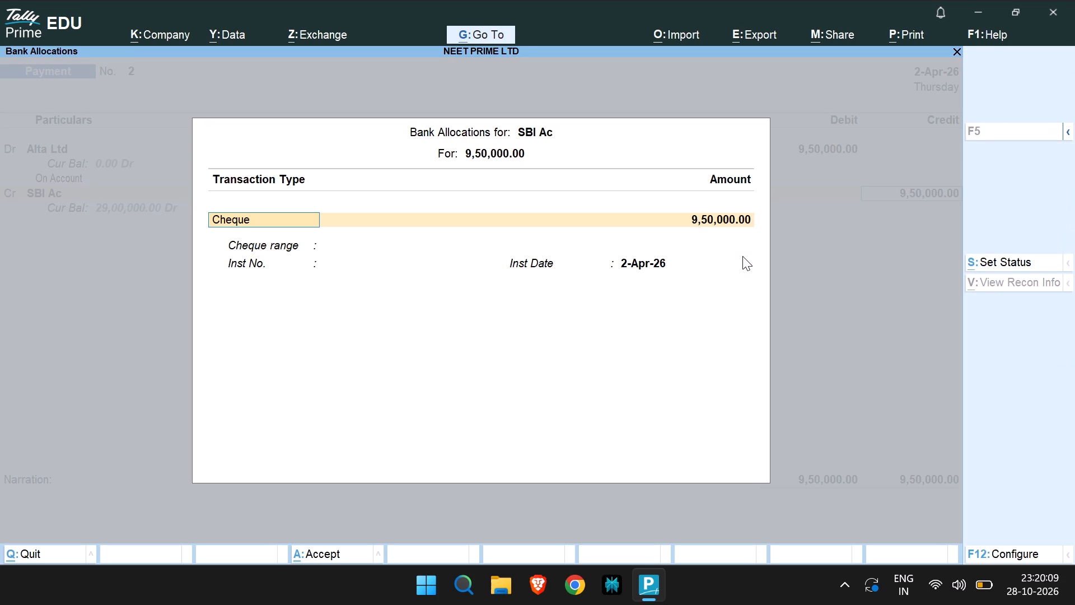
pyautogui.press('Return')
pyautogui.press('Return')
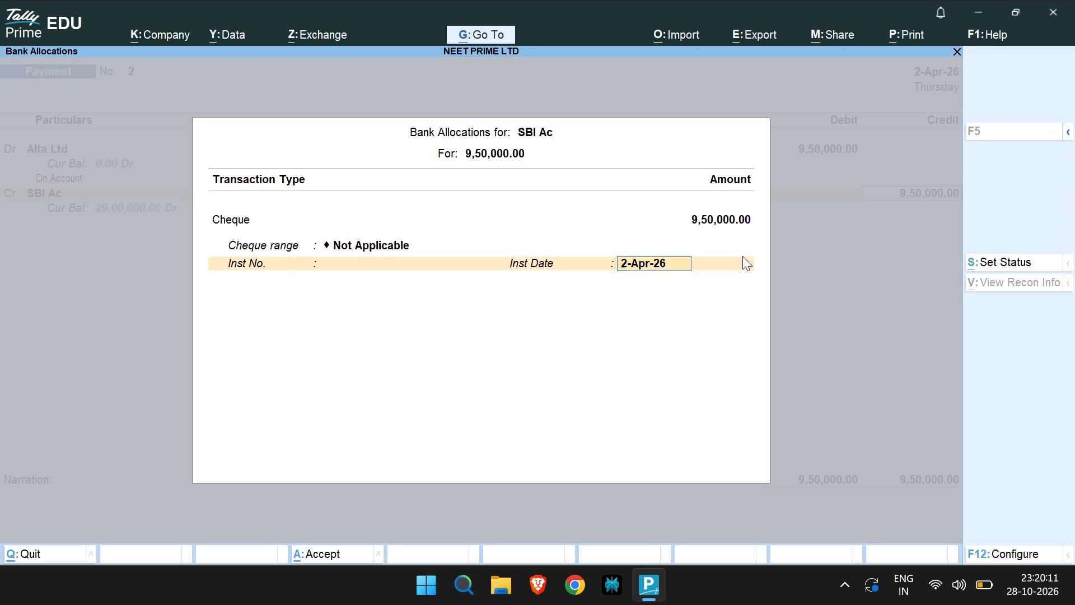
pyautogui.press('Return')
pyautogui.press('Return')
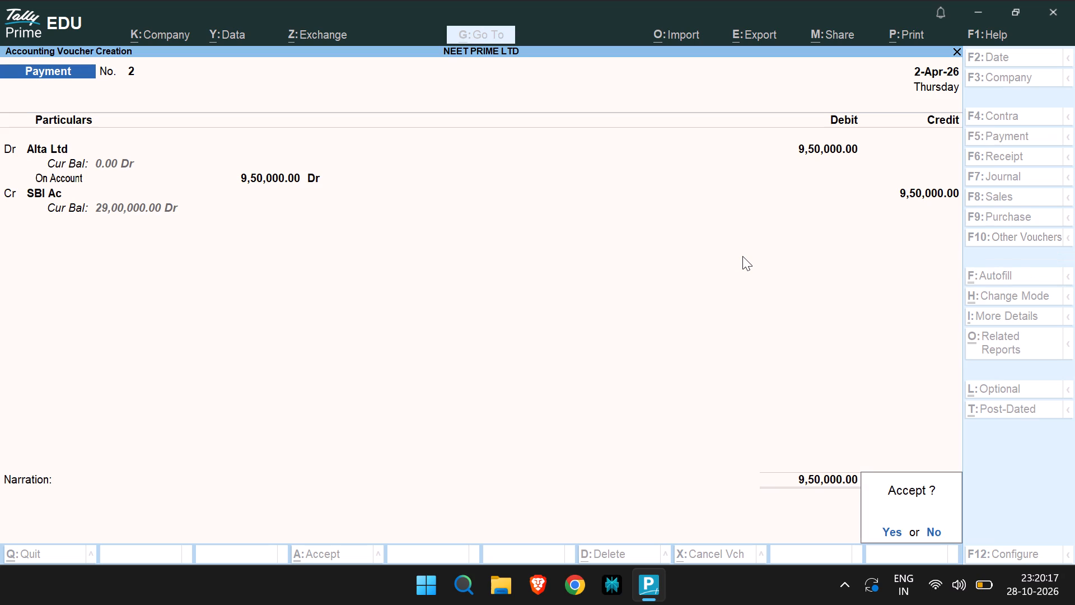
# Decline accepting the Alta Ltd payment voucher and go back through its existing entries and SBI Ac cheque allocation to the narration.
pyautogui.press('Escape')
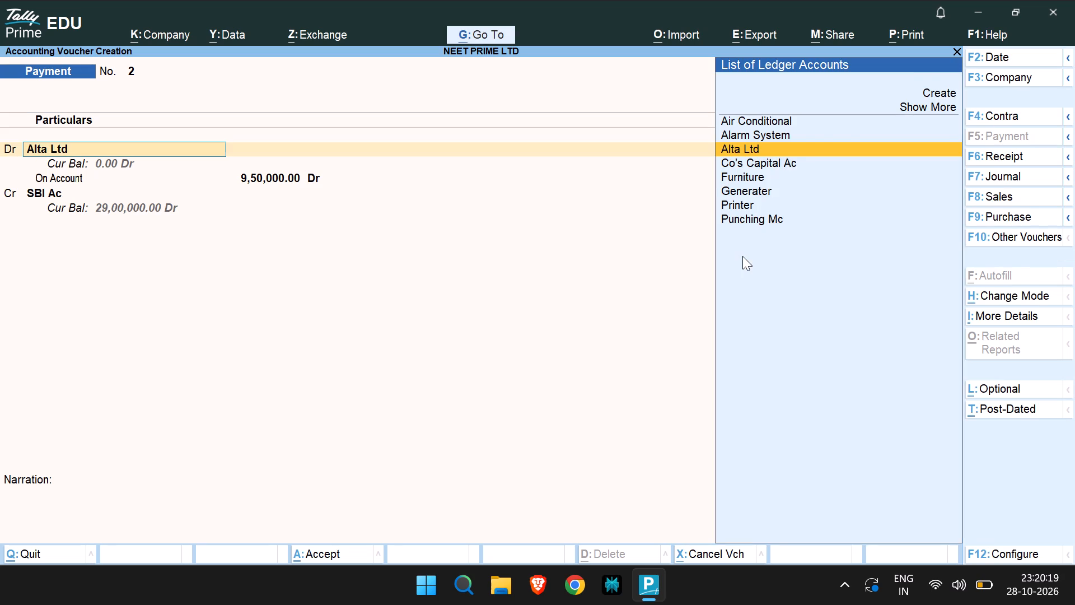
pyautogui.press('Return')
pyautogui.press('Return')
pyautogui.press('Return')
pyautogui.press('Return')
pyautogui.press('Return')
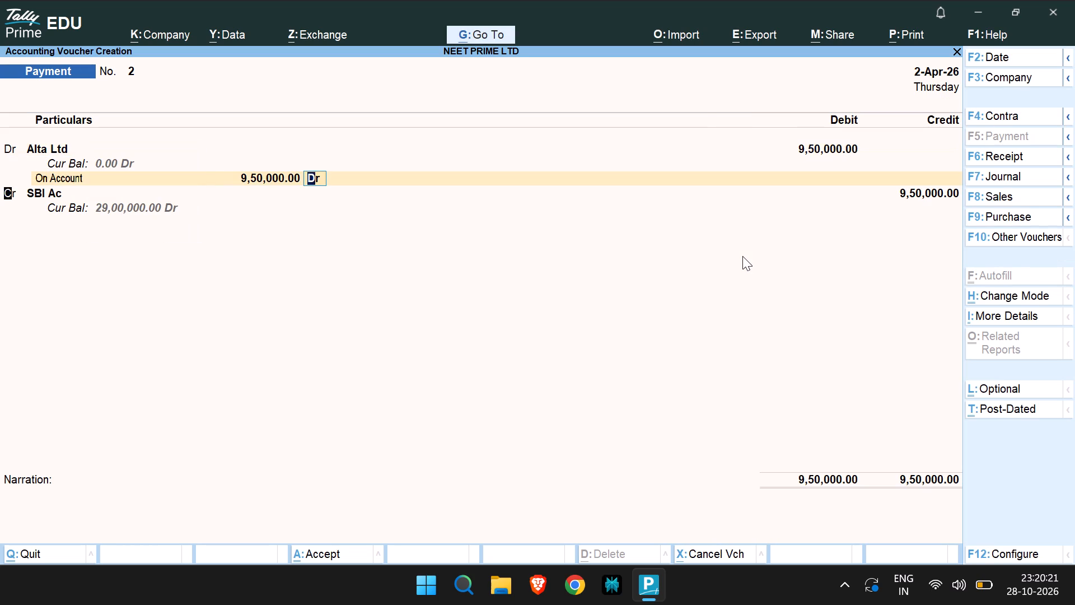
pyautogui.press('Return')
pyautogui.press('Return')
pyautogui.press('Return')
pyautogui.press('Return')
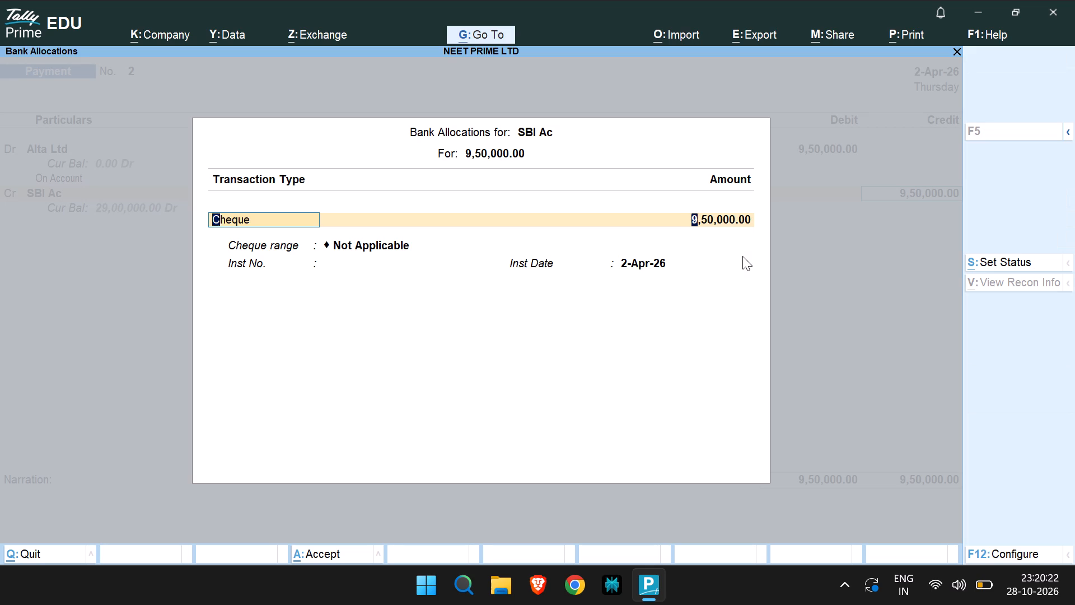
pyautogui.press('Return')
pyautogui.press('Return')
pyautogui.press('Return')
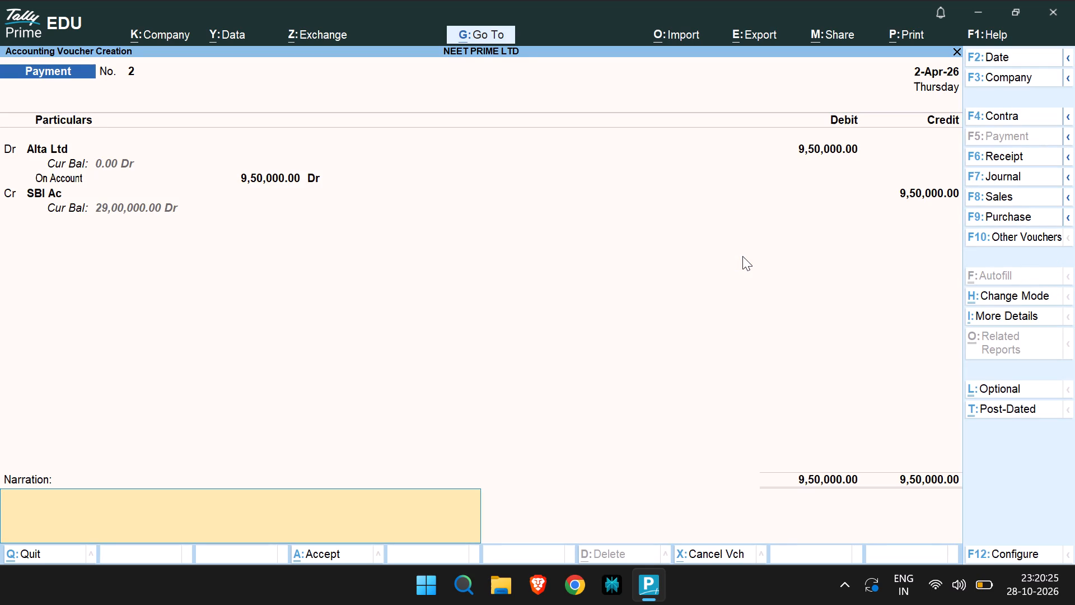
# Enter the narration "being payment of alta ltd" and save the payment voucher.
pyautogui.press('b')
pyautogui.write('ei')
pyautogui.press('n')
pyautogui.press('g')
pyautogui.press('space')
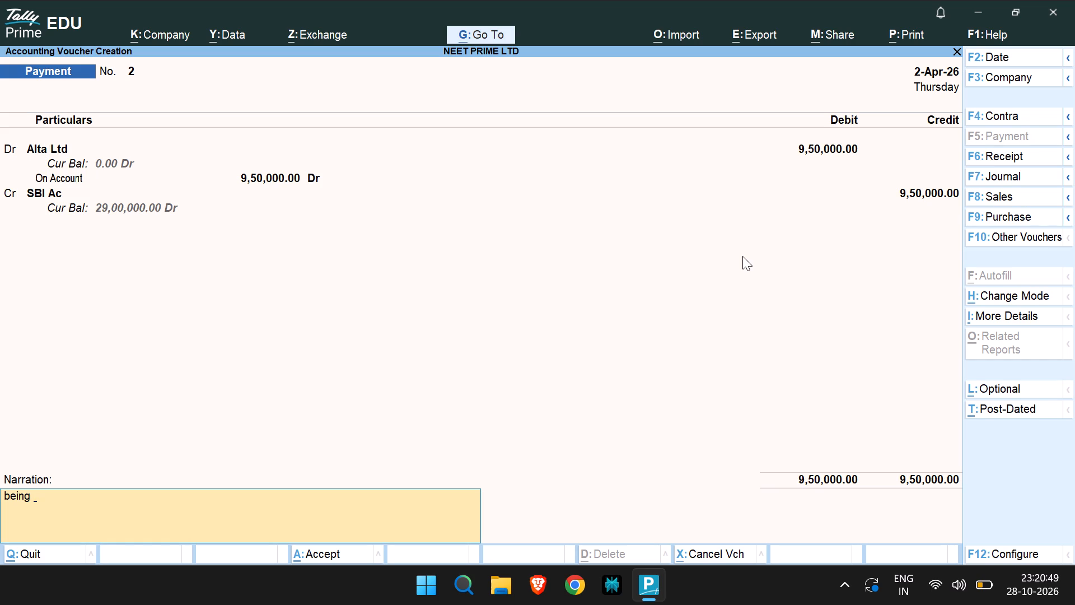
pyautogui.press('p')
pyautogui.press('a')
pyautogui.press('y')
pyautogui.press('m')
pyautogui.press('e')
pyautogui.press('t')
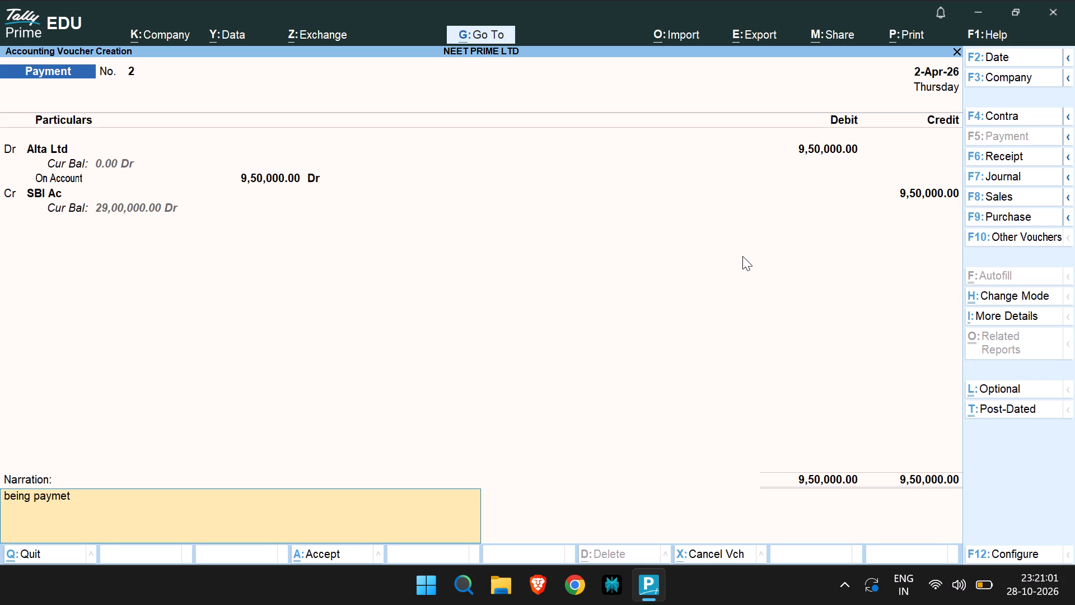
pyautogui.press('BackSpace')
pyautogui.write('nt')
pyautogui.press('space')
pyautogui.press('a')
pyautogui.press('BackSpace')
pyautogui.press('o')
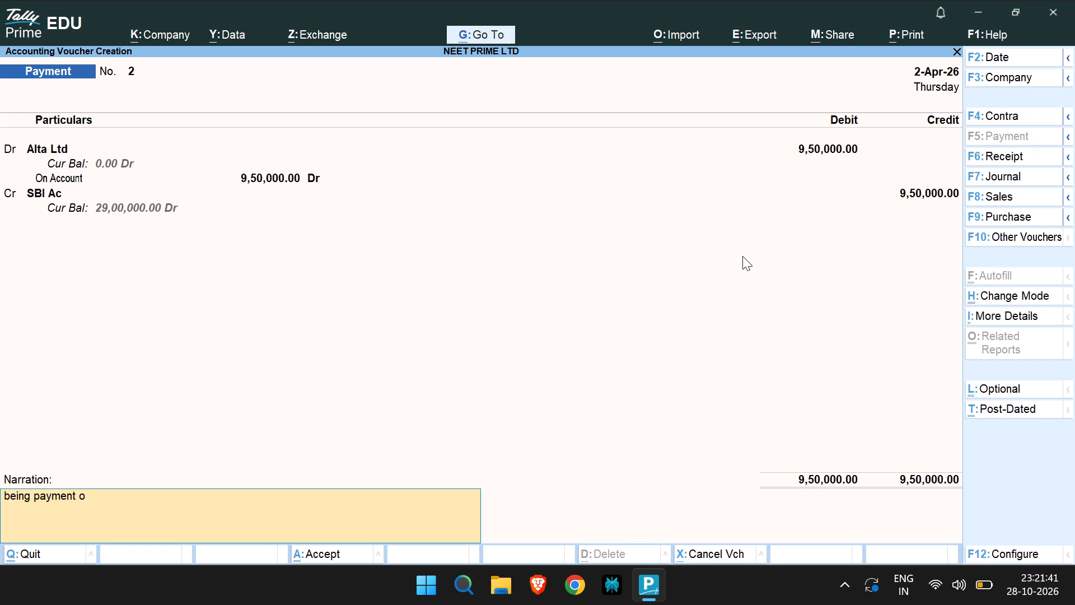
pyautogui.write('f')
pyautogui.press('space')
pyautogui.press('a')
pyautogui.press('l')
pyautogui.write('ta')
pyautogui.press('space')
pyautogui.write('ltd')
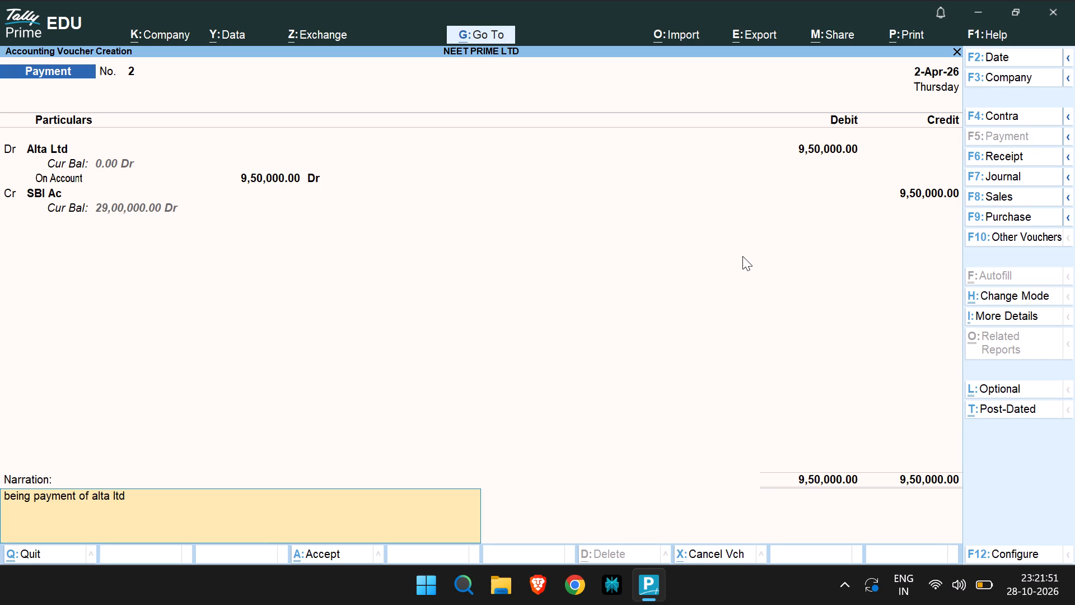
pyautogui.press('space')
pyautogui.press('Return')
pyautogui.press('Return')
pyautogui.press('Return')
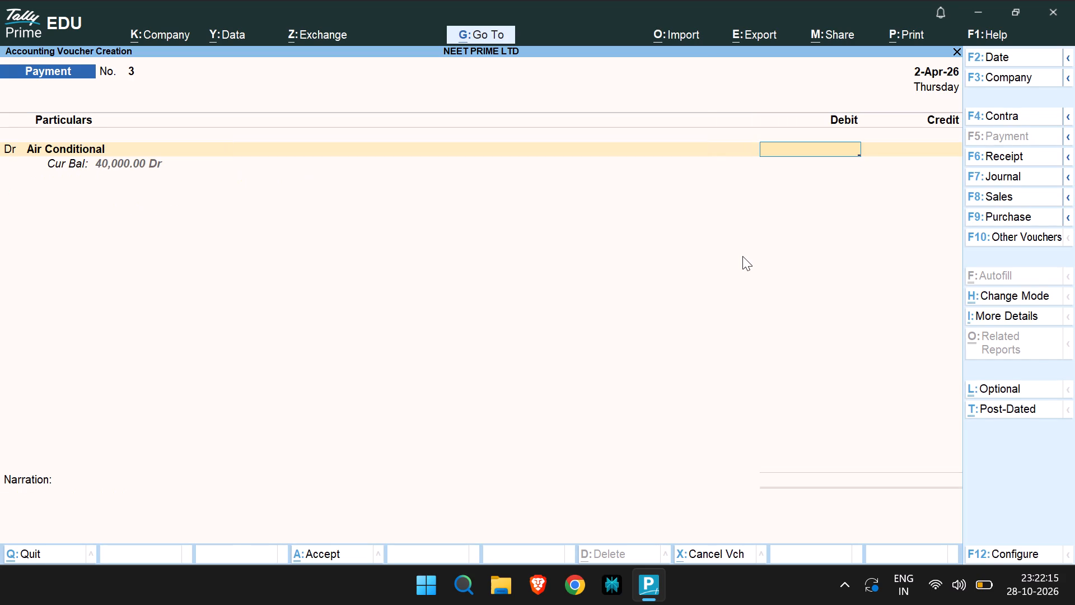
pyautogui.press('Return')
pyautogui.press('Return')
# Leave the new payment voucher unsaved and open the Day Book of NEET PRIME LTD.
pyautogui.press('Escape')
pyautogui.press('Escape')
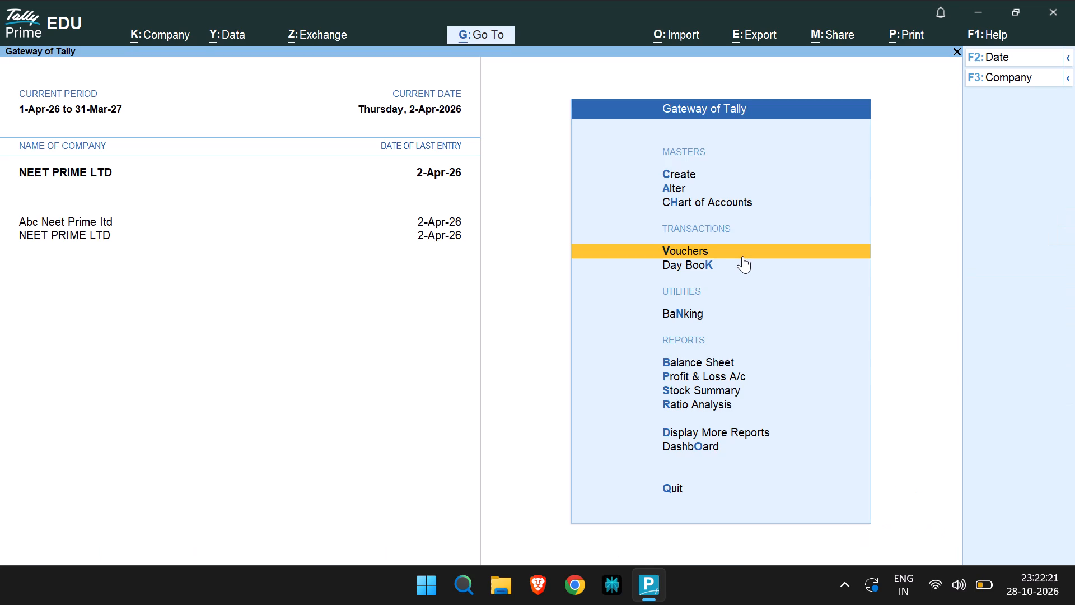
pyautogui.click(695, 273)
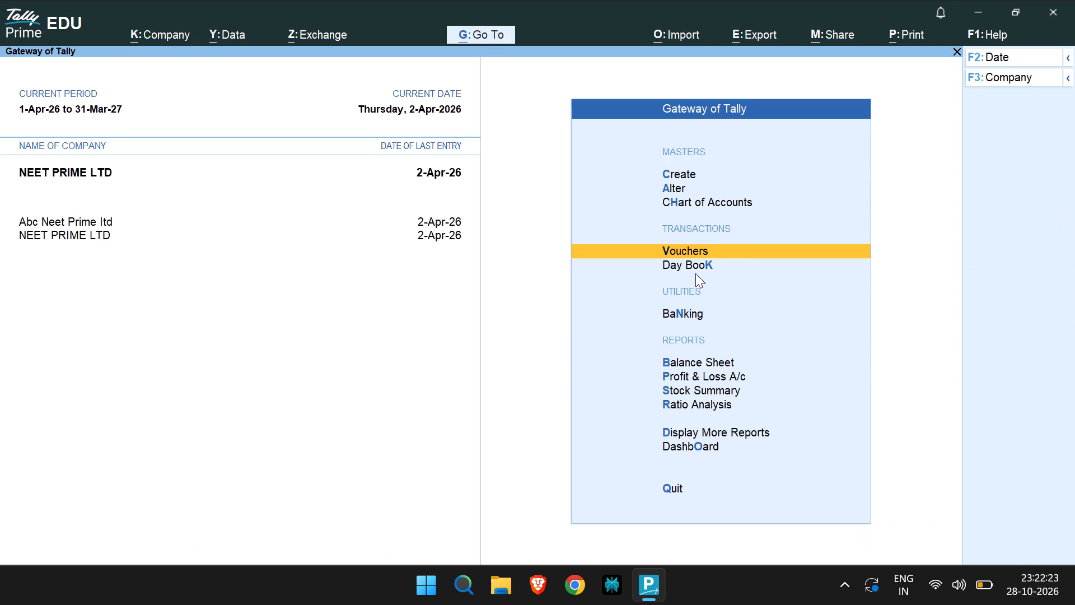
pyautogui.click(702, 264)
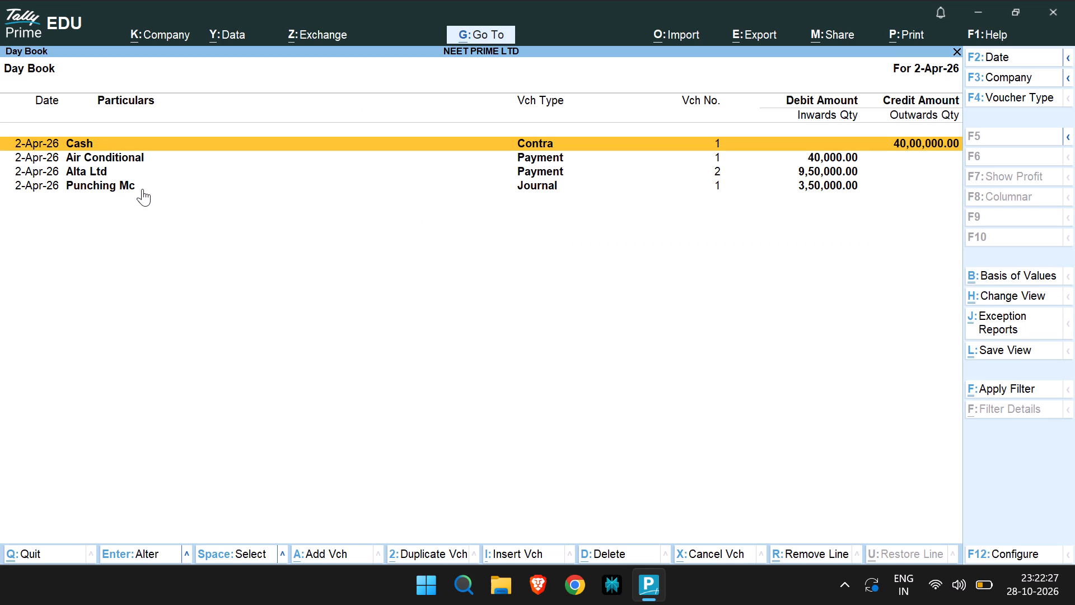
# Review the Air Conditional payment voucher from the Day Book and return to the list without changing it.
pyautogui.click(153, 151)
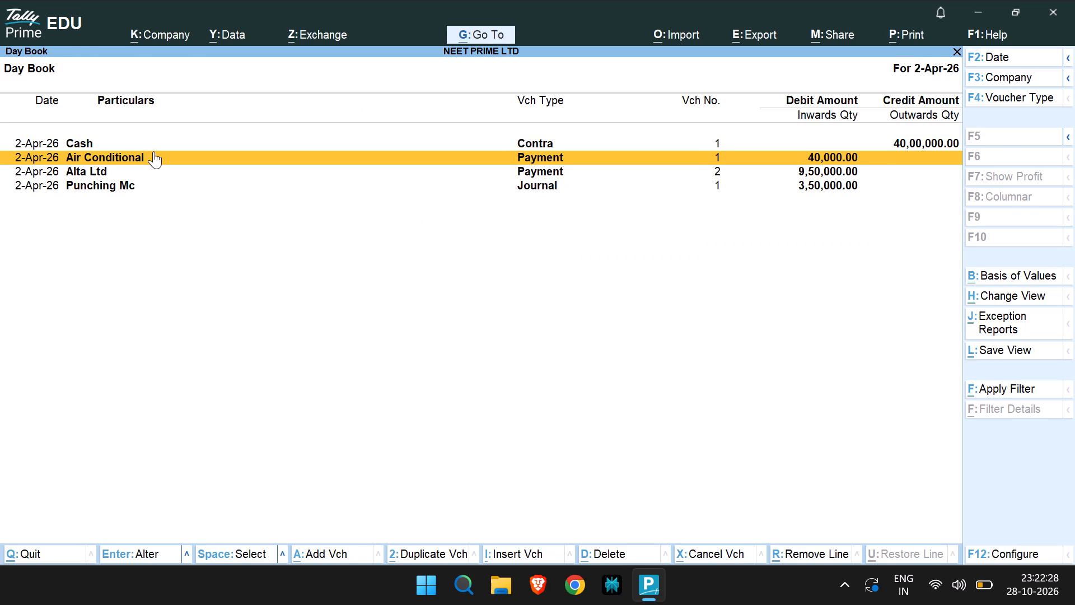
pyautogui.doubleClick(153, 151)
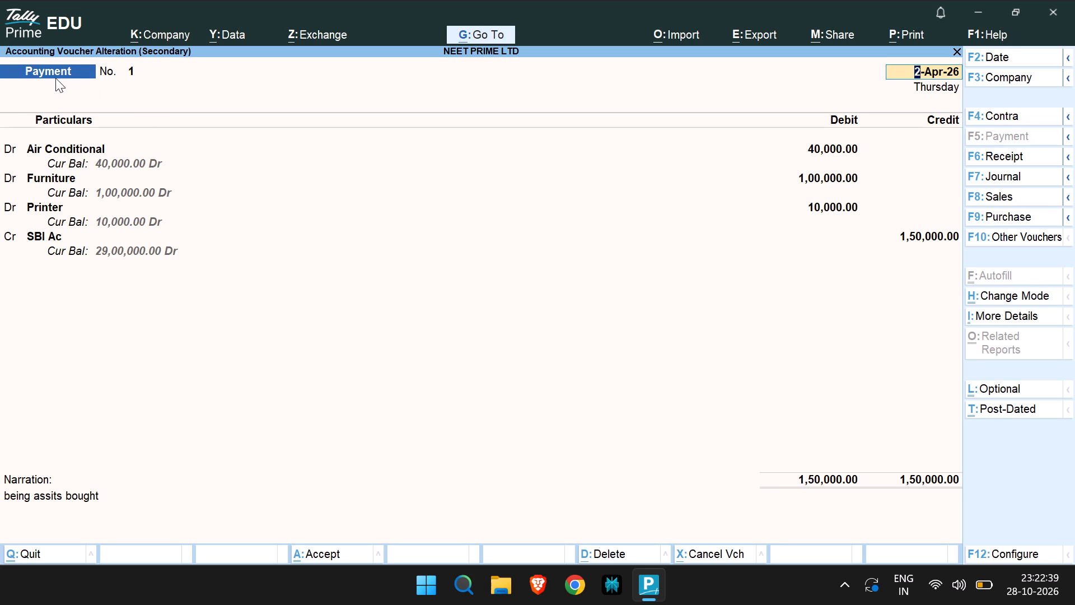
pyautogui.press('Escape')
pyautogui.press('Escape')
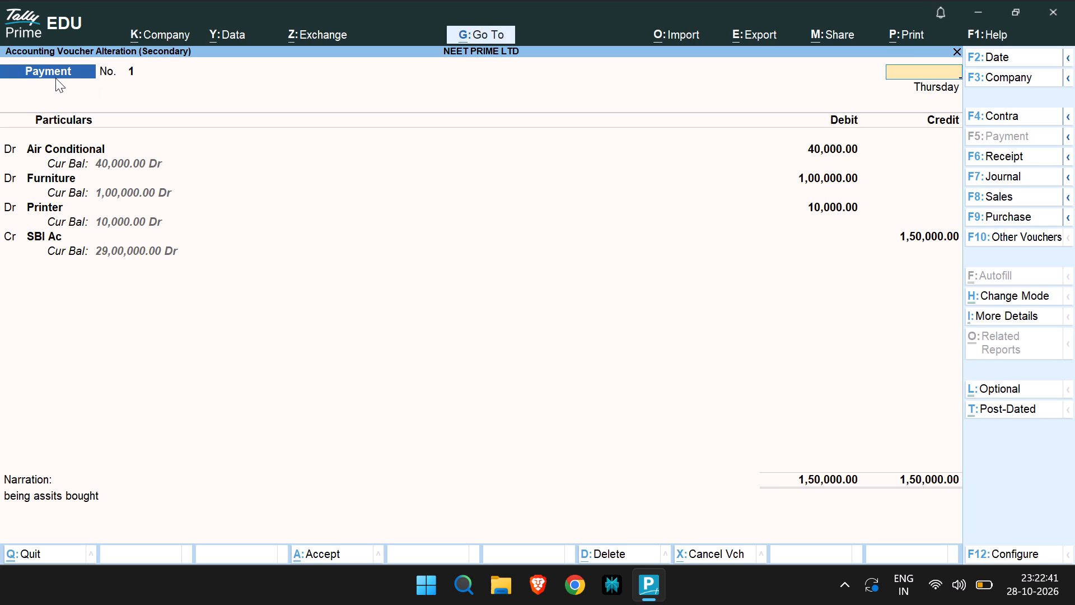
pyautogui.press('Escape')
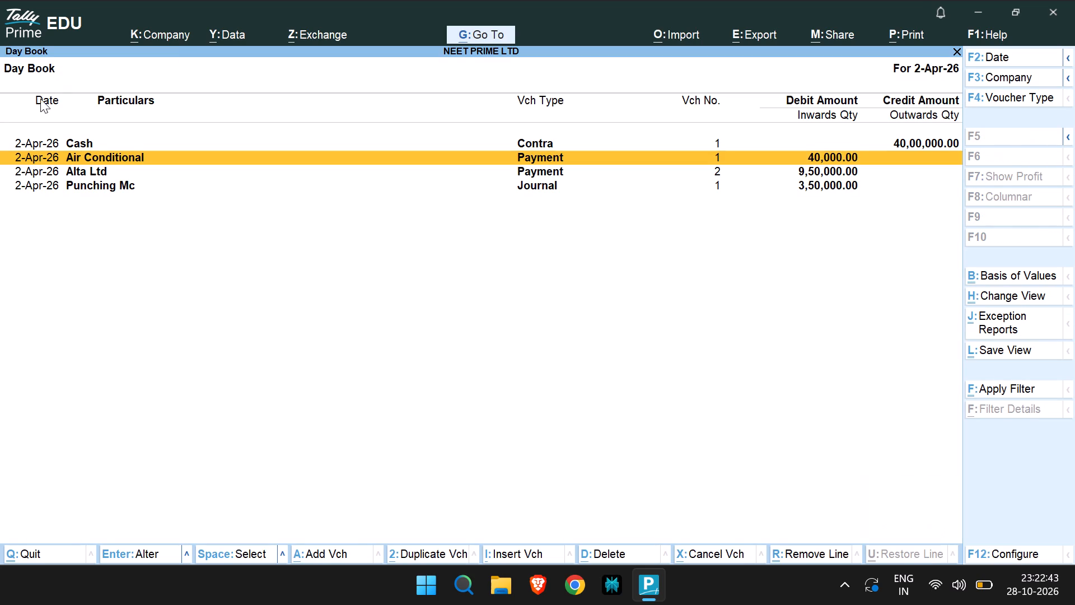
# Review the Cash contra voucher from the Day Book and return to the list without changing it.
pyautogui.click(78, 146)
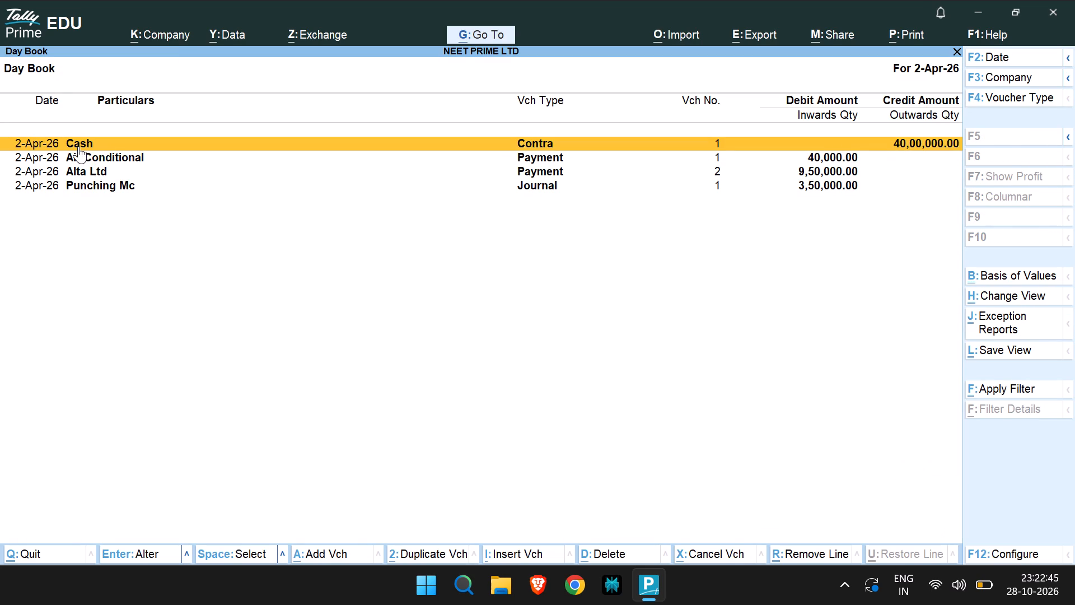
pyautogui.click(78, 146)
pyautogui.doubleClick(78, 146)
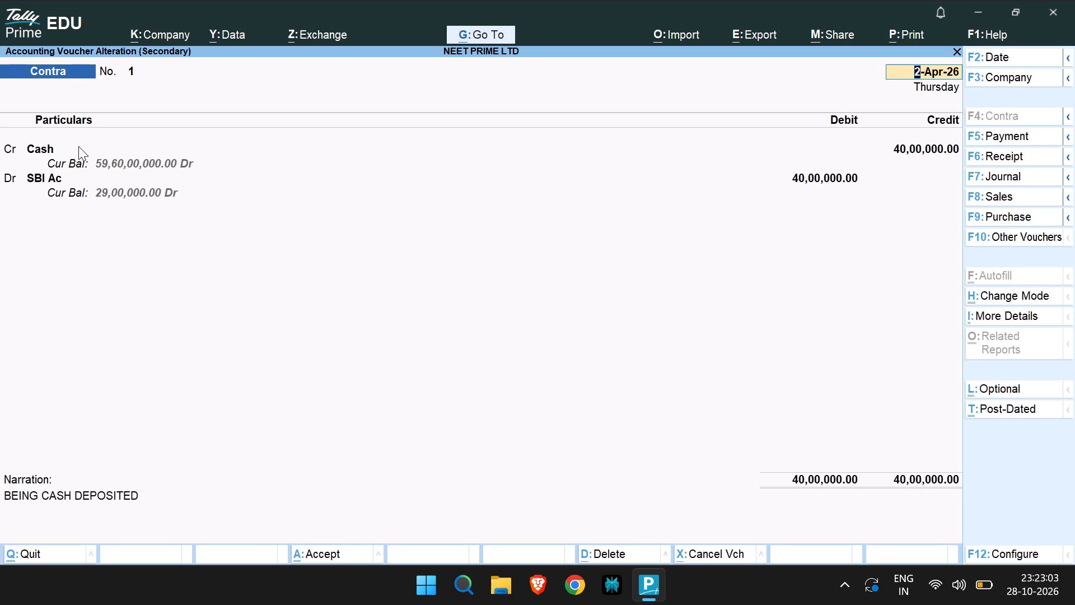
pyautogui.press('Escape')
pyautogui.press('Escape')
pyautogui.press('Escape')
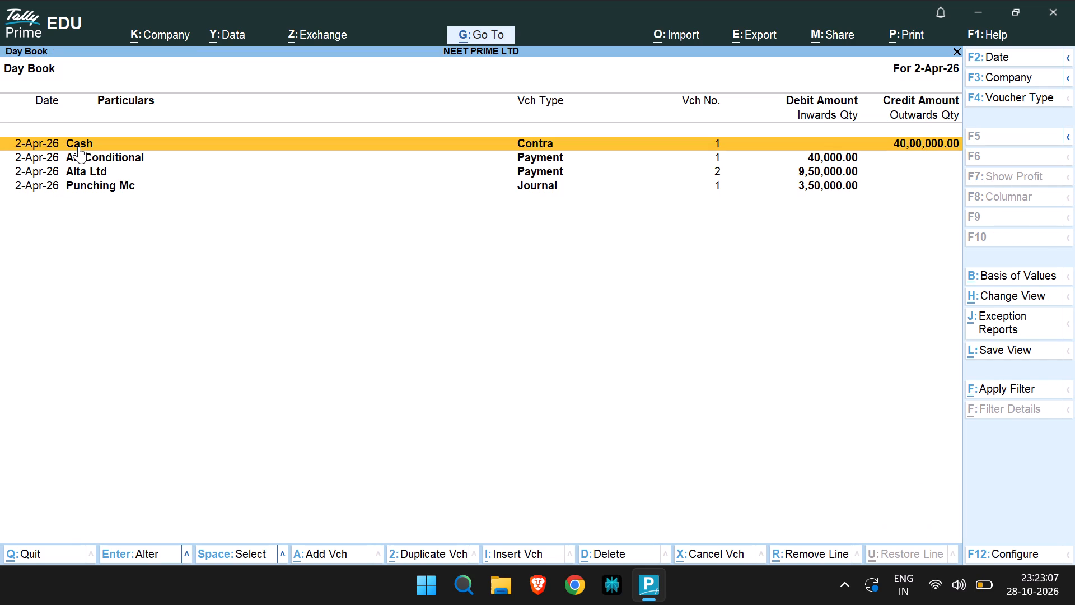
# Open the Punching Mc journal voucher from the Day Book for alteration and stay in it.
pyautogui.click(80, 183)
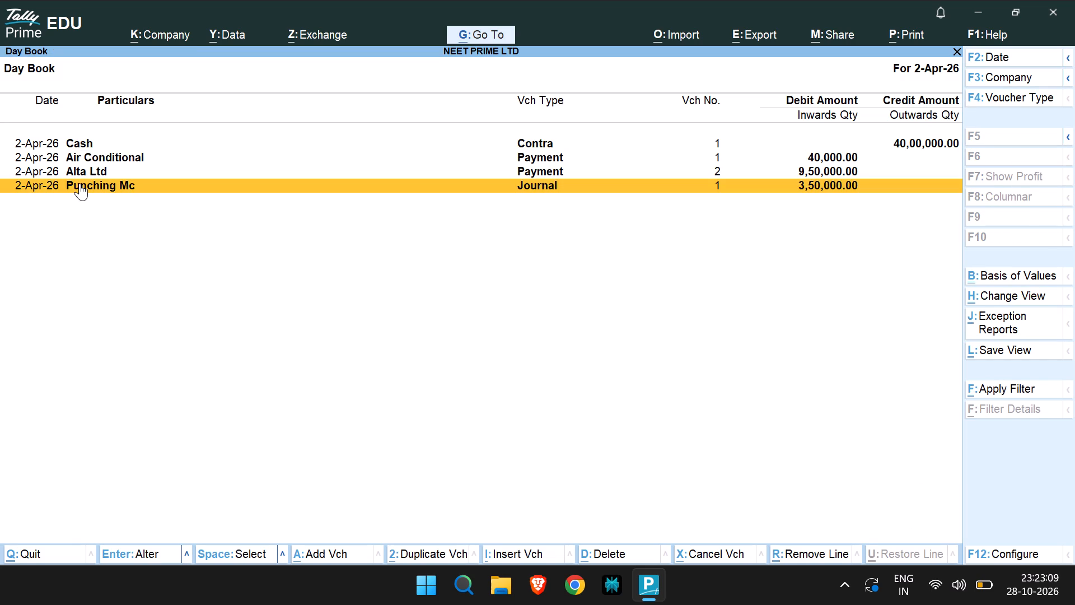
pyautogui.click(80, 183)
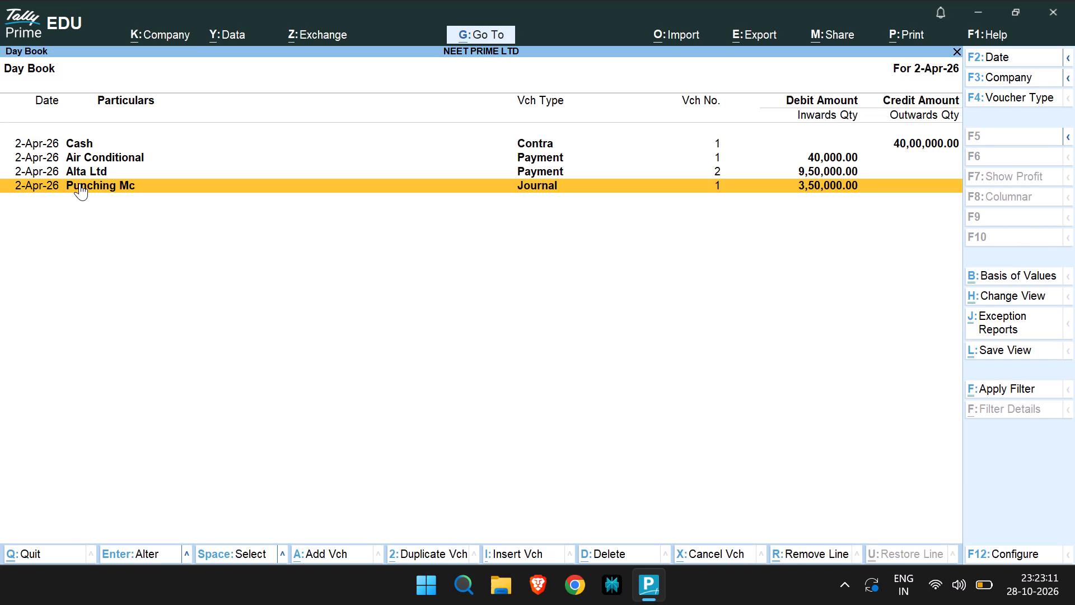
pyautogui.doubleClick(80, 183)
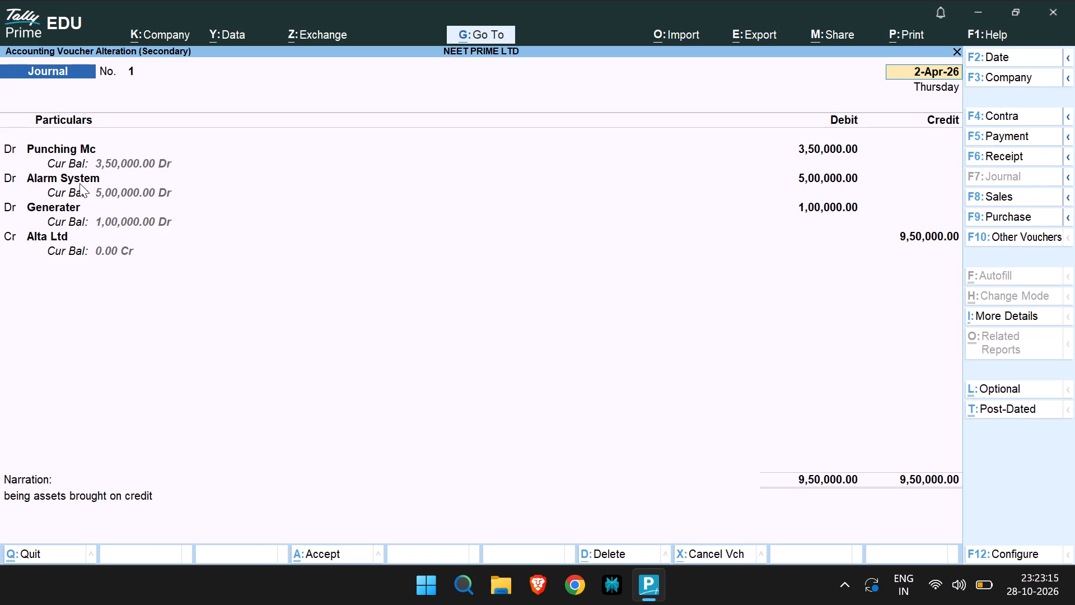
pyautogui.press('Escape')
pyautogui.press('Escape')
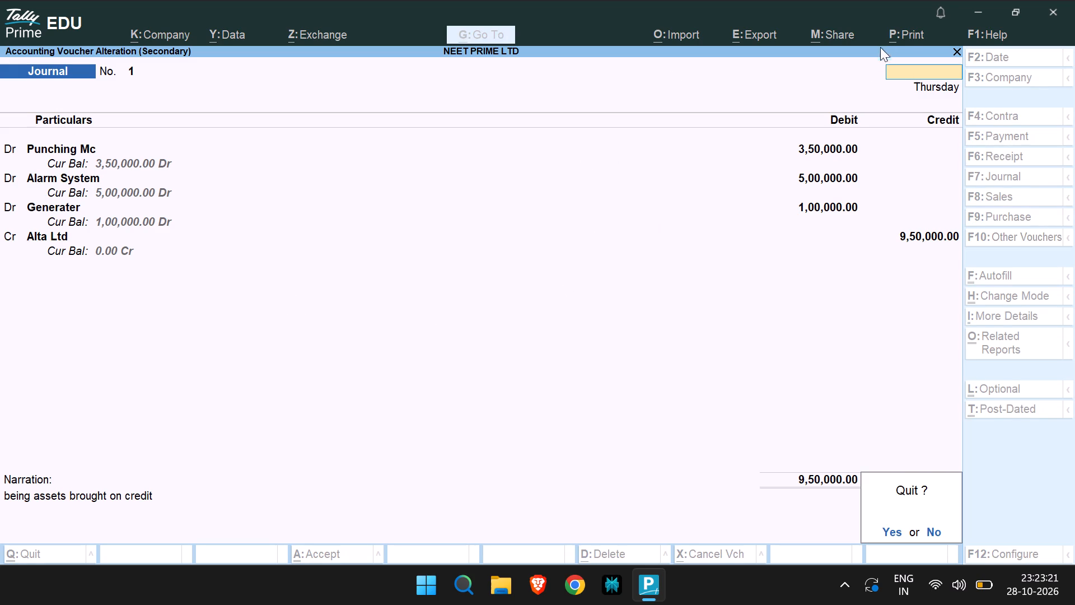
pyautogui.click(911, 34)
pyautogui.click(937, 535)
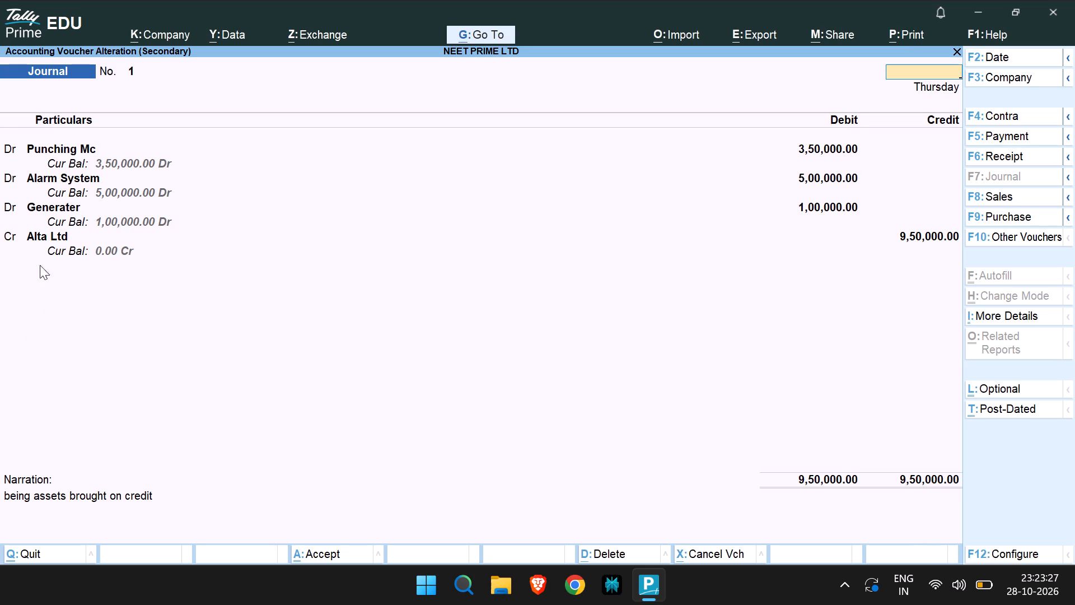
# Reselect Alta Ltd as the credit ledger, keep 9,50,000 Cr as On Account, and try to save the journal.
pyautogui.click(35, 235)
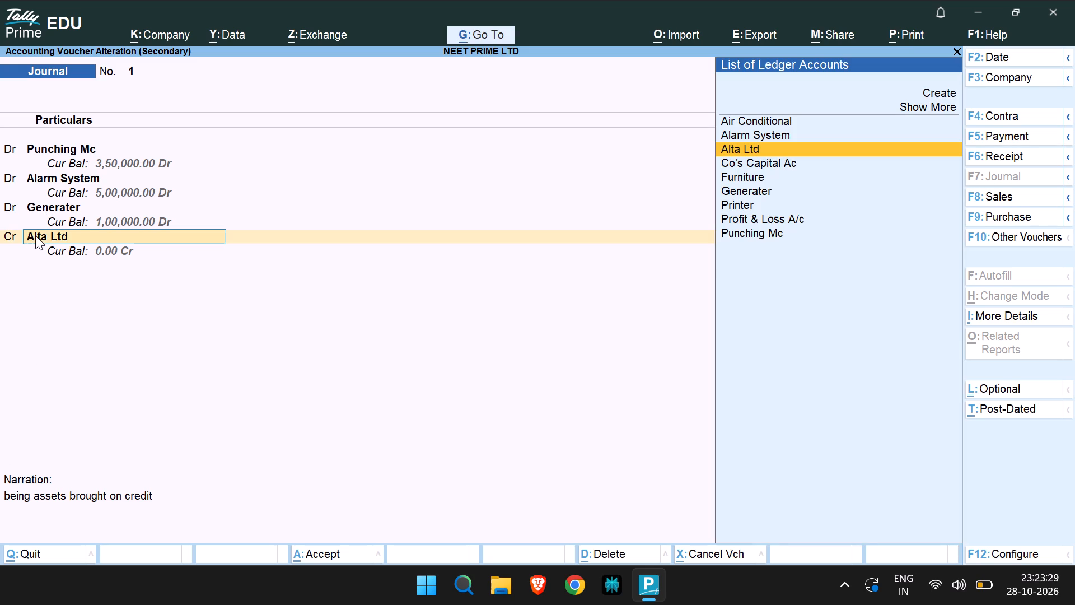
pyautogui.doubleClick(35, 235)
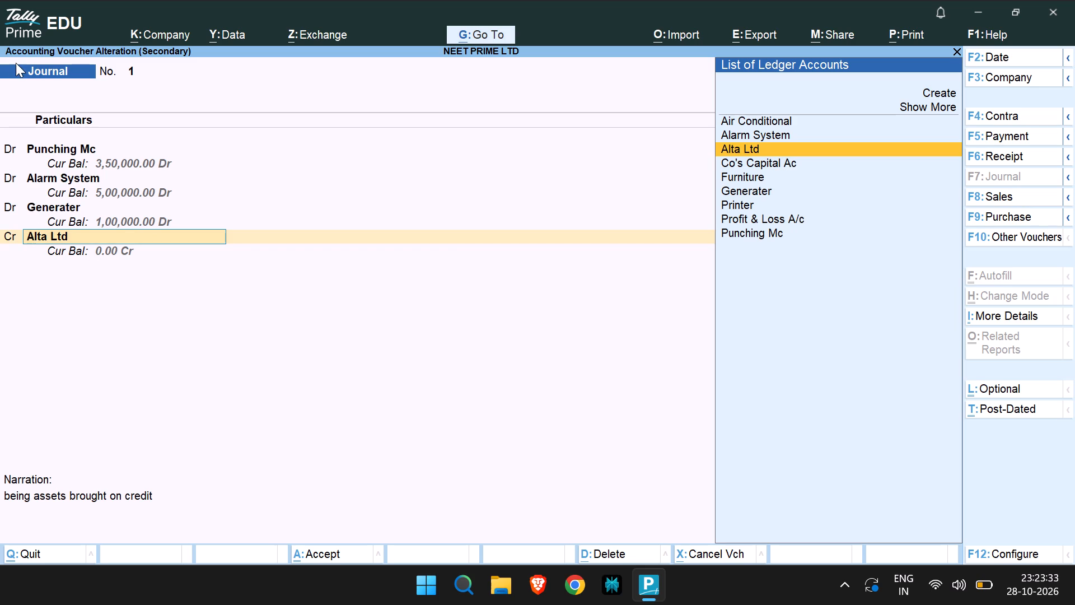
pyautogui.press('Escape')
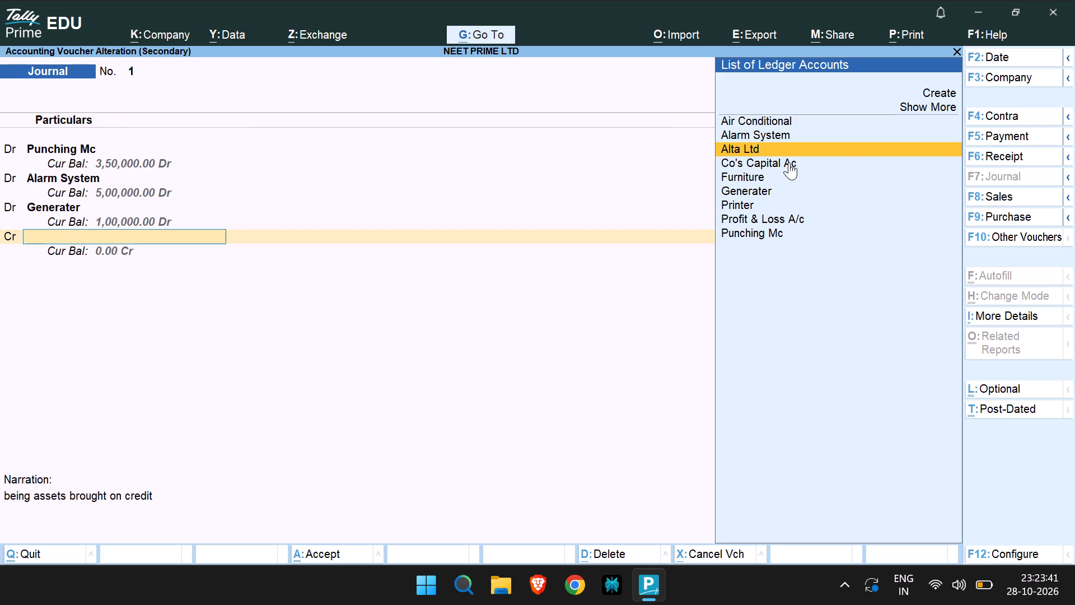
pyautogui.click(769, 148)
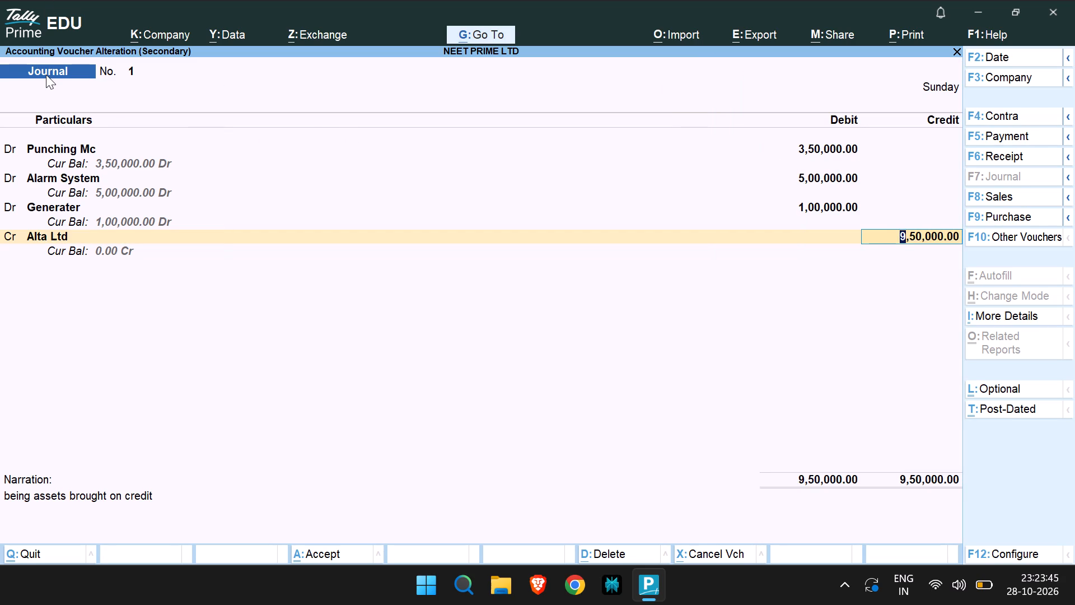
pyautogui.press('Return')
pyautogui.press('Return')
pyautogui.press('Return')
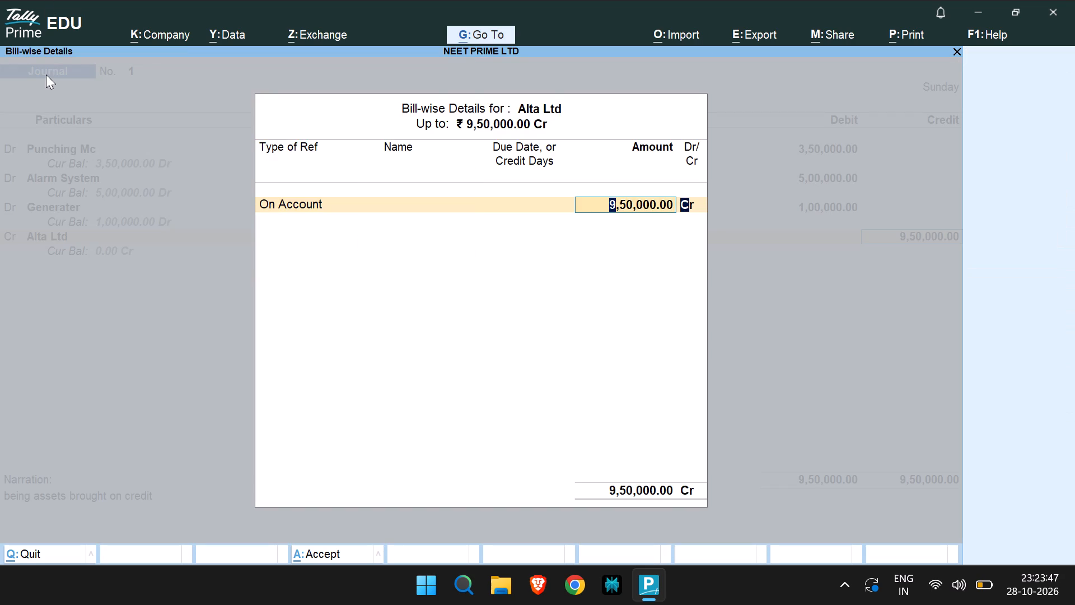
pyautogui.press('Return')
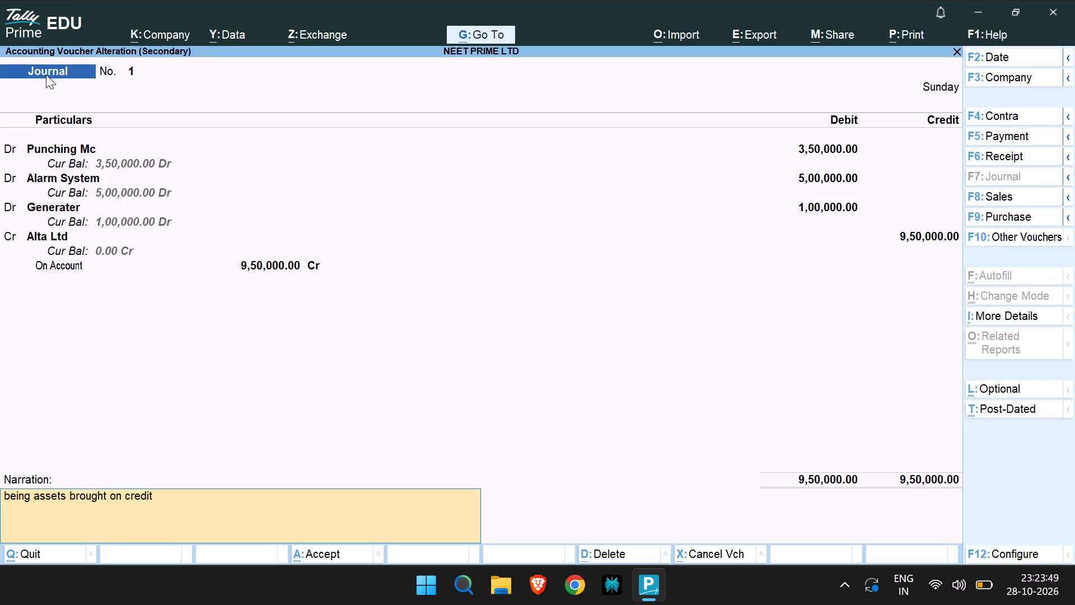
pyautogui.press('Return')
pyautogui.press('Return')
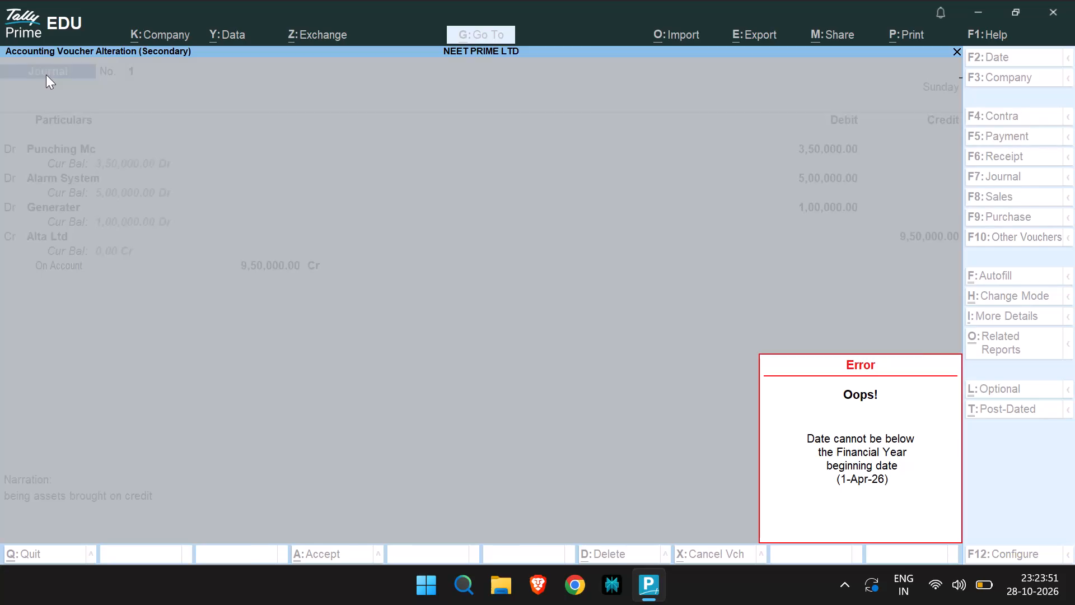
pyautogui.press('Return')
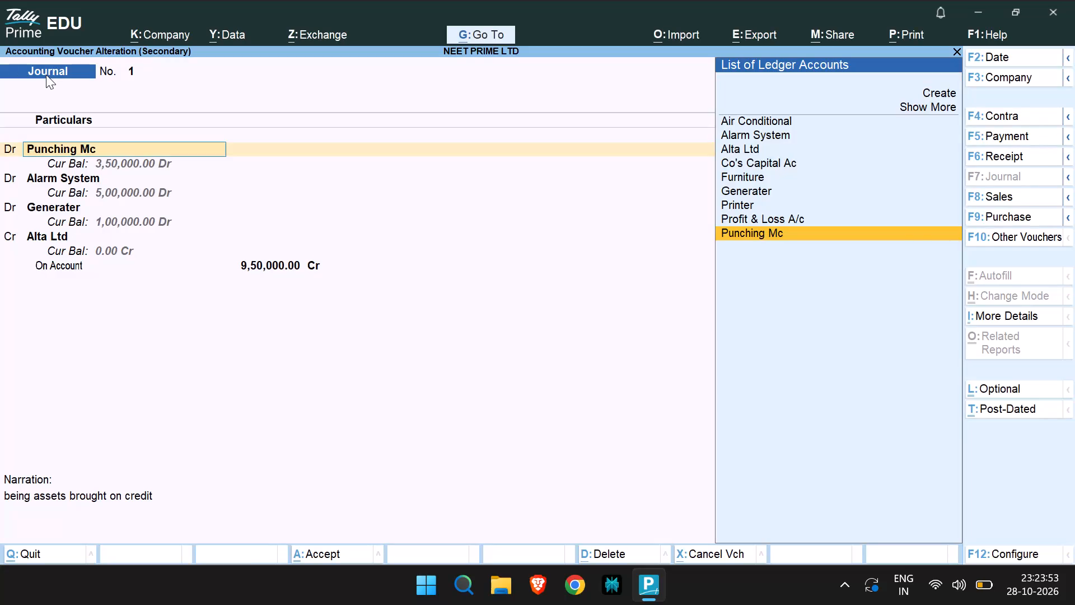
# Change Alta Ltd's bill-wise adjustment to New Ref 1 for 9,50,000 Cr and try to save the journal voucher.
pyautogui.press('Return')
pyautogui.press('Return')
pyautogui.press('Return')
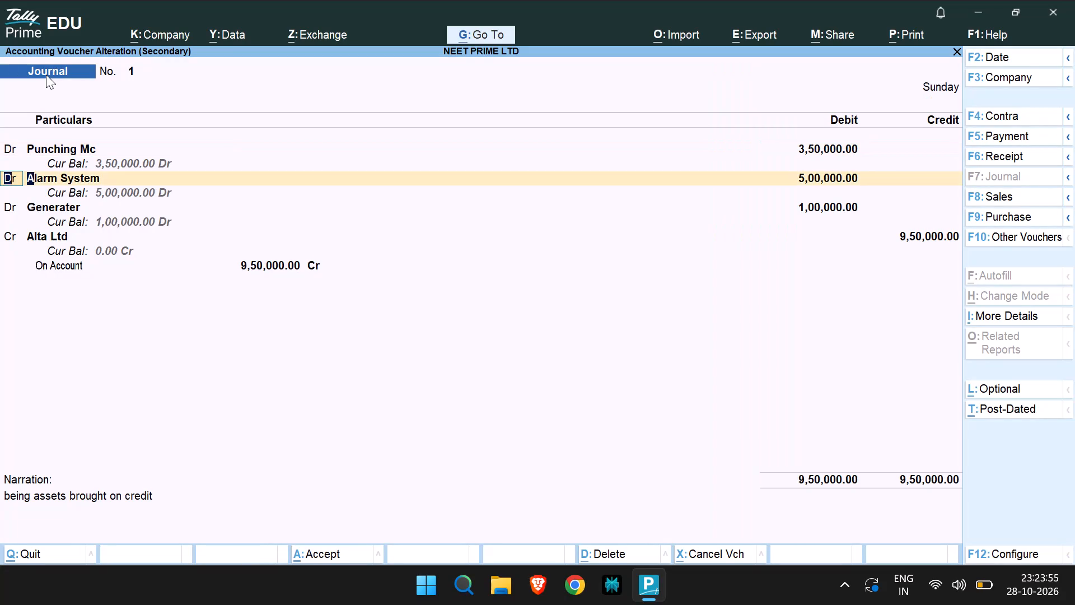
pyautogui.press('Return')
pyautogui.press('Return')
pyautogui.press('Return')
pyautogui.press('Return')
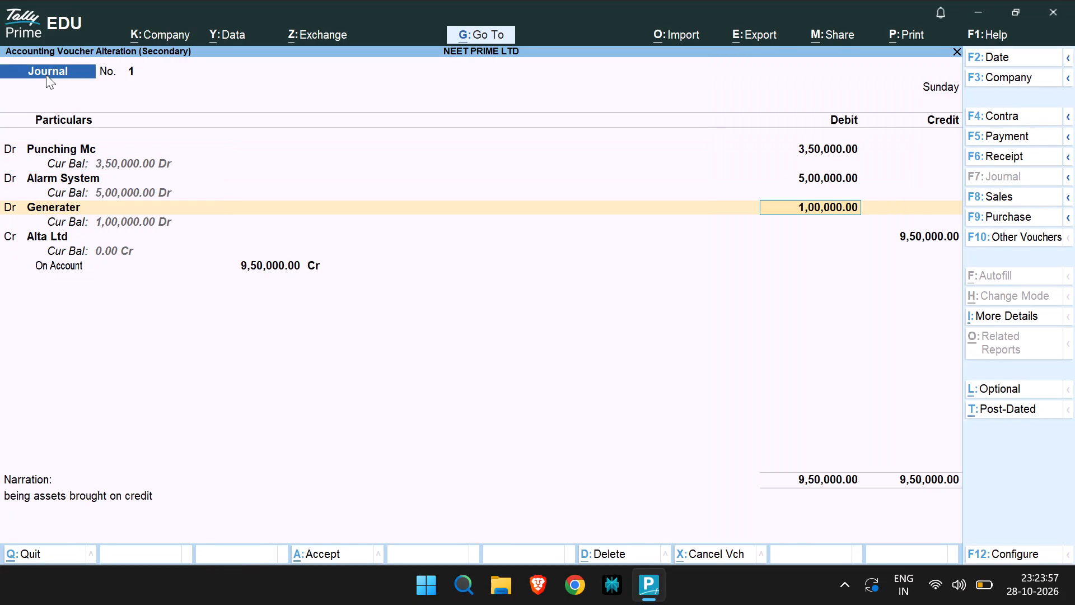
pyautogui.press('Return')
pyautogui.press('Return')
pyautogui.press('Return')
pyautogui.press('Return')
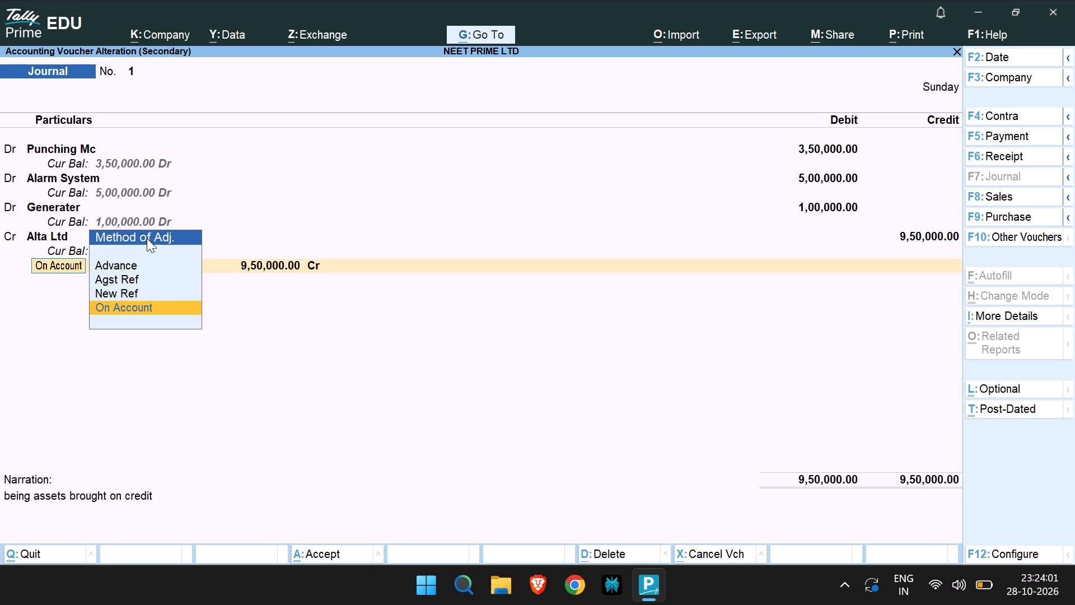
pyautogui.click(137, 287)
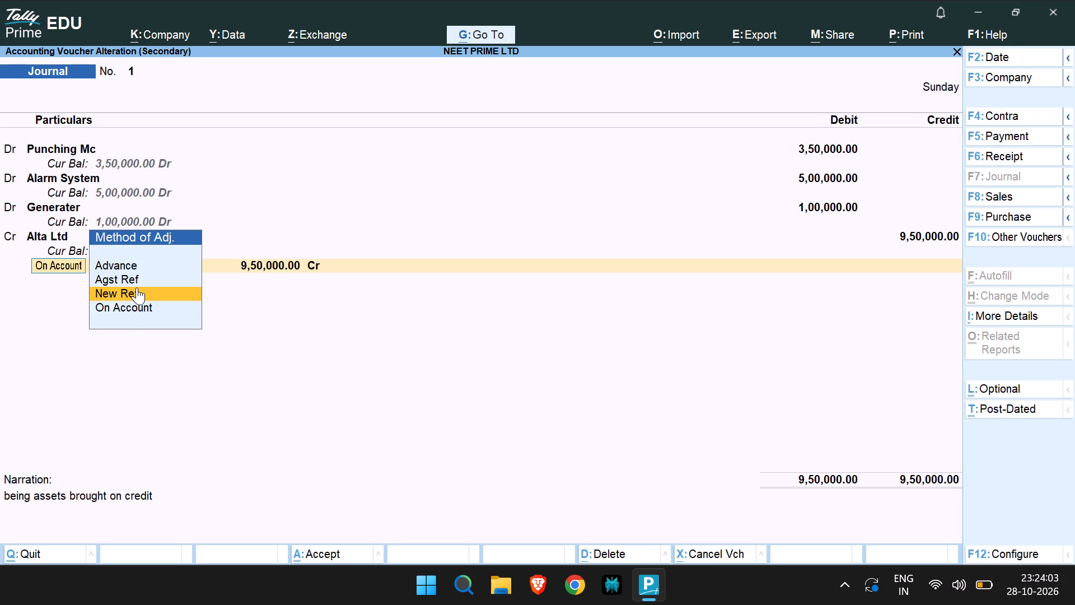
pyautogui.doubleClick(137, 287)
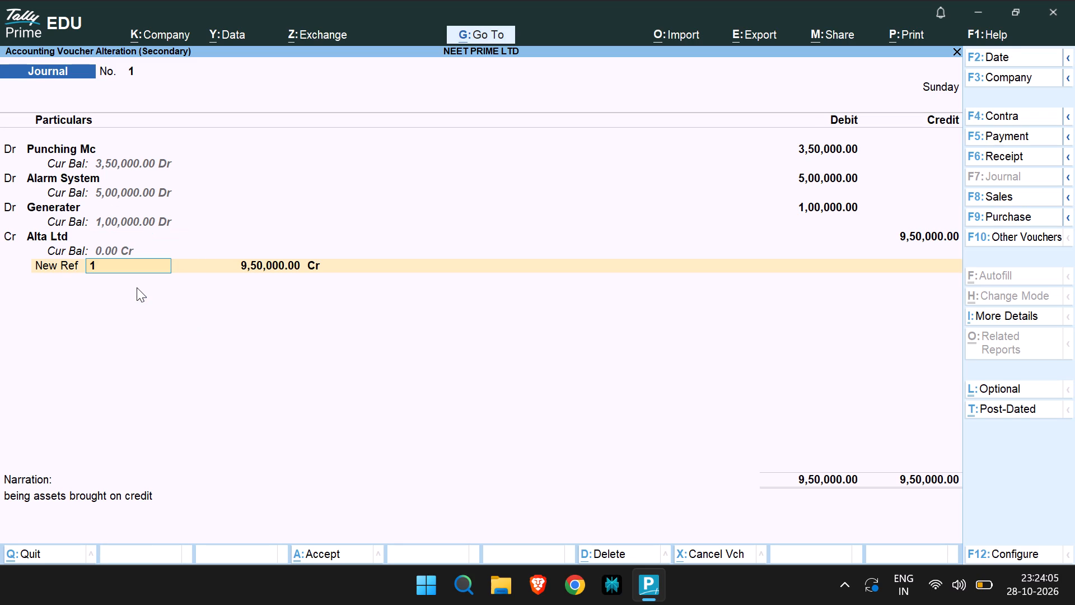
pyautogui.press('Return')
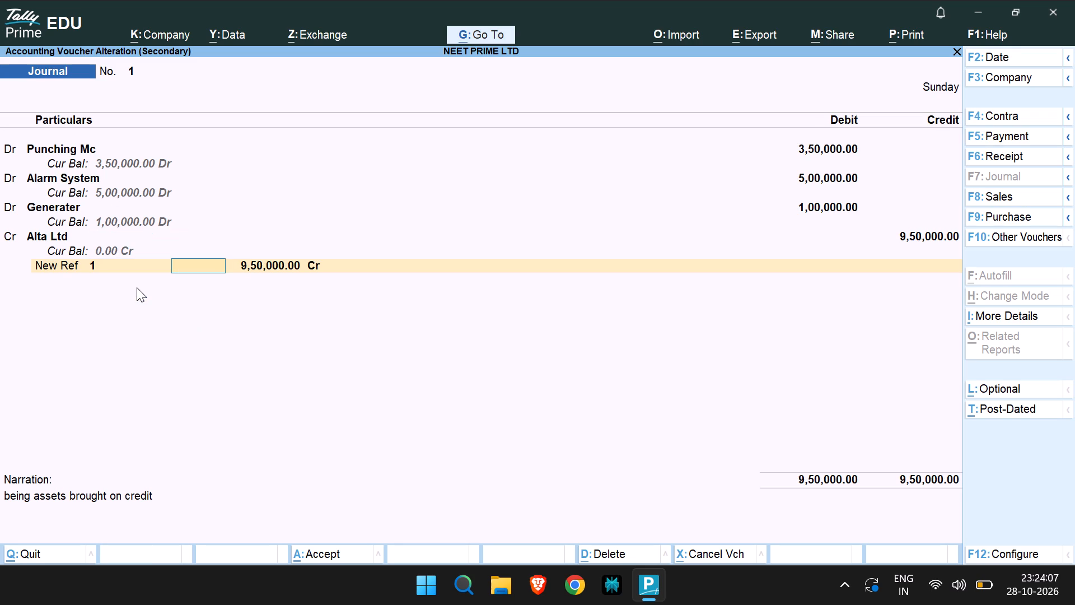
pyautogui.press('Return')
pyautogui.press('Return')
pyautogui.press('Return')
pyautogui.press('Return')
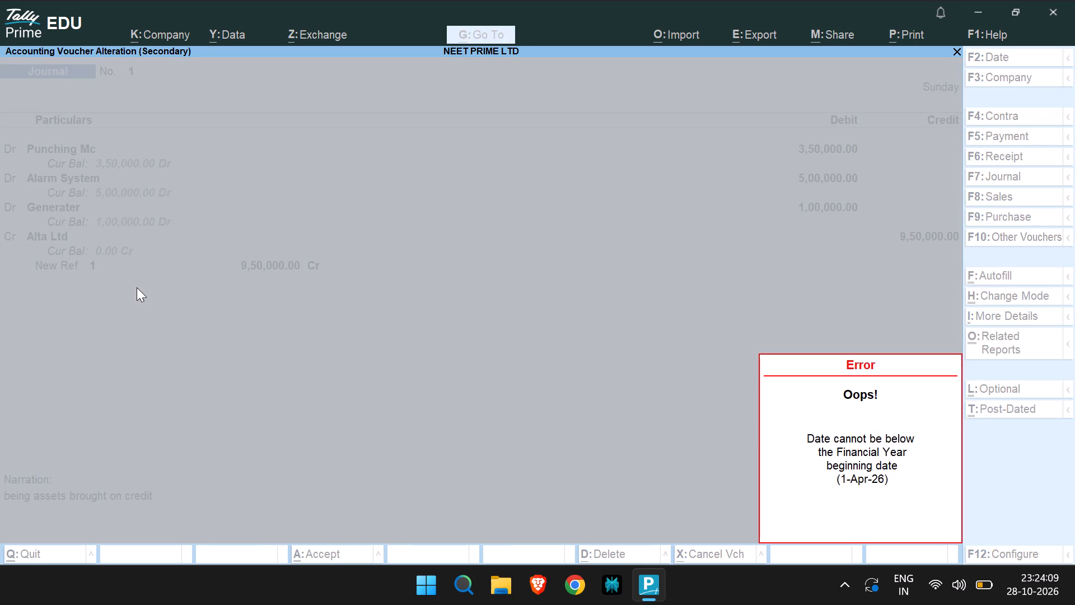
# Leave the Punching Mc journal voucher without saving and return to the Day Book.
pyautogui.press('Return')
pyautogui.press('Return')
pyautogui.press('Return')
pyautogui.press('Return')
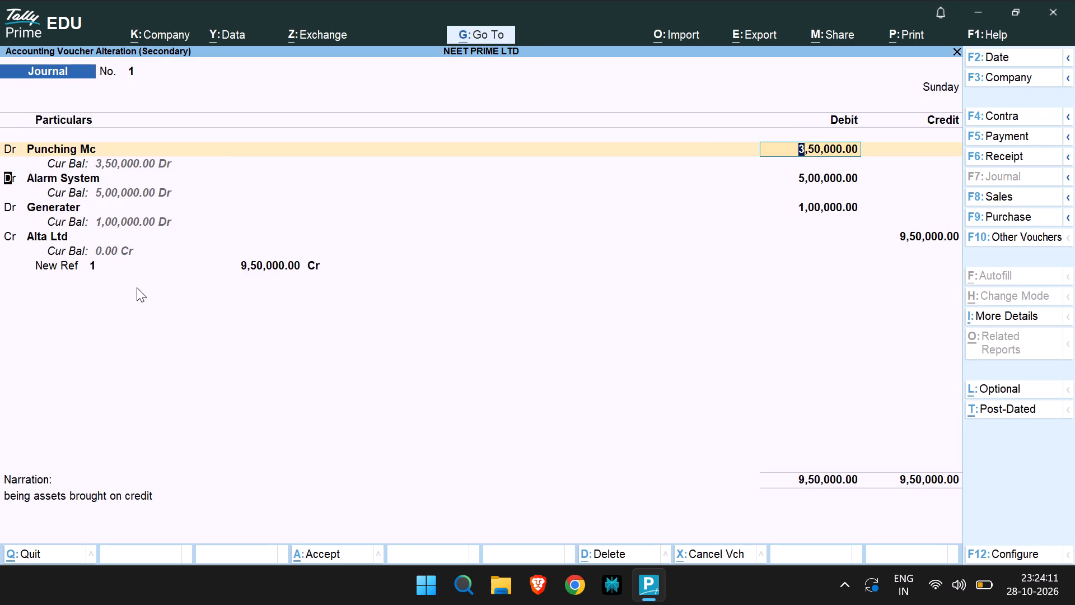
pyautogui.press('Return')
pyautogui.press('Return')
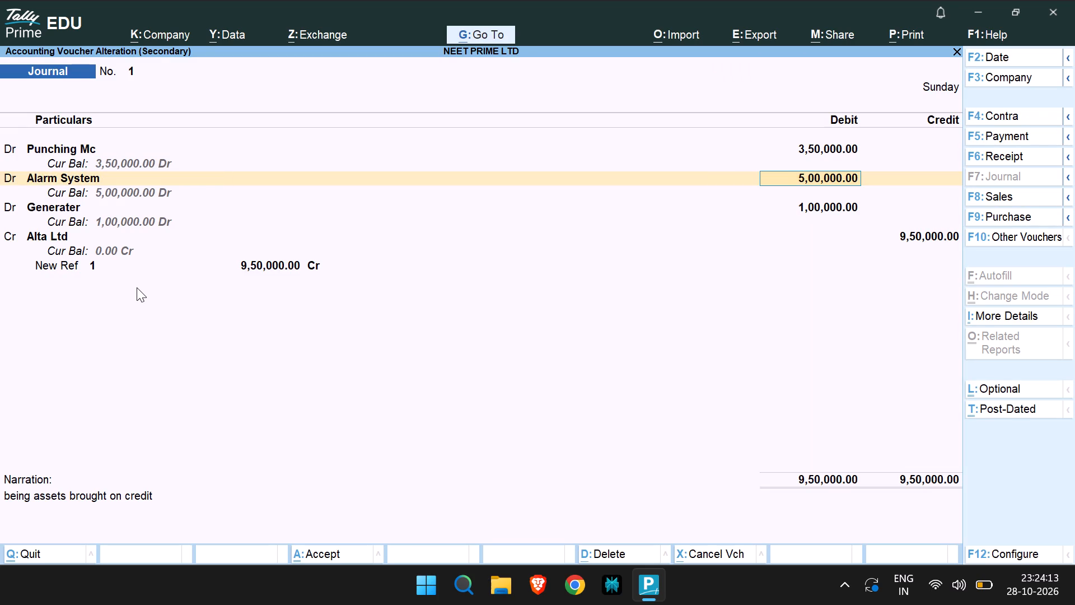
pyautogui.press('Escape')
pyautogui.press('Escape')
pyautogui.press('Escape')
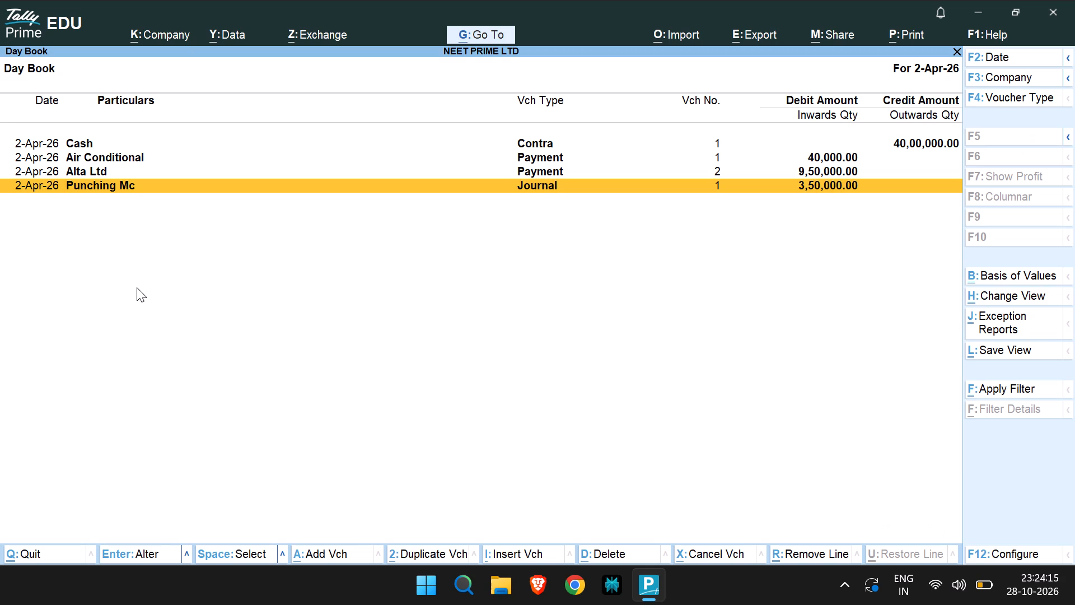
# Reopen the Punching Mc journal voucher from the Day Book.
pyautogui.click(228, 197)
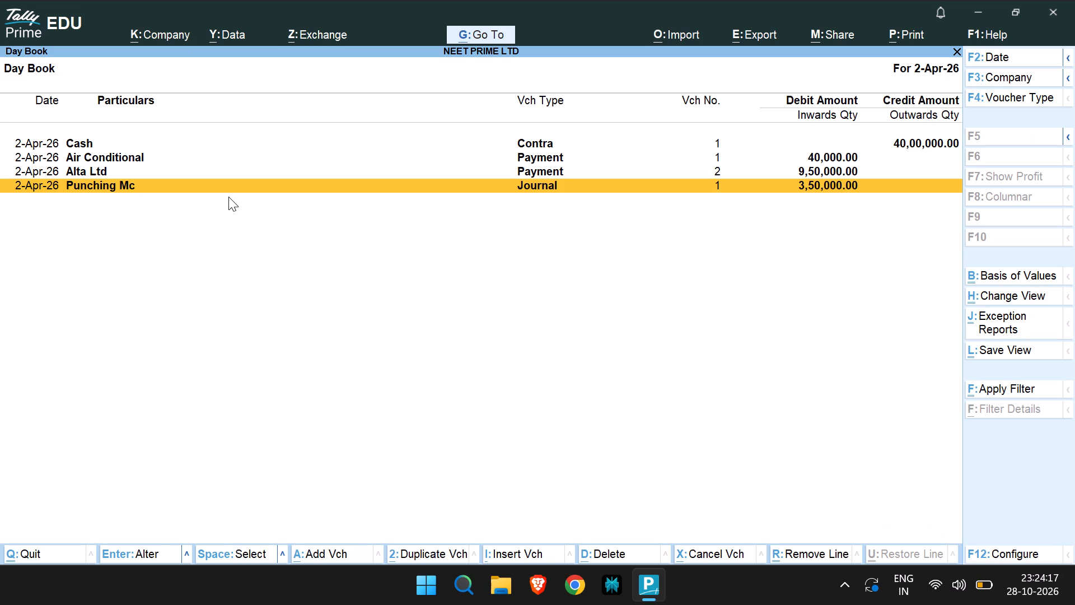
pyautogui.click(228, 187)
pyautogui.doubleClick(228, 187)
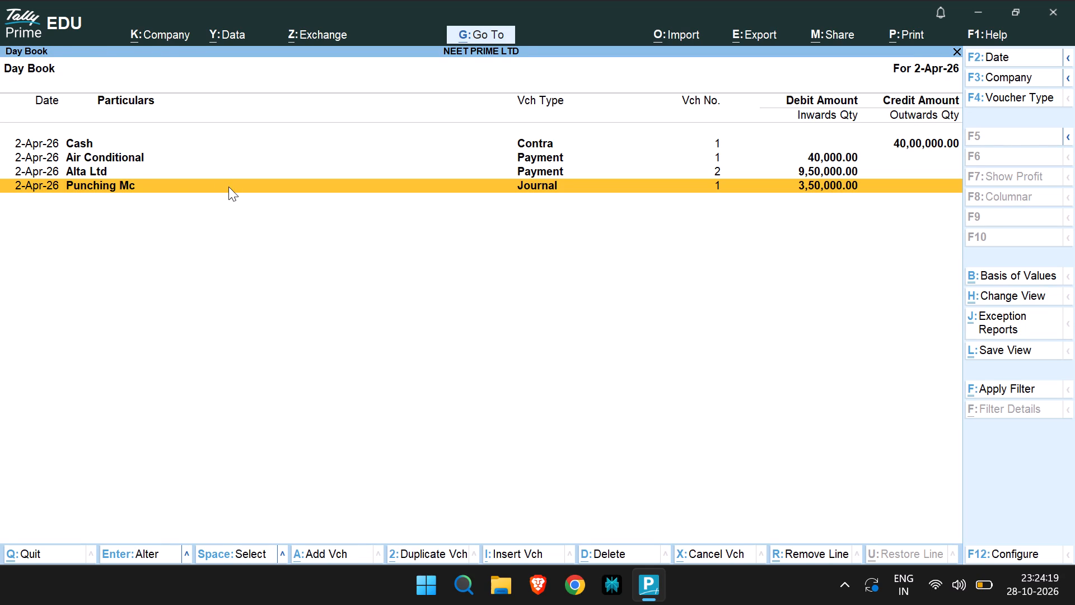
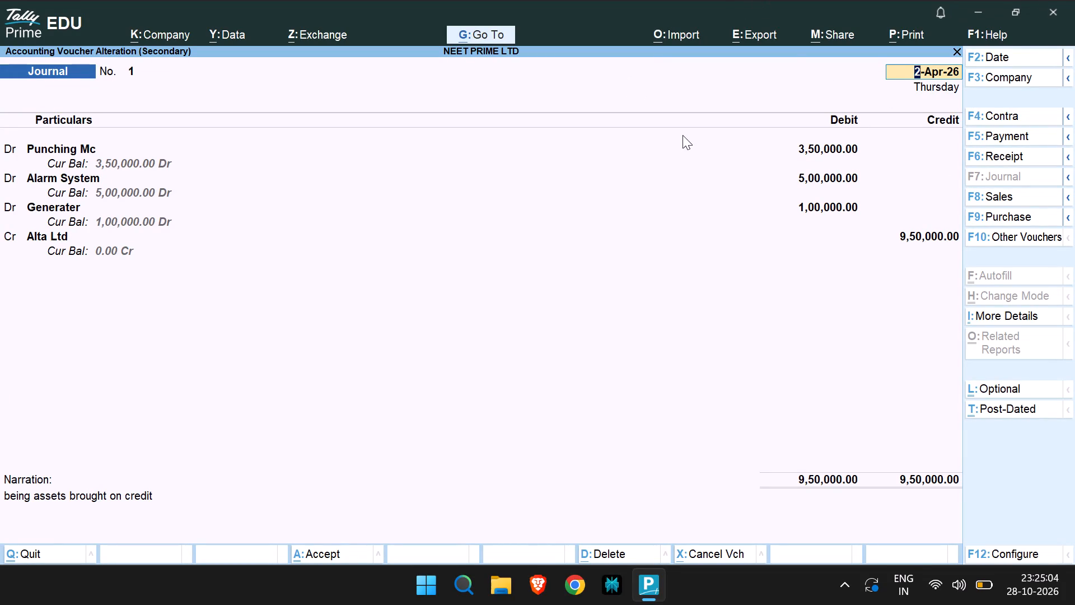
# Leave the Punching Mc journal voucher and the Day Book without changes, and quit TallyPrime.
pyautogui.press('Escape')
pyautogui.press('Escape')
pyautogui.press('Escape')
pyautogui.press('Escape')
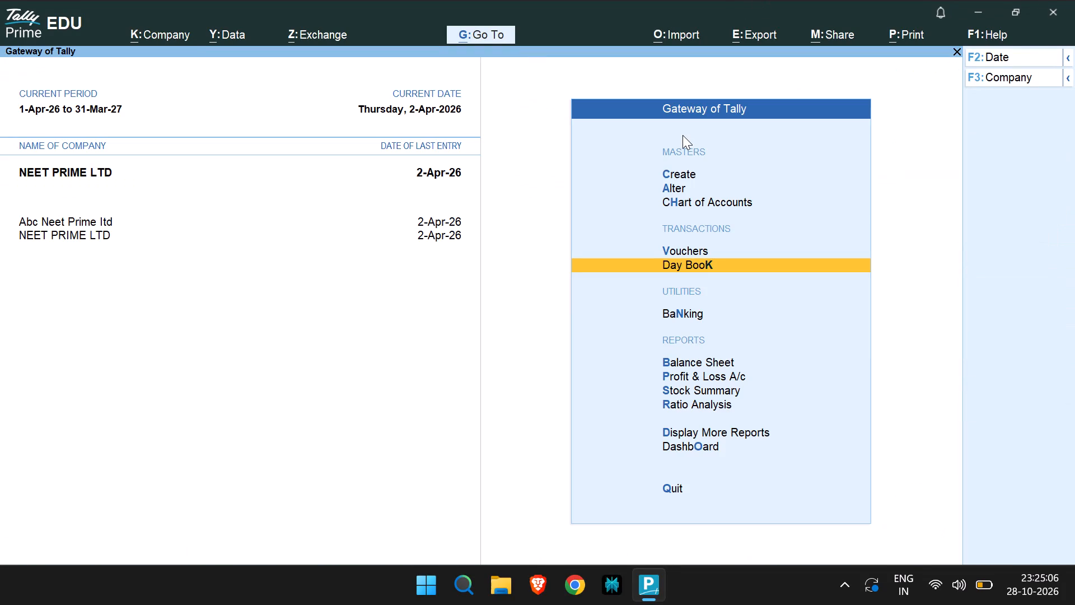
pyautogui.press('Escape')
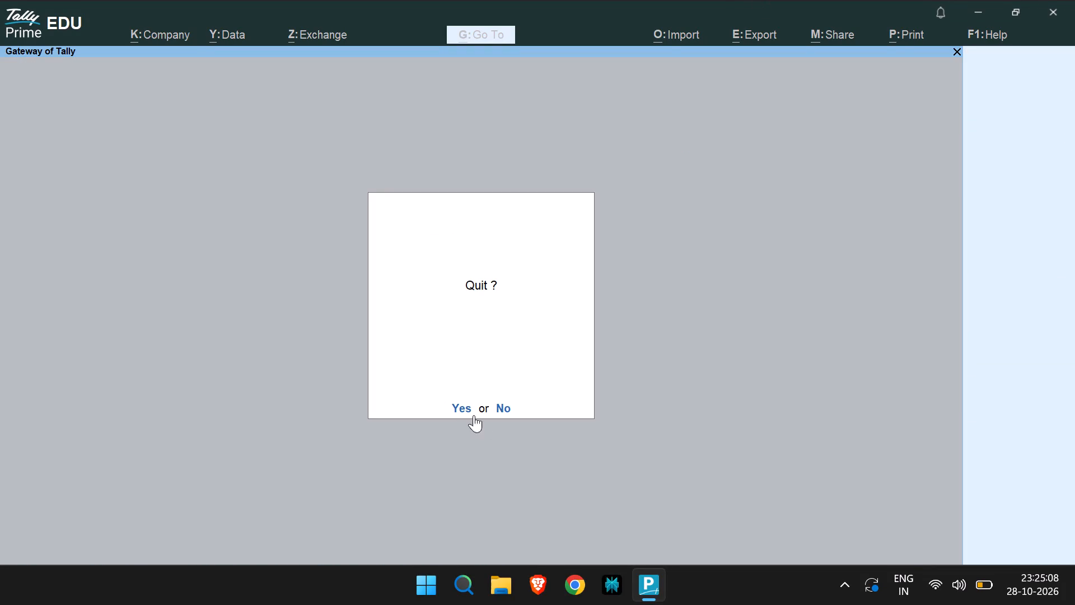
pyautogui.click(456, 404)
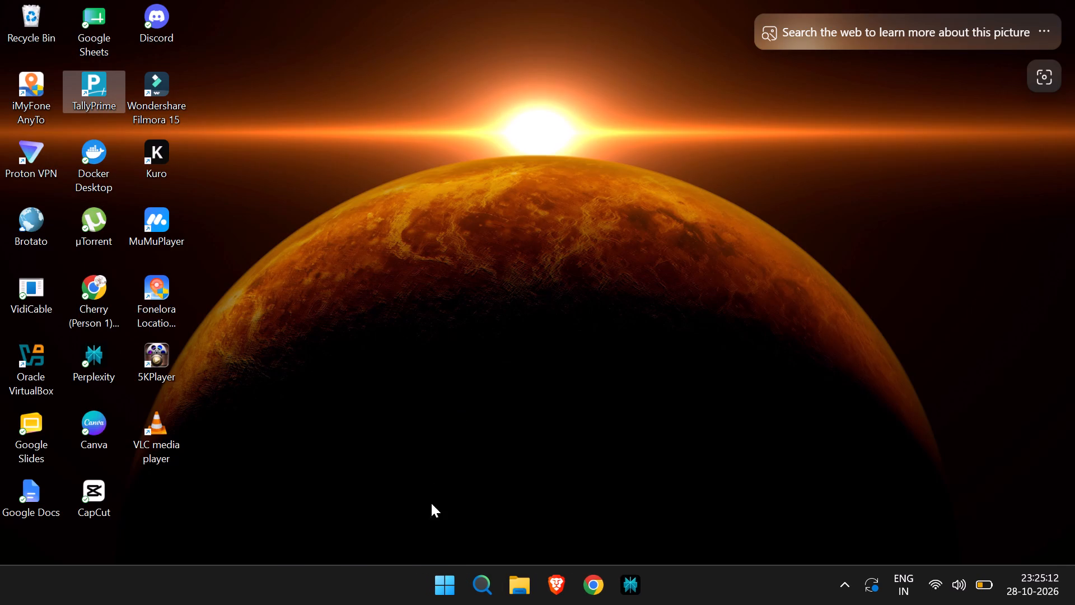
# Open the Windows power options.
pyautogui.click(439, 585)
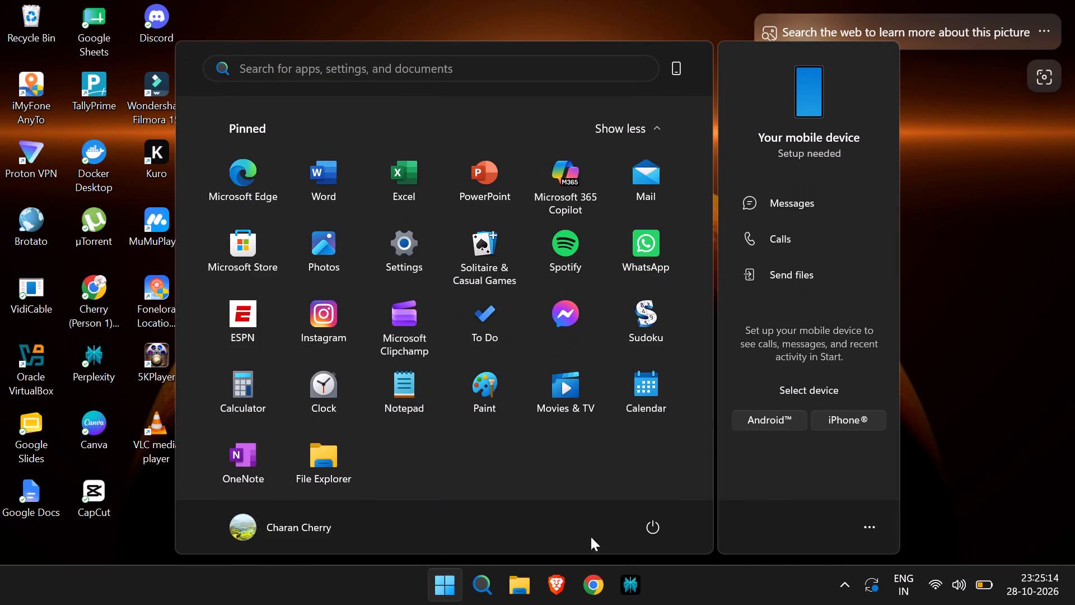
pyautogui.click(660, 532)
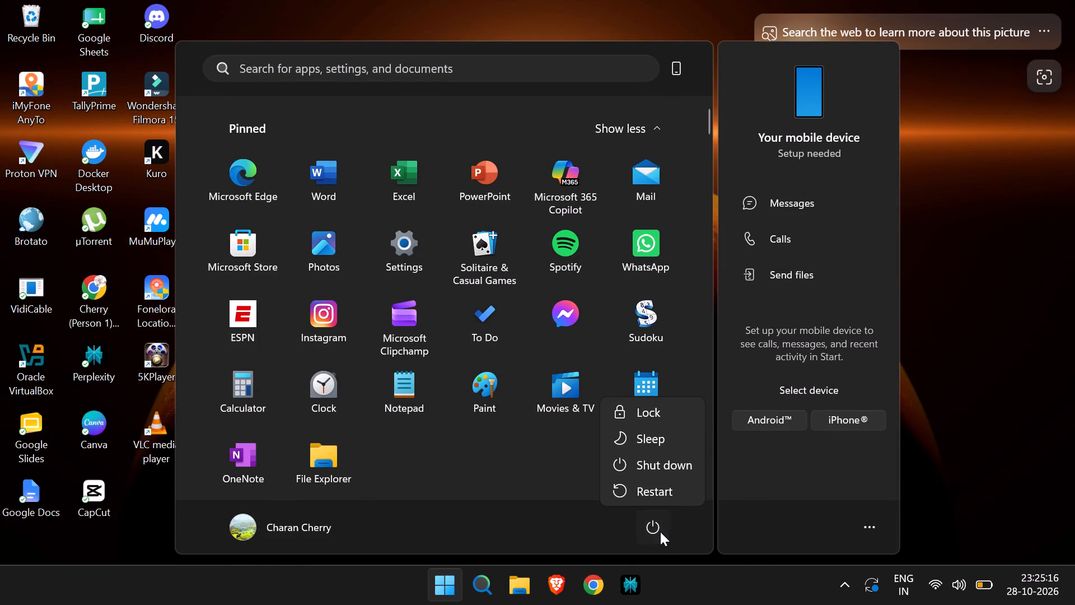